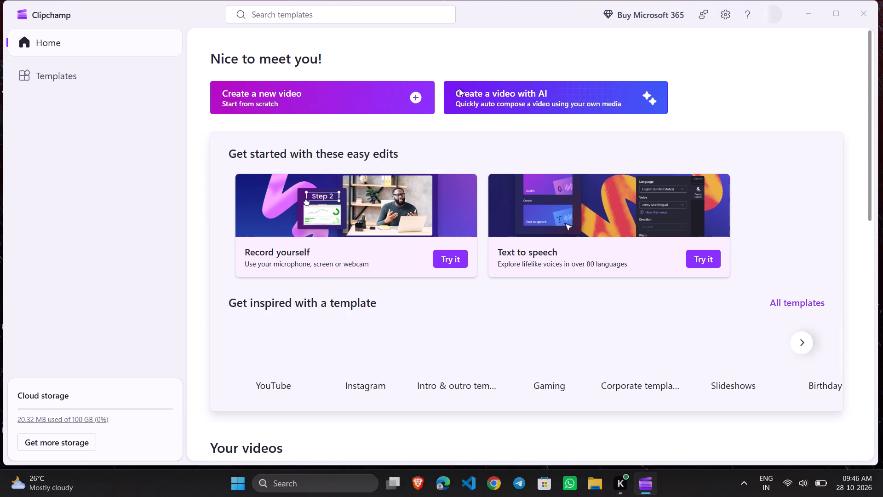
Look over the home page's easy edits, template categories and the saved projects under Your videos.
click(475, 122)
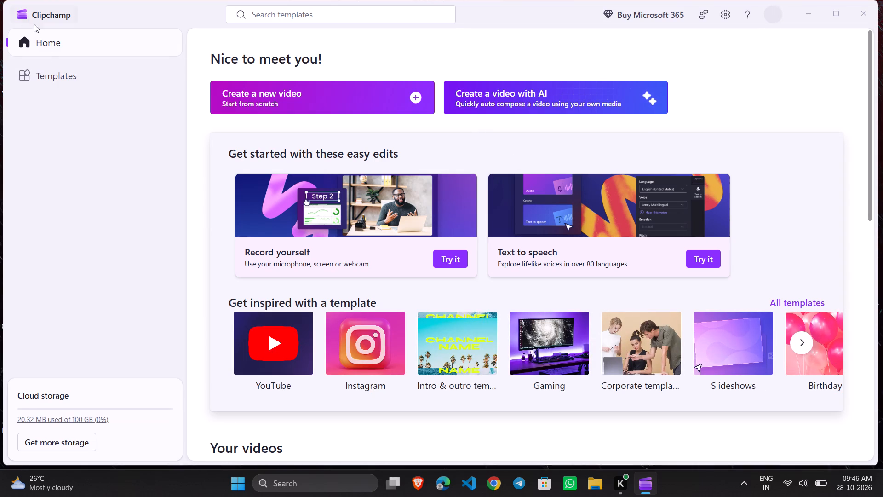
scroll(392, 241, down, 9)
scroll(391, 241, up, 3)
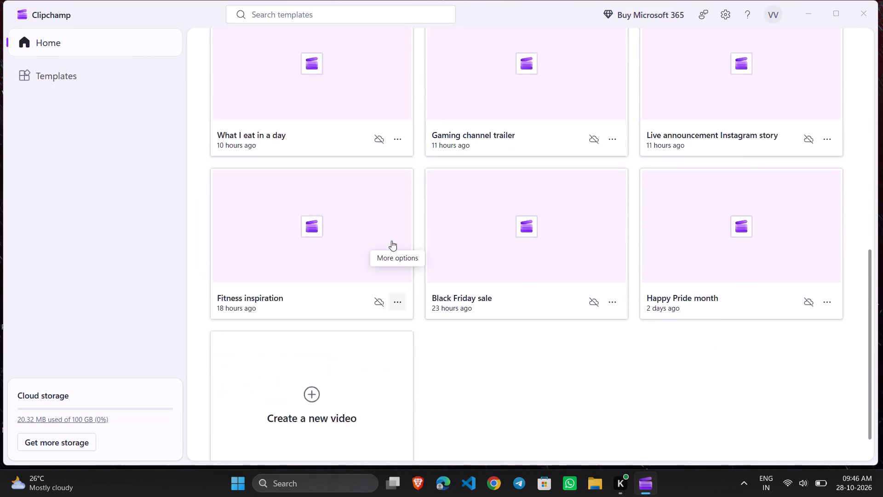
scroll(391, 241, up, 4)
click(413, 171)
scroll(413, 171, up, 4)
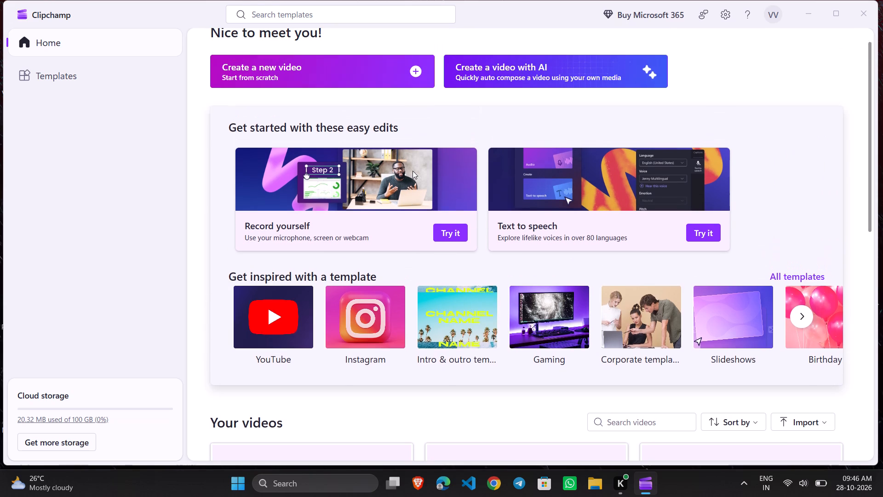
scroll(413, 171, up, 3)
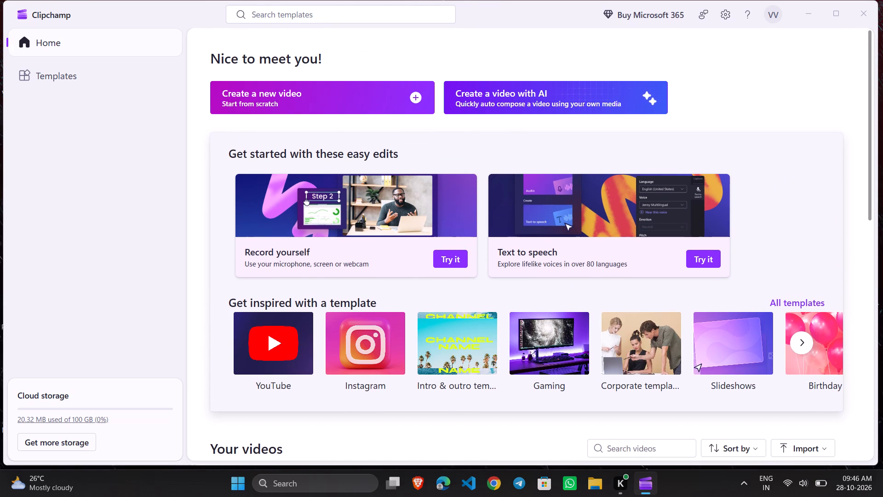
click(396, 291)
scroll(396, 291, down, 3)
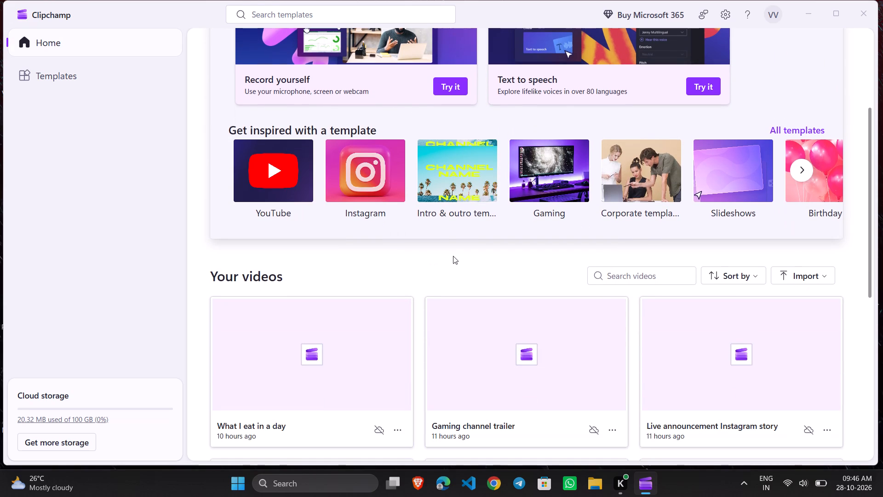
click(453, 256)
scroll(453, 256, down, 1)
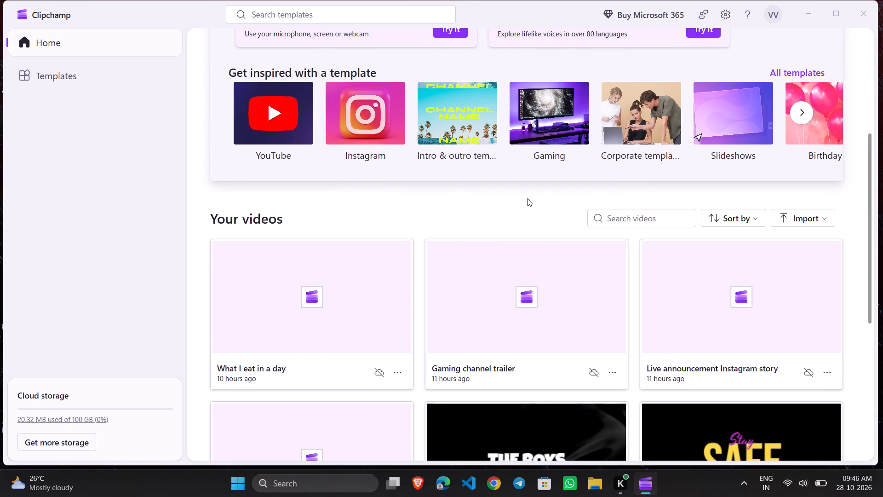
Open the YouTube template category and browse its intro, outro and explainer templates.
click(272, 126)
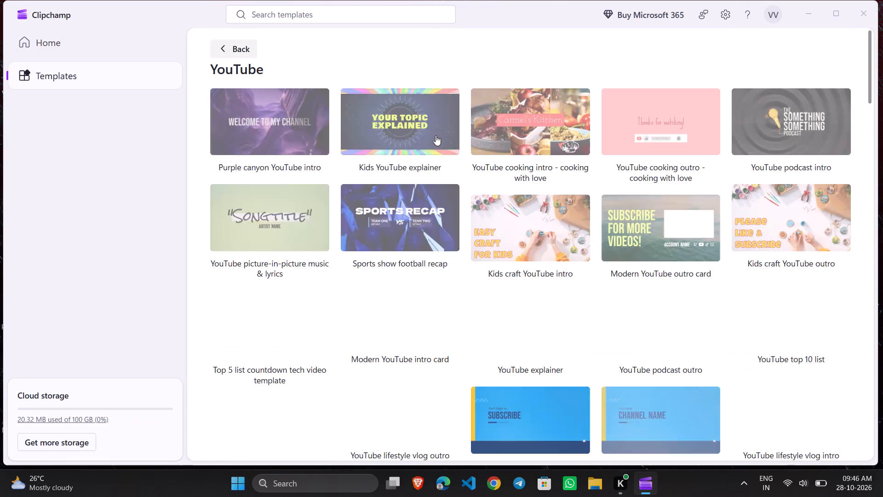
click(591, 43)
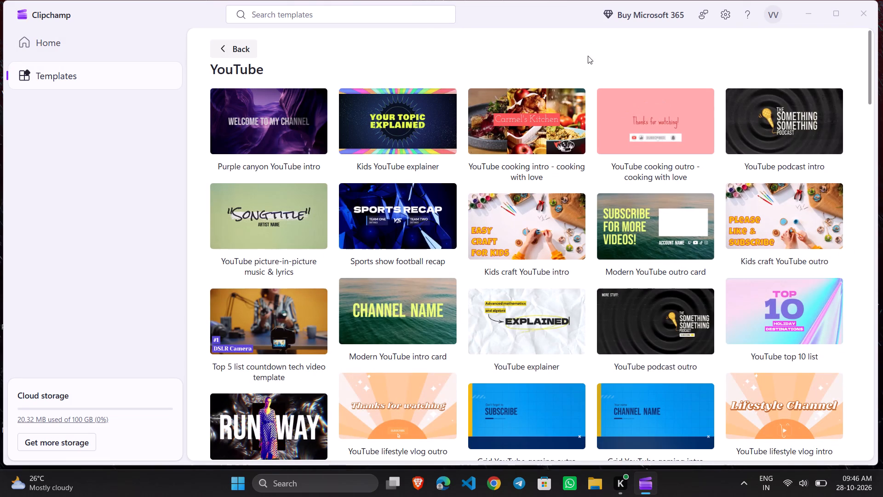
scroll(553, 167, down, 3)
scroll(478, 175, up, 2)
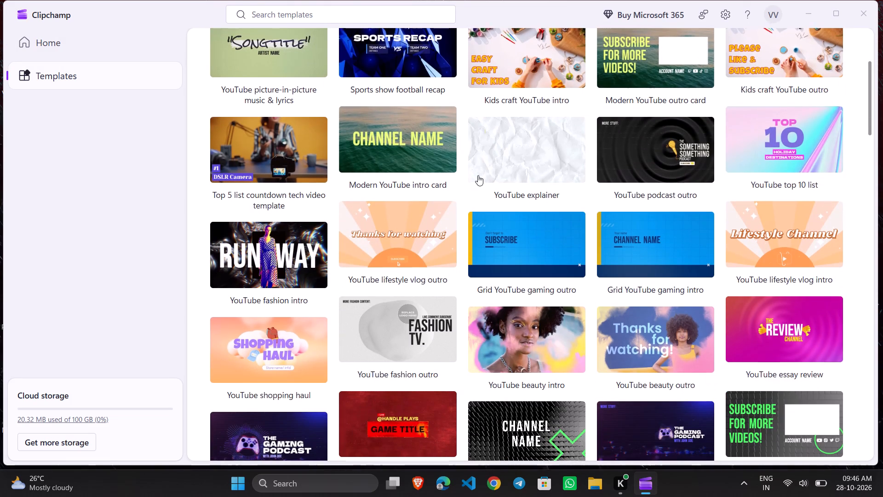
scroll(478, 175, up, 1)
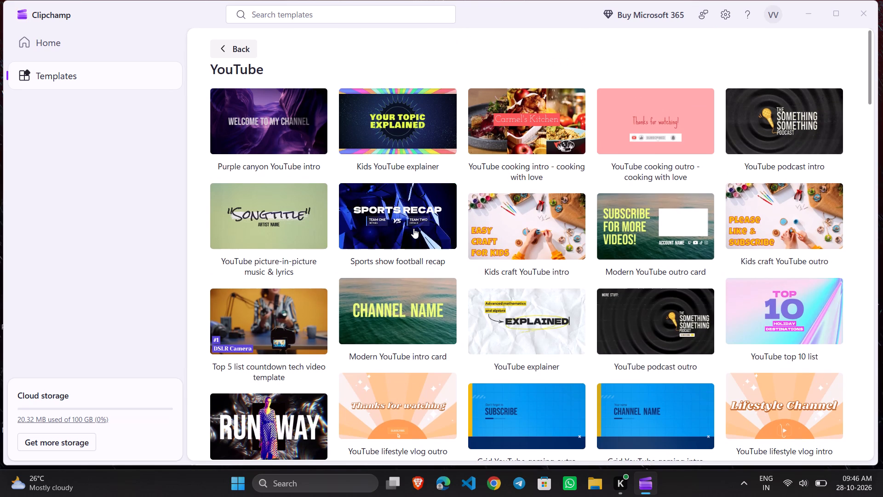
Browse the YouTube templates and create a project from the Travel hiking vlog template.
scroll(413, 228, down, 4)
scroll(515, 297, down, 2)
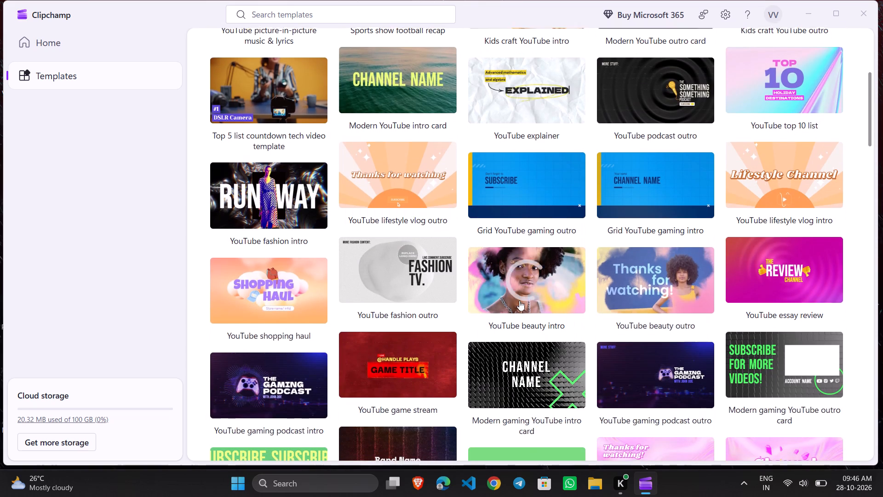
scroll(687, 314, down, 2)
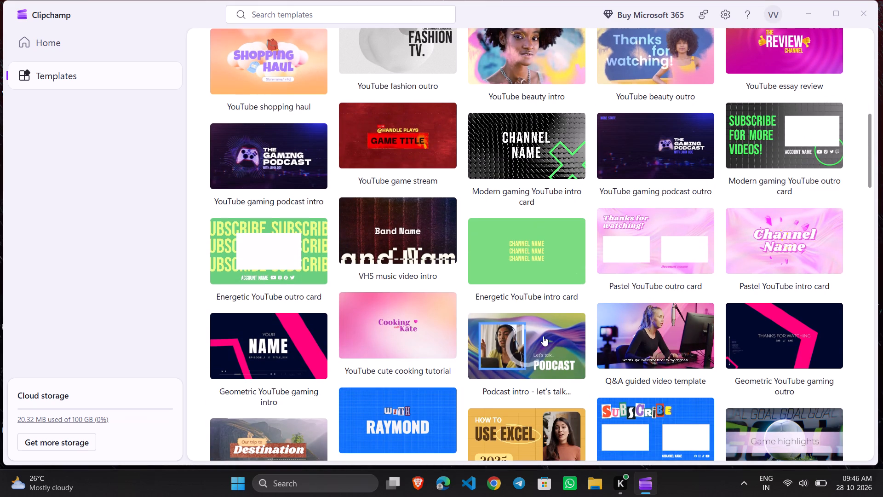
scroll(702, 343, down, 4)
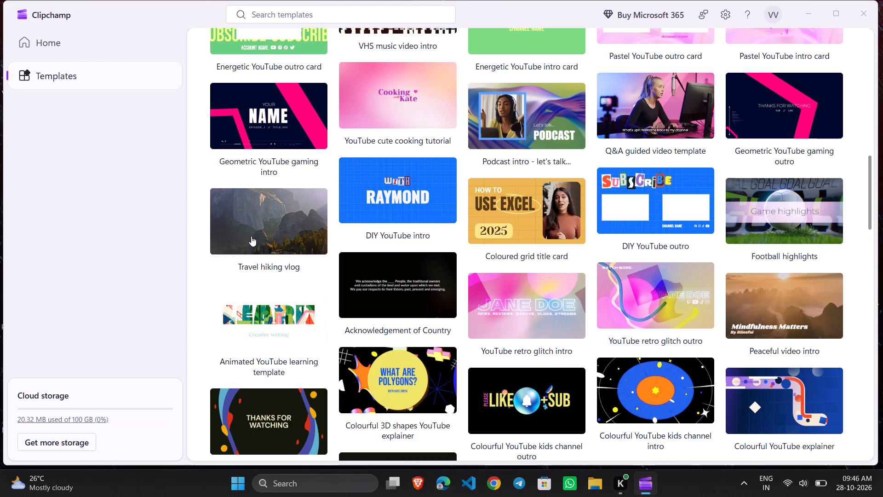
click(292, 233)
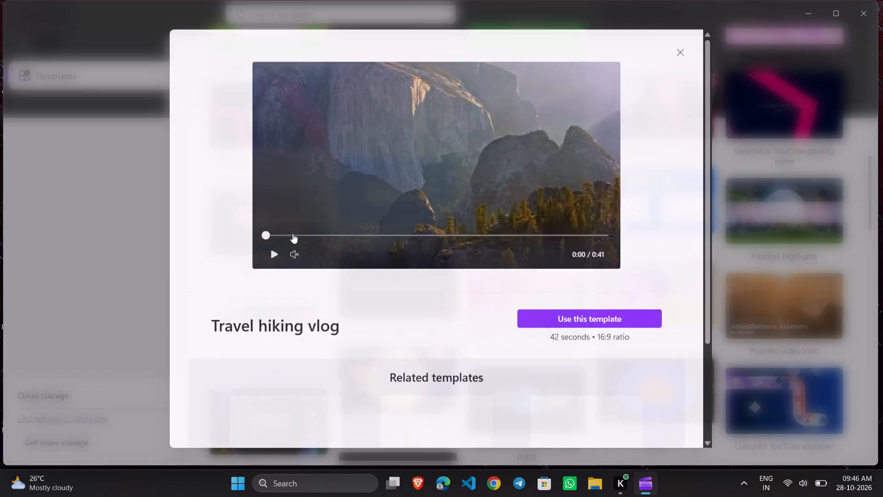
click(570, 309)
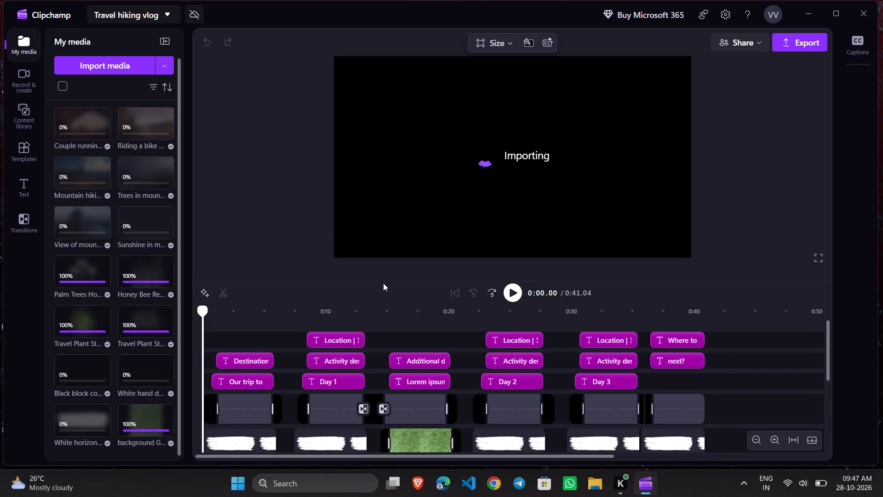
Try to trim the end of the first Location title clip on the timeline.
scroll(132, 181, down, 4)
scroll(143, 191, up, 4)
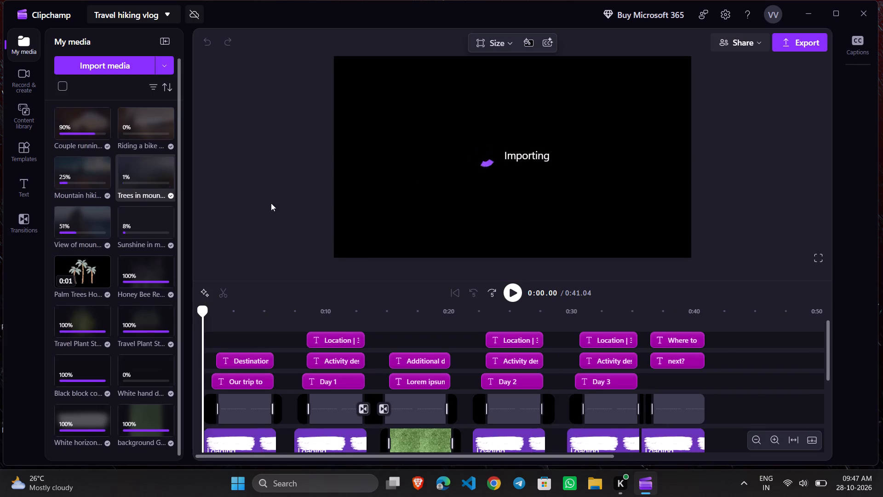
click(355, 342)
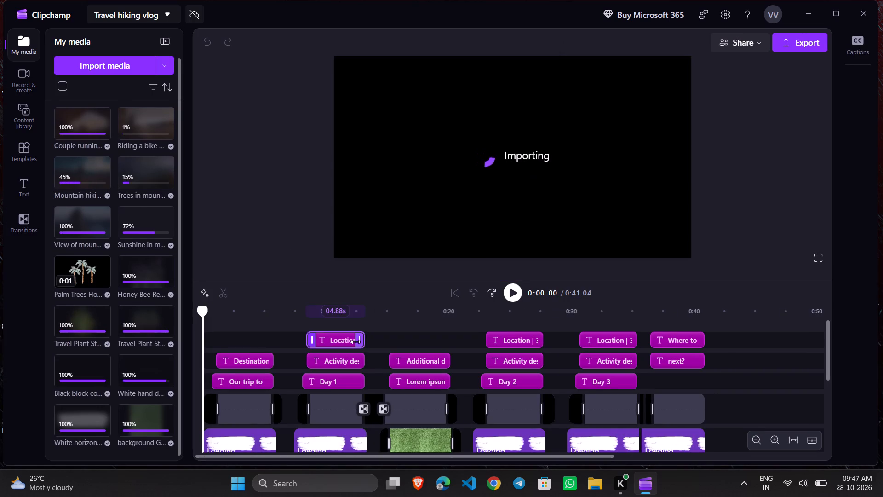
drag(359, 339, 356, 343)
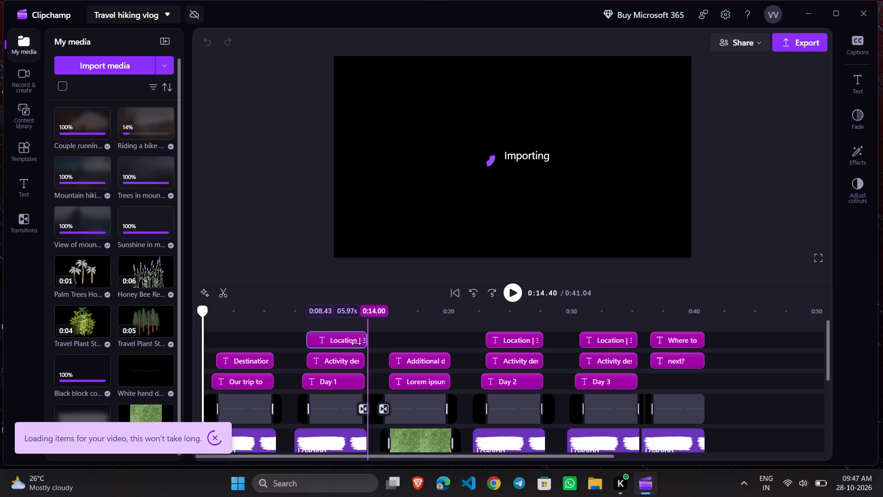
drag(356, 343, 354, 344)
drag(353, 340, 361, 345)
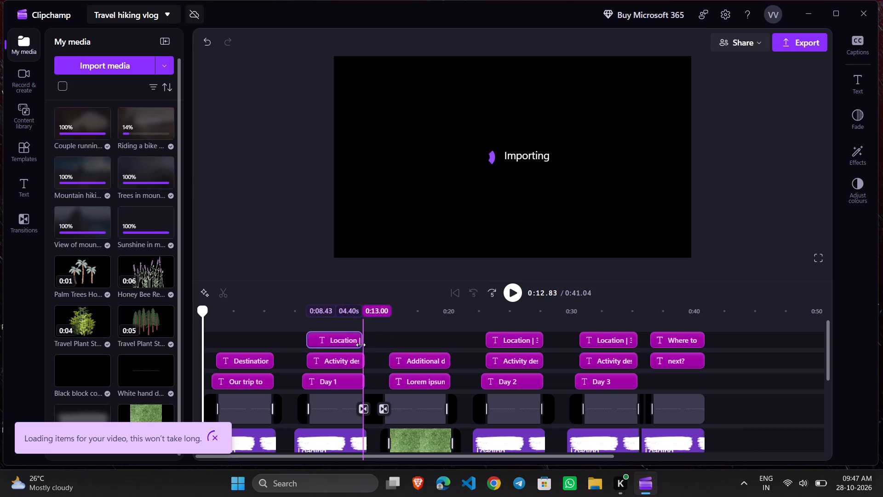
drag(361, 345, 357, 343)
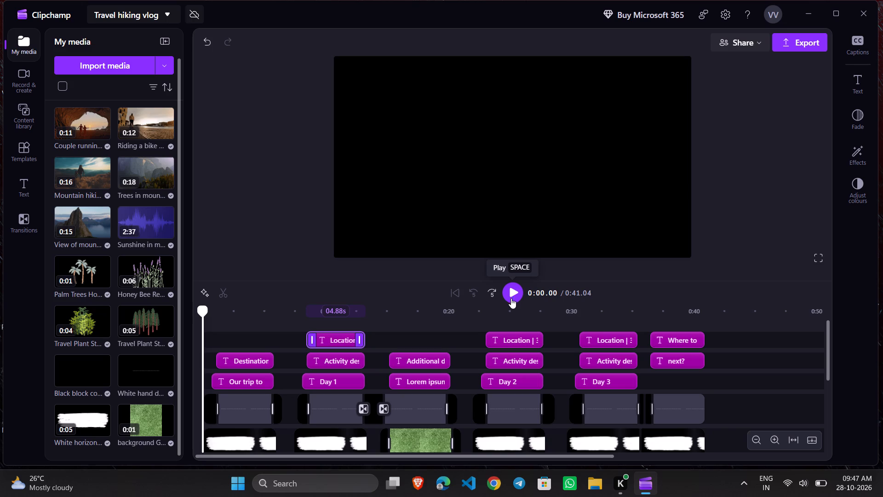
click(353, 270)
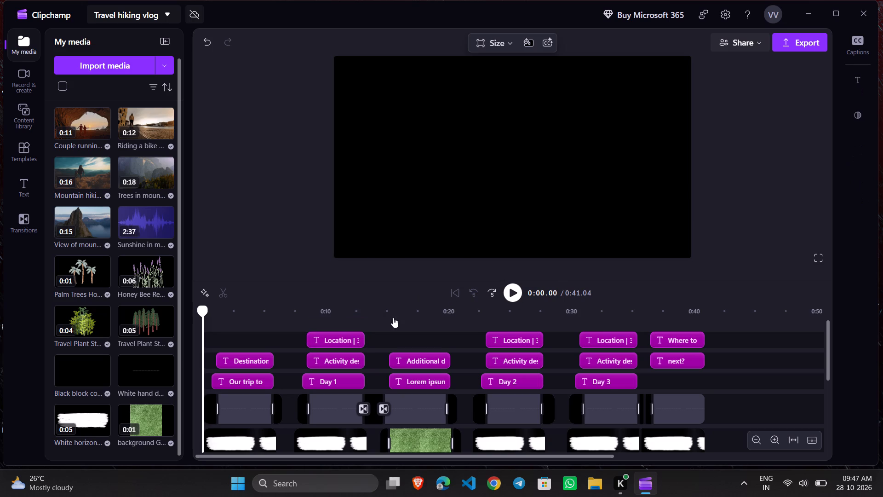
Turn off Bluetooth in the system quick settings and return to the project.
click(797, 494)
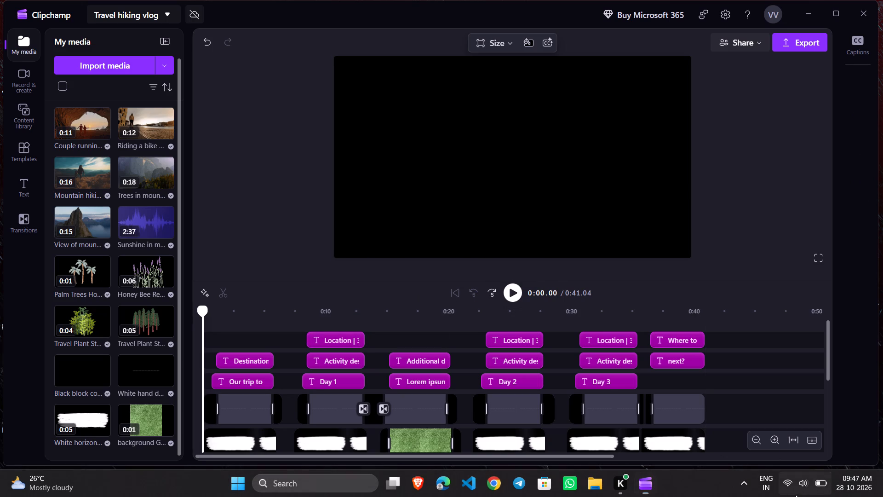
click(753, 260)
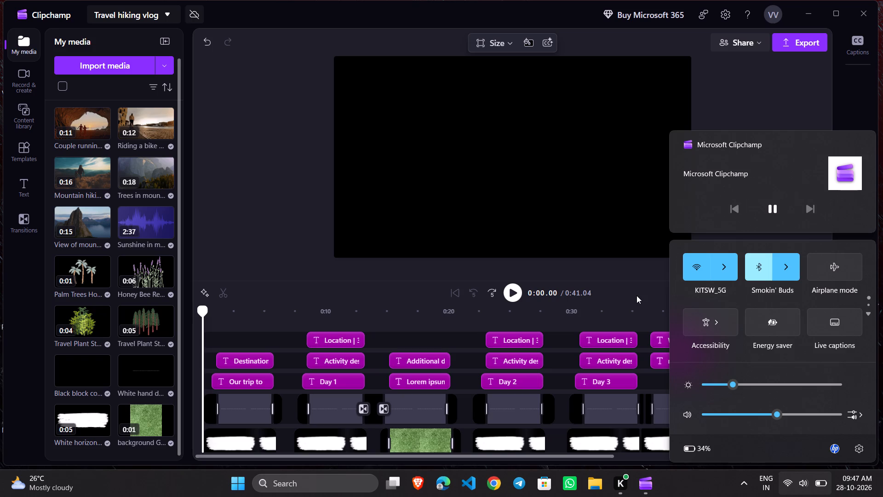
click(247, 235)
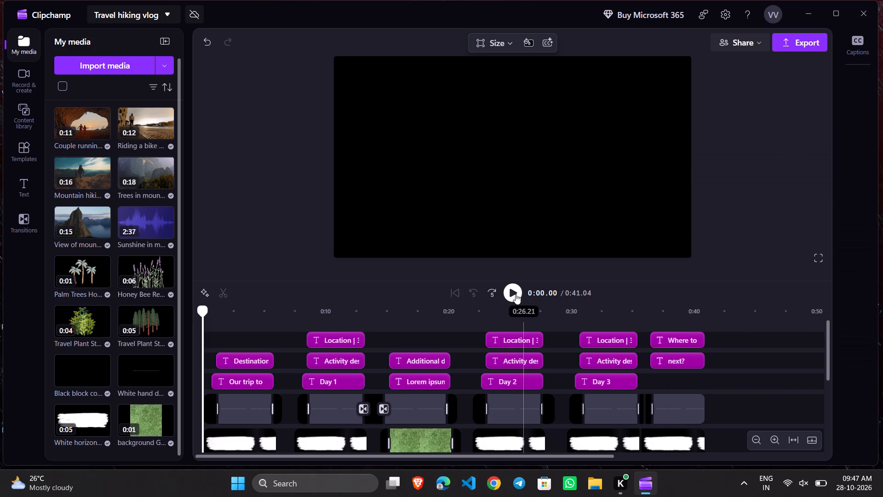
Play the template video from the start and examine its title, graphics, footage and audio tracks along the timeline.
click(516, 294)
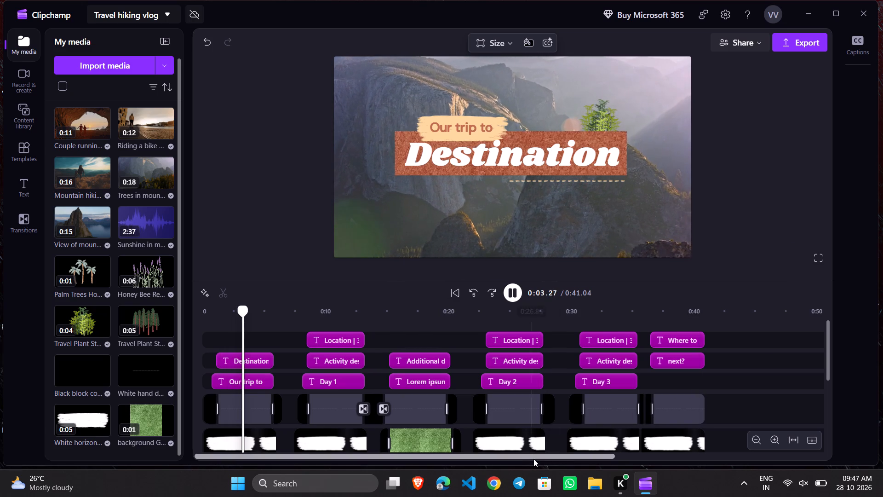
drag(533, 459, 771, 460)
scroll(632, 382, down, 6)
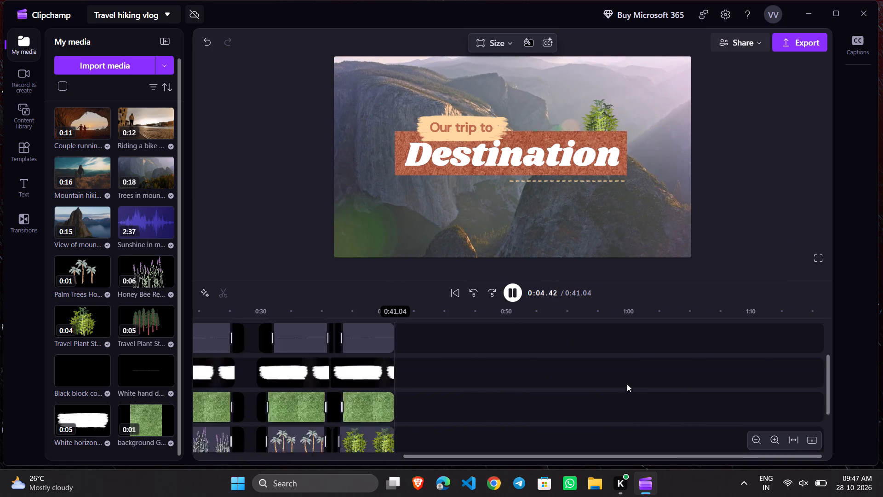
scroll(625, 385, down, 6)
drag(581, 454, 298, 477)
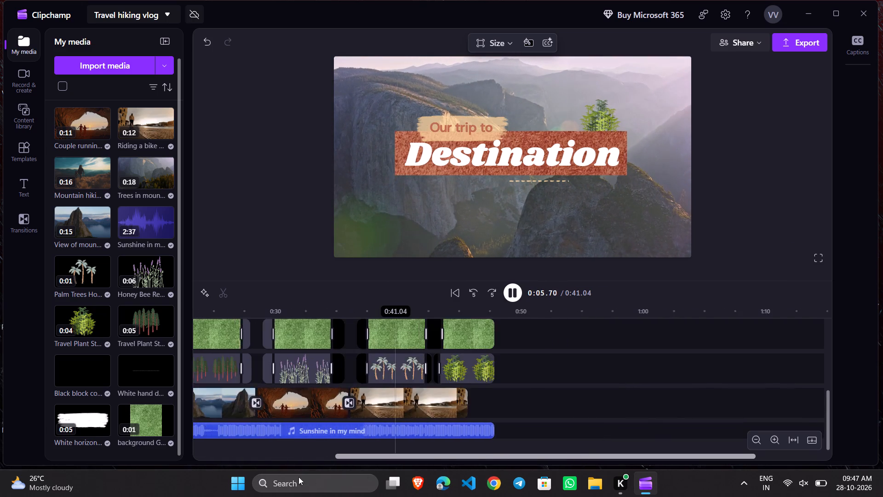
drag(298, 477, 177, 478)
scroll(534, 424, up, 2)
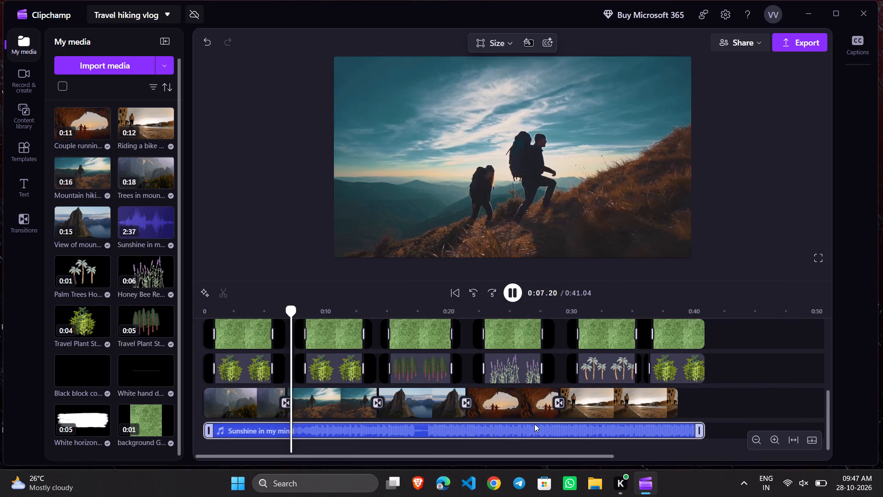
scroll(556, 404, up, 1)
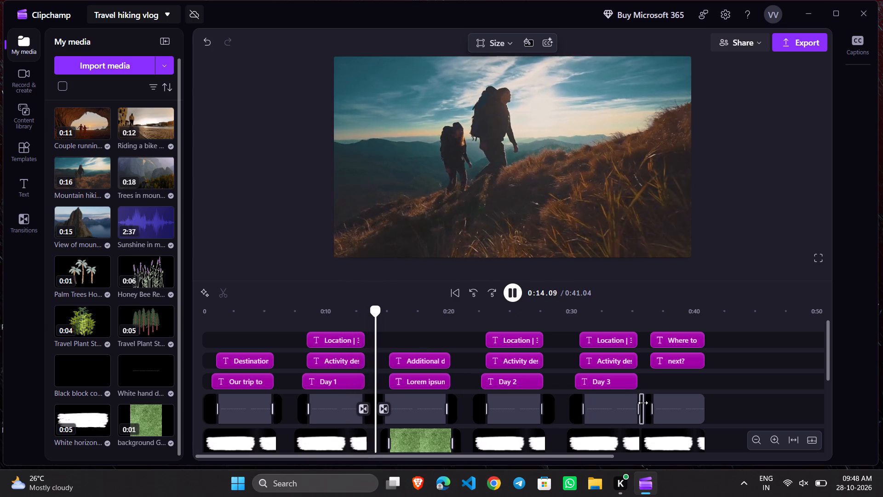
click(512, 167)
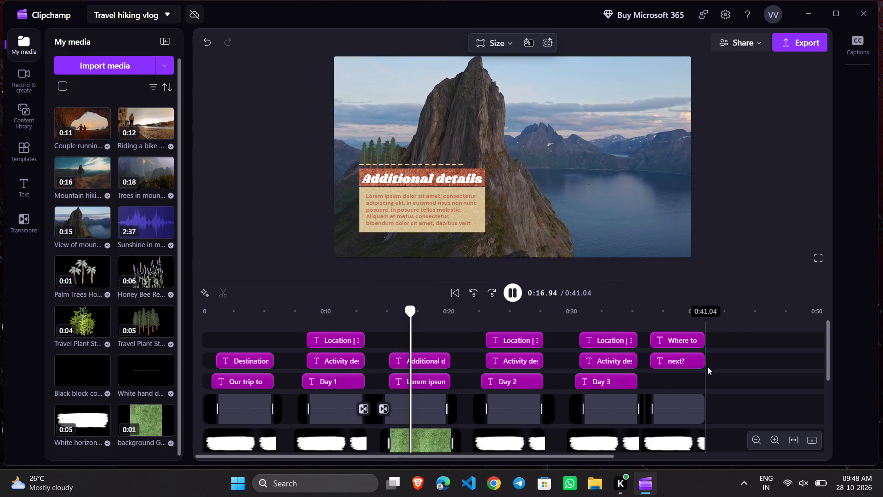
Watch the rest of the template video to its end while examining the timeline's lower and upper tracks.
scroll(635, 395, down, 6)
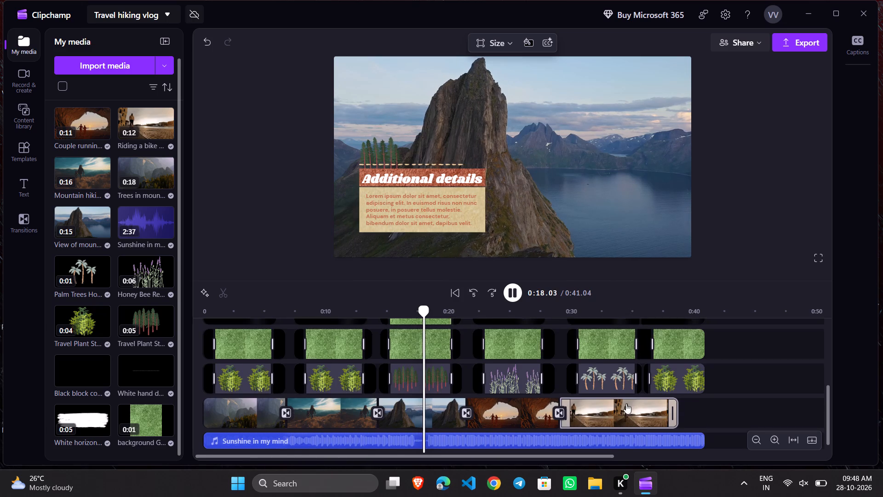
scroll(579, 396, down, 3)
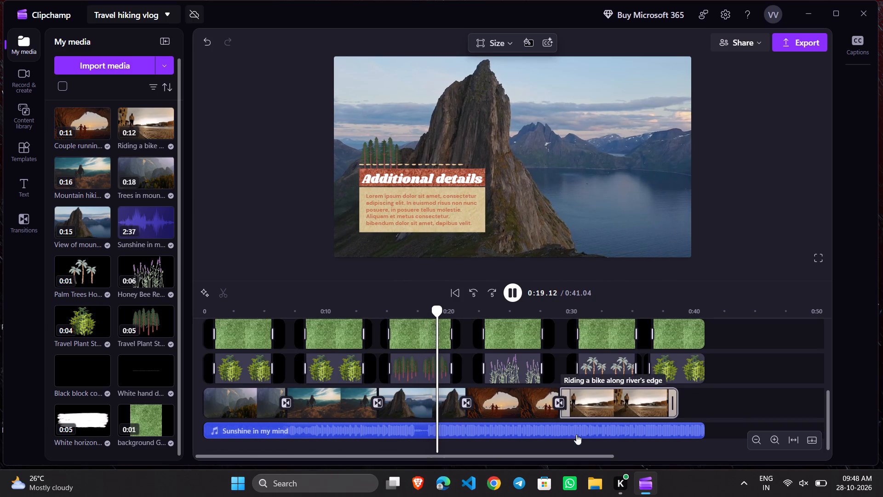
drag(573, 456, 754, 457)
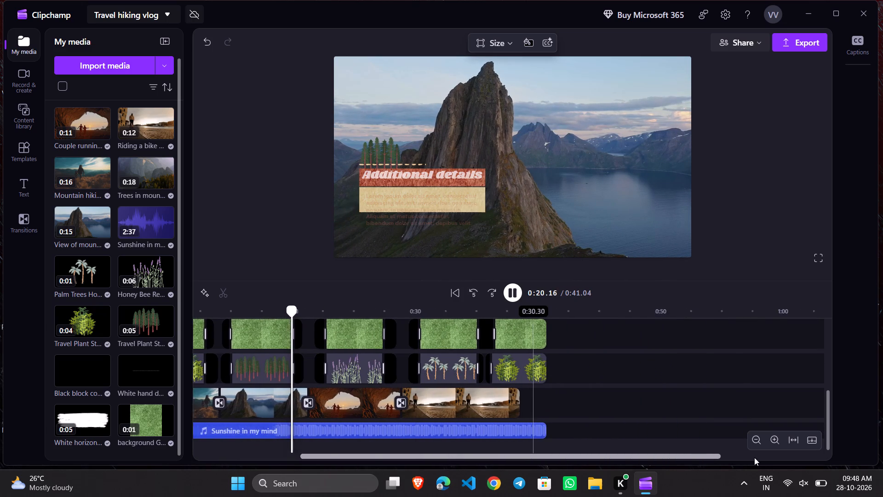
drag(754, 457, 349, 467)
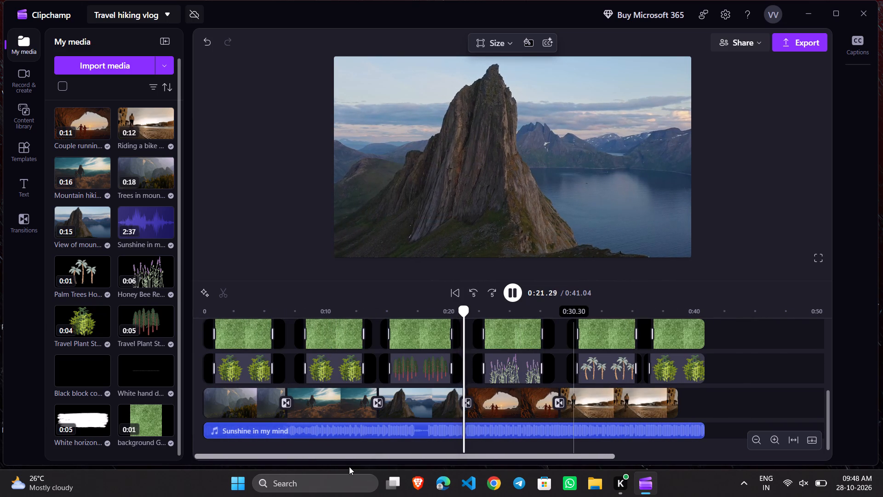
drag(349, 467, 281, 457)
drag(334, 457, 334, 457)
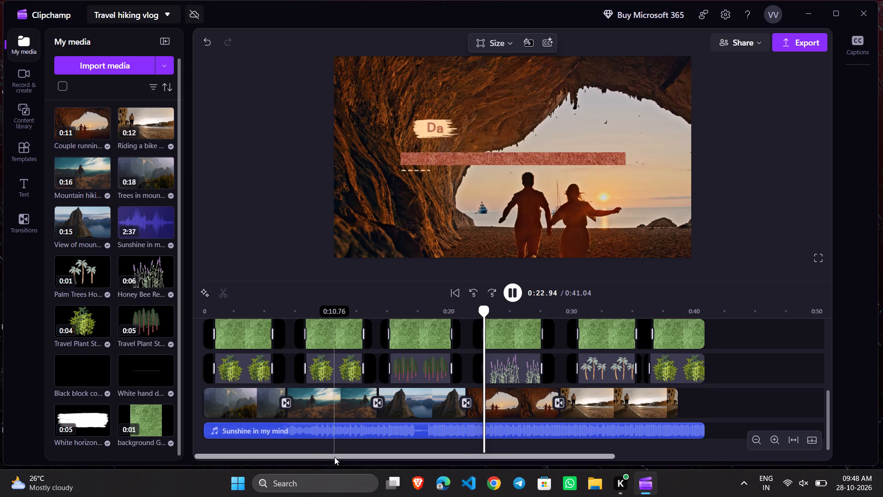
drag(334, 457, 253, 478)
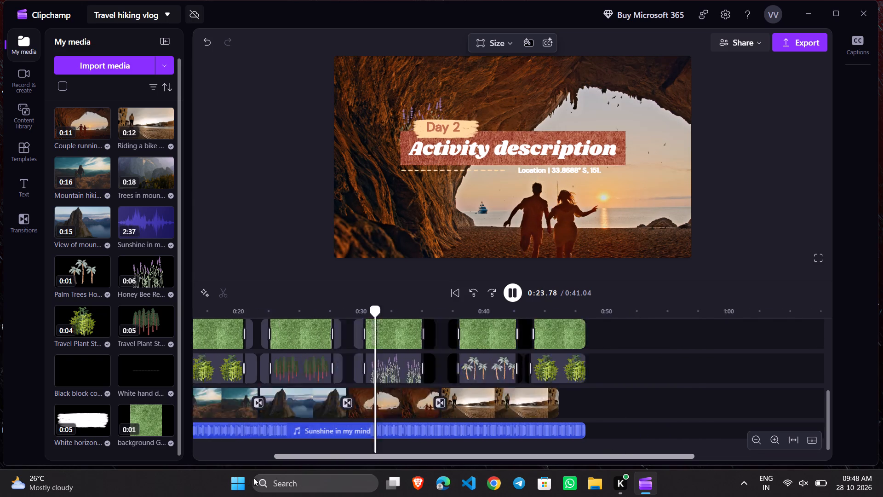
drag(253, 478, 234, 478)
scroll(414, 419, down, 5)
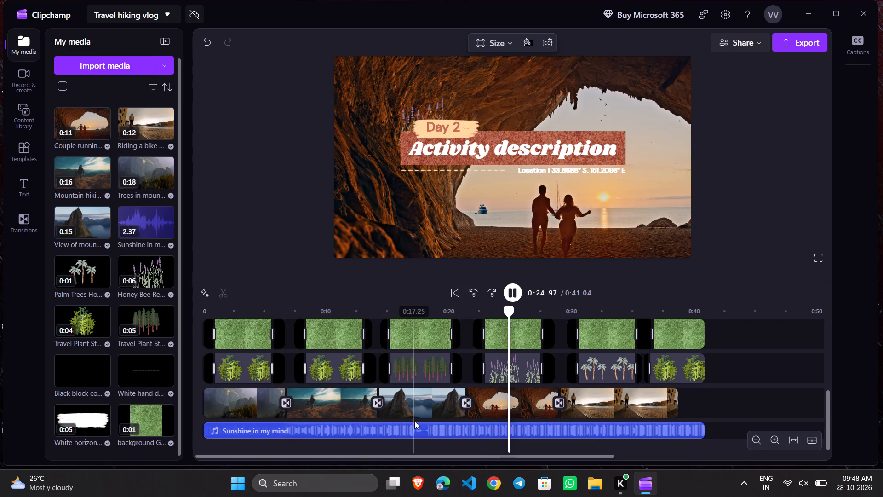
scroll(472, 415, up, 7)
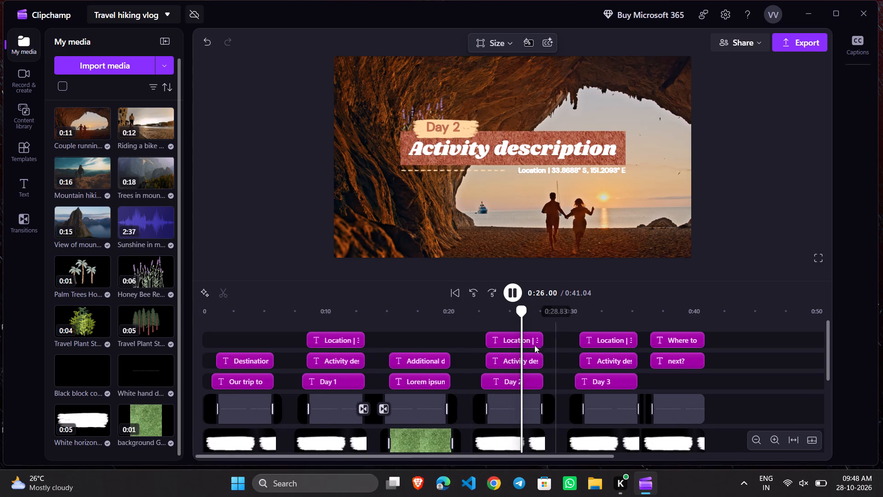
click(751, 231)
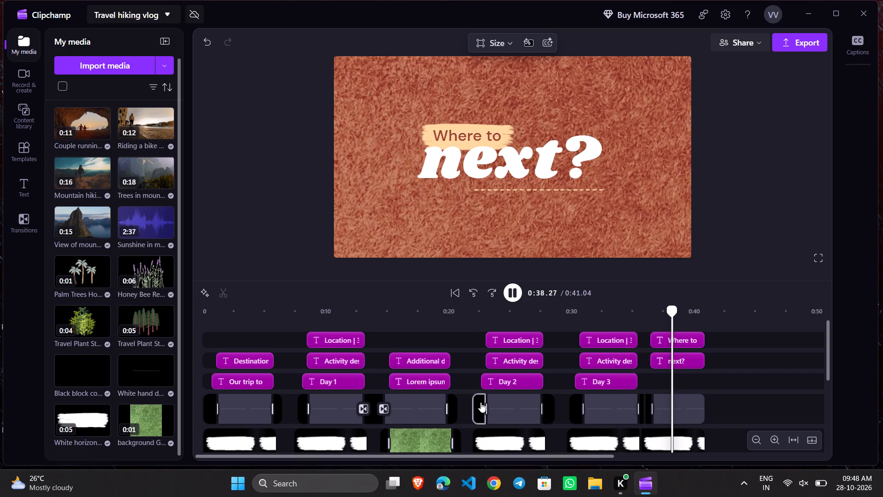
scroll(481, 402, up, 6)
scroll(516, 394, down, 4)
scroll(513, 396, up, 3)
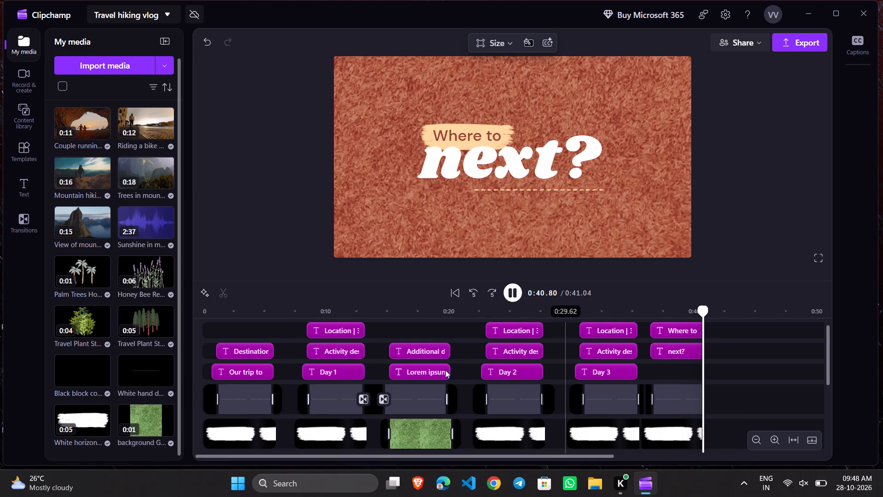
click(746, 247)
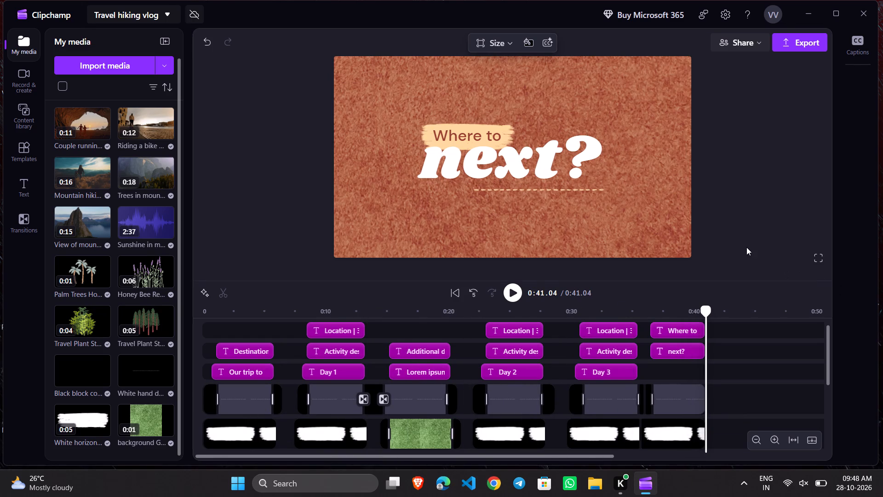
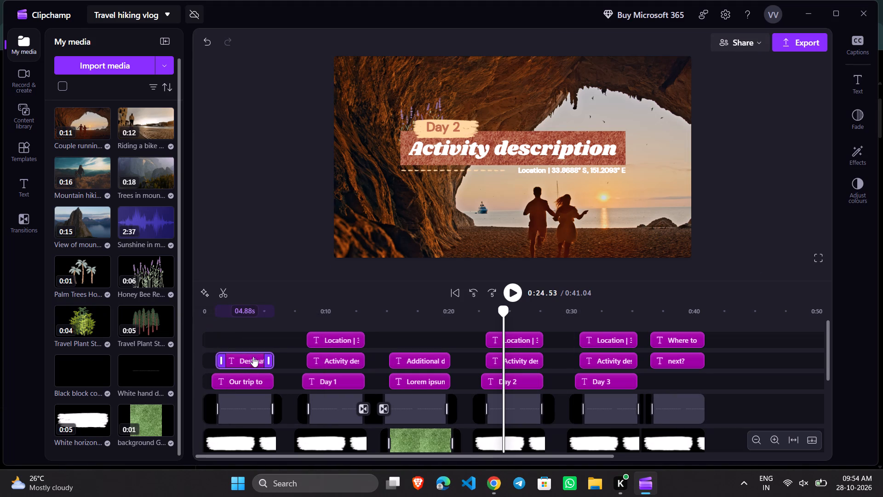
double_click(239, 358)
double_click(236, 359)
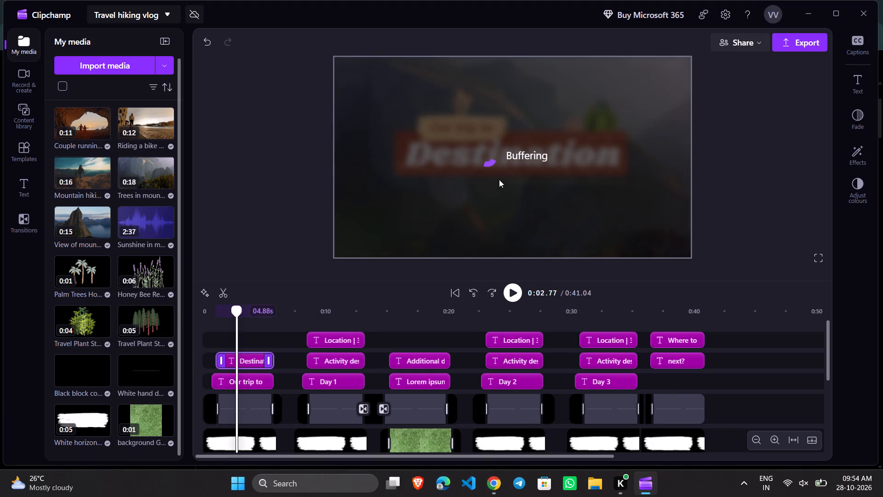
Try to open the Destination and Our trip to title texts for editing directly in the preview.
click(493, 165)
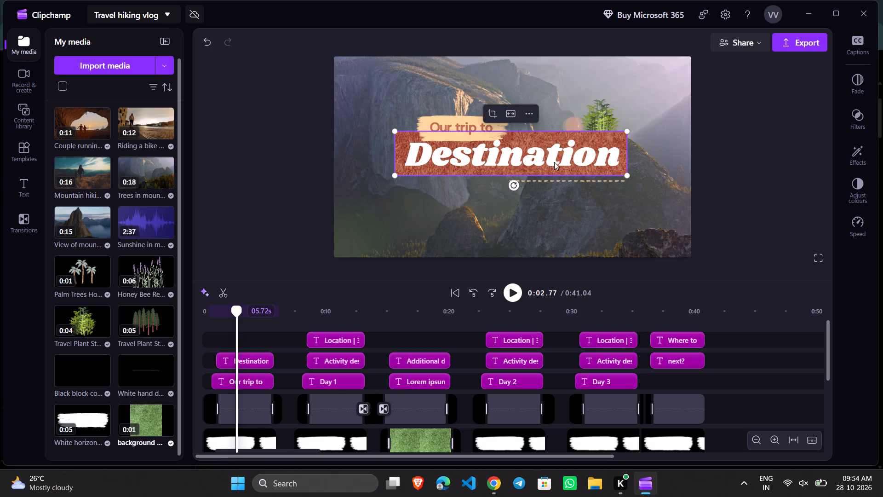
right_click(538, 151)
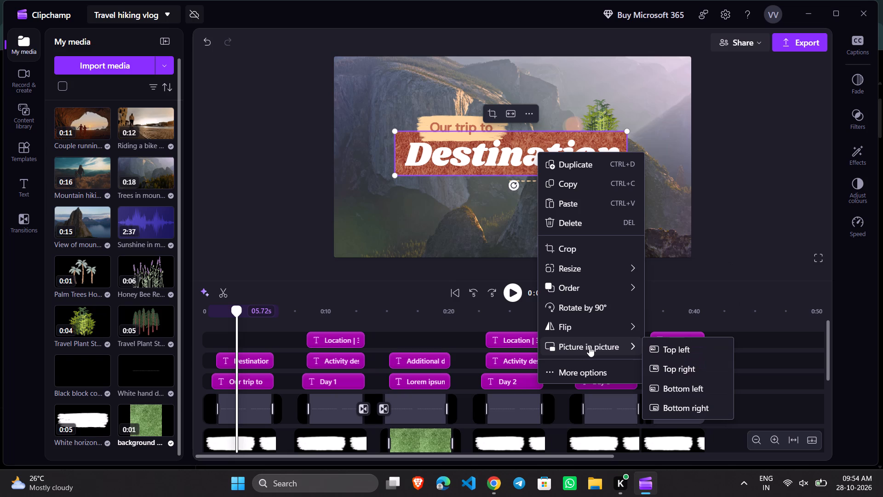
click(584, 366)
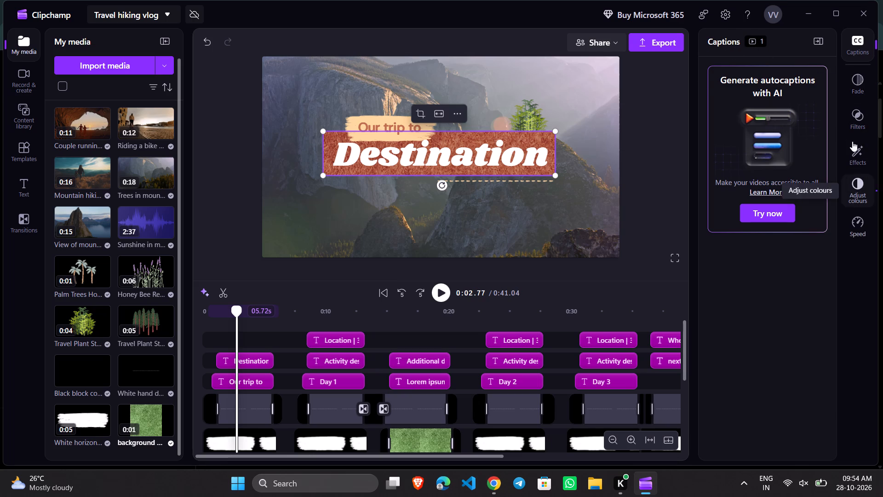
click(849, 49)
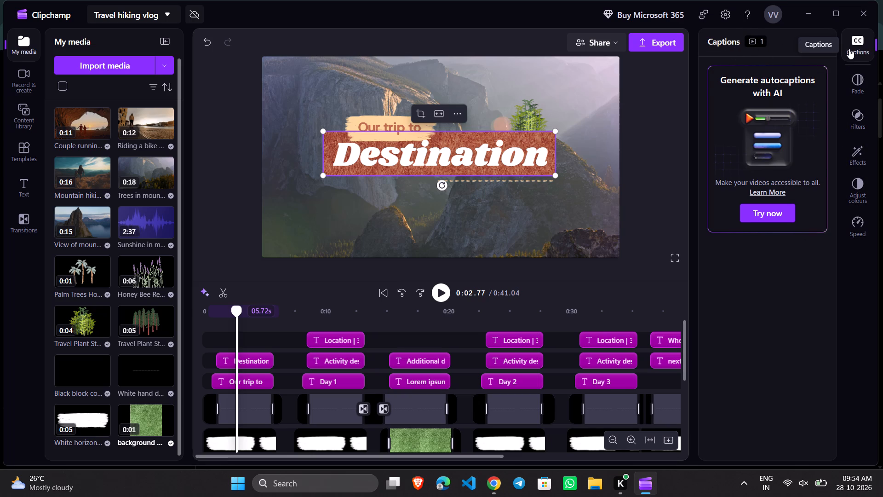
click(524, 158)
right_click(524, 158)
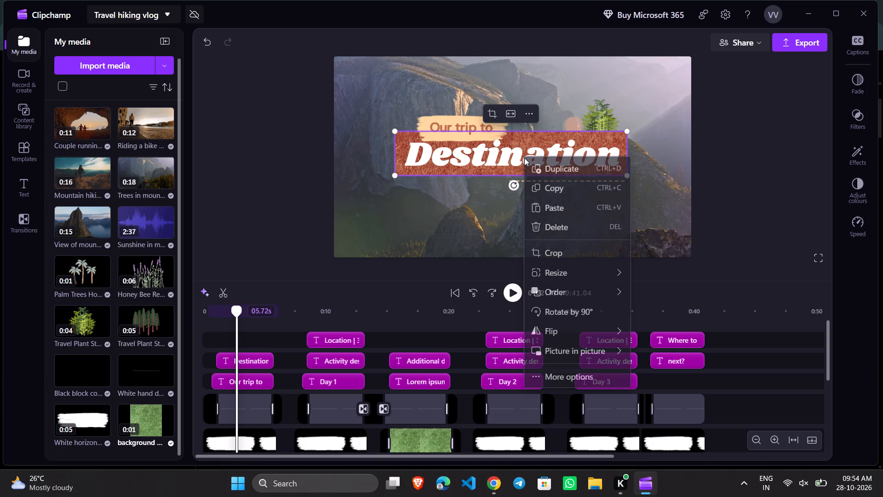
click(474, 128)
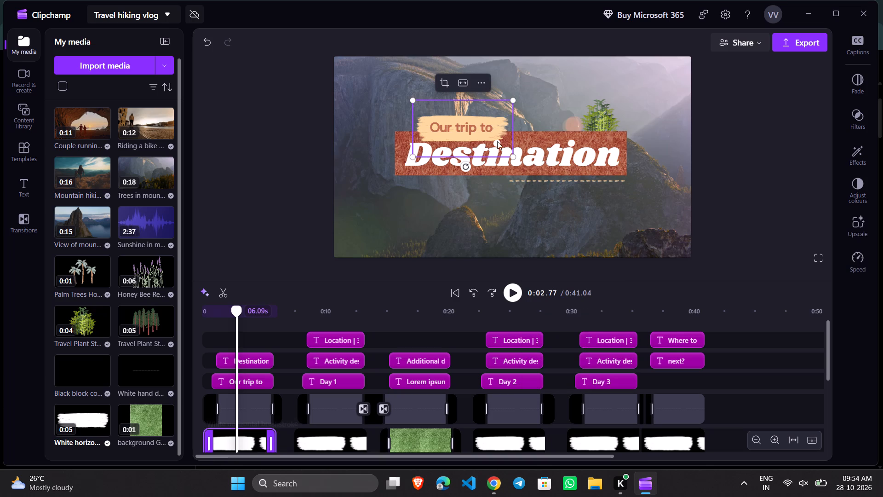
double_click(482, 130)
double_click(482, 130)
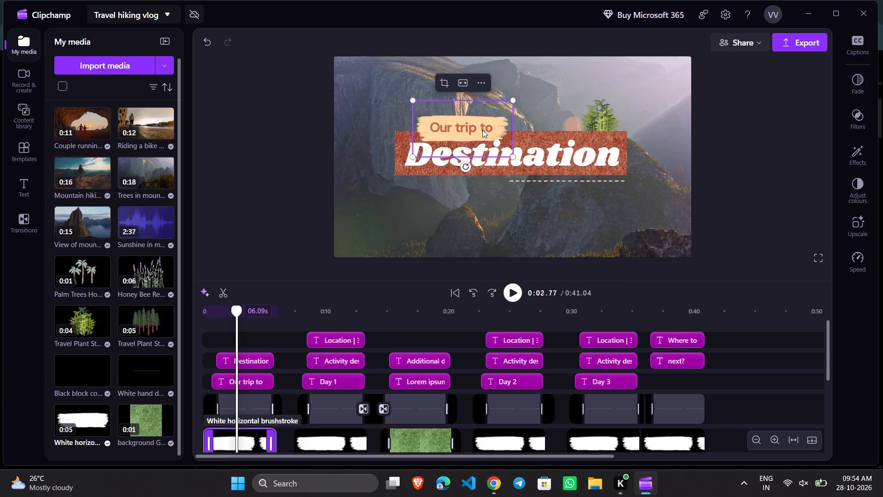
Crop the red textured background behind the Destination title and reset its crop to the full image.
click(532, 162)
double_click(532, 162)
right_click(532, 162)
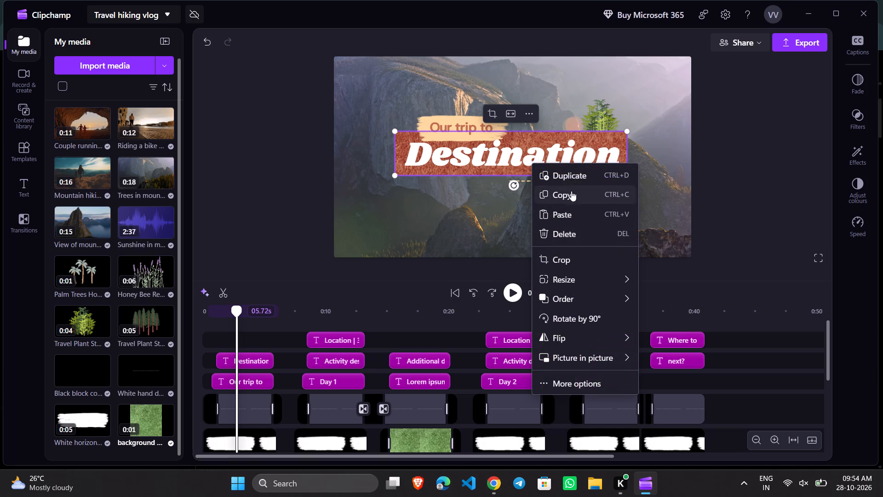
click(569, 265)
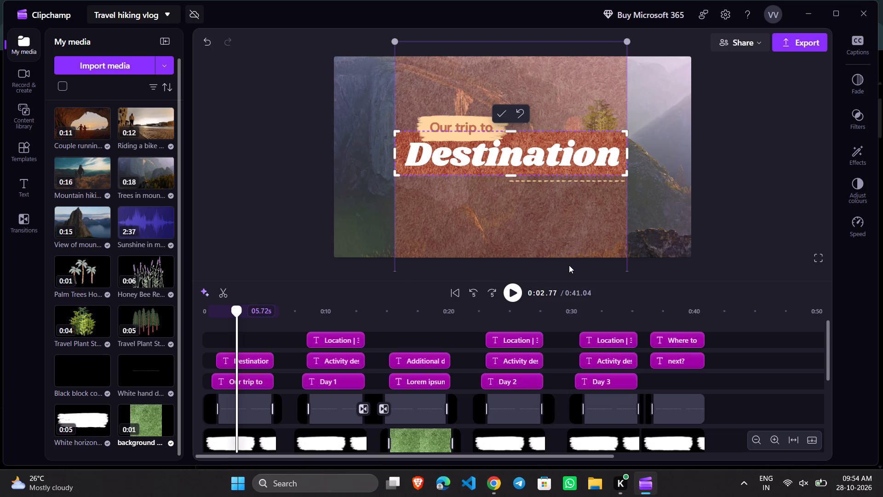
click(517, 119)
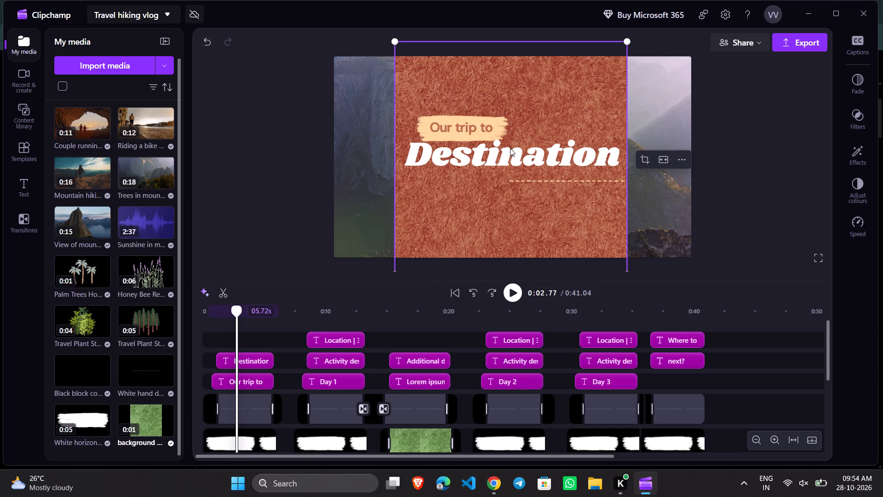
click(505, 162)
click(521, 153)
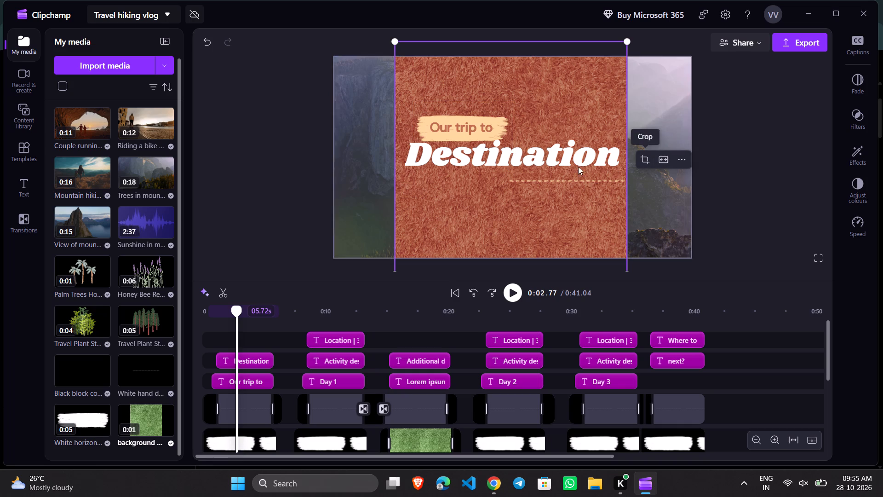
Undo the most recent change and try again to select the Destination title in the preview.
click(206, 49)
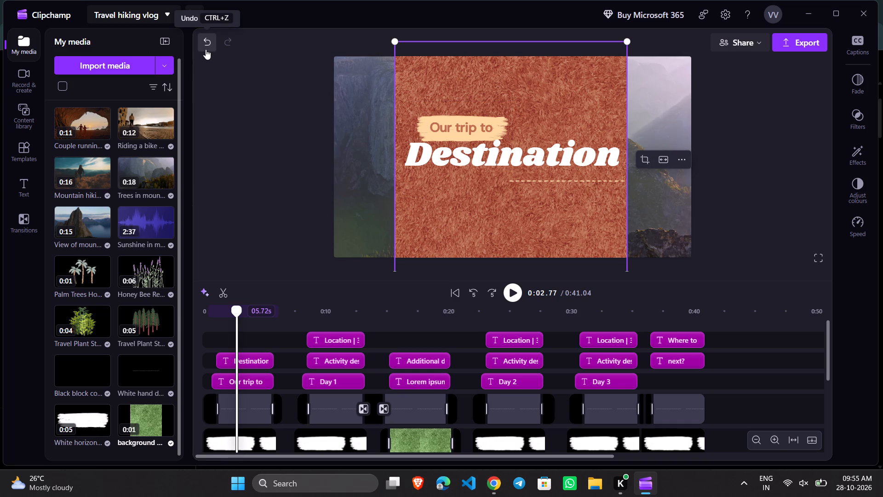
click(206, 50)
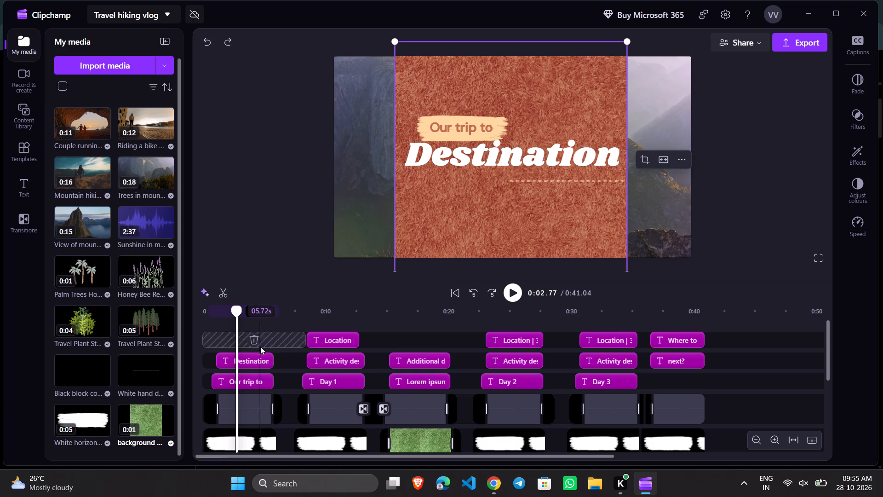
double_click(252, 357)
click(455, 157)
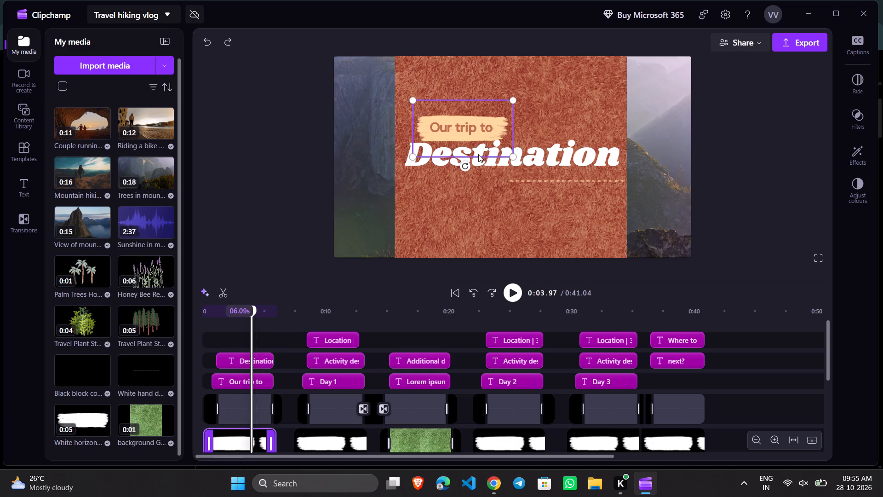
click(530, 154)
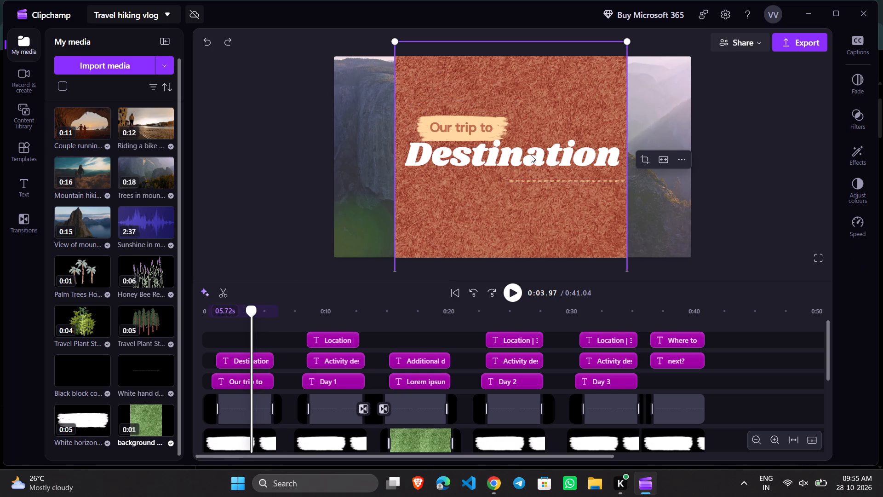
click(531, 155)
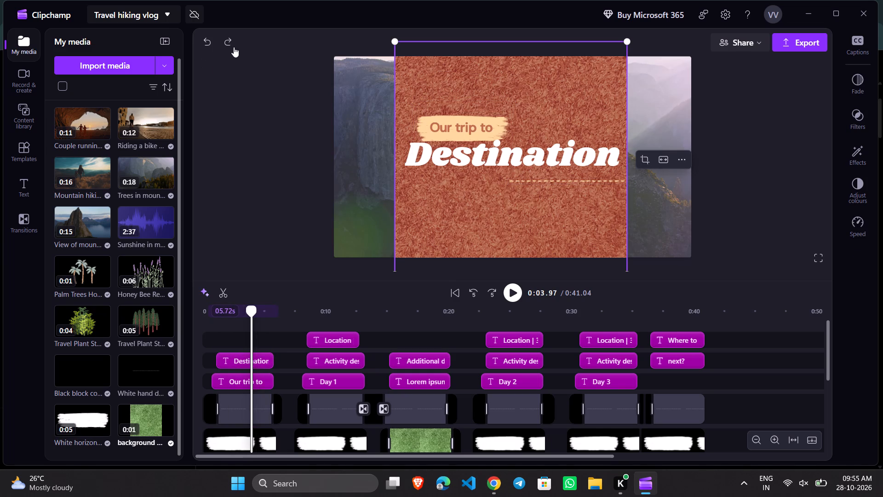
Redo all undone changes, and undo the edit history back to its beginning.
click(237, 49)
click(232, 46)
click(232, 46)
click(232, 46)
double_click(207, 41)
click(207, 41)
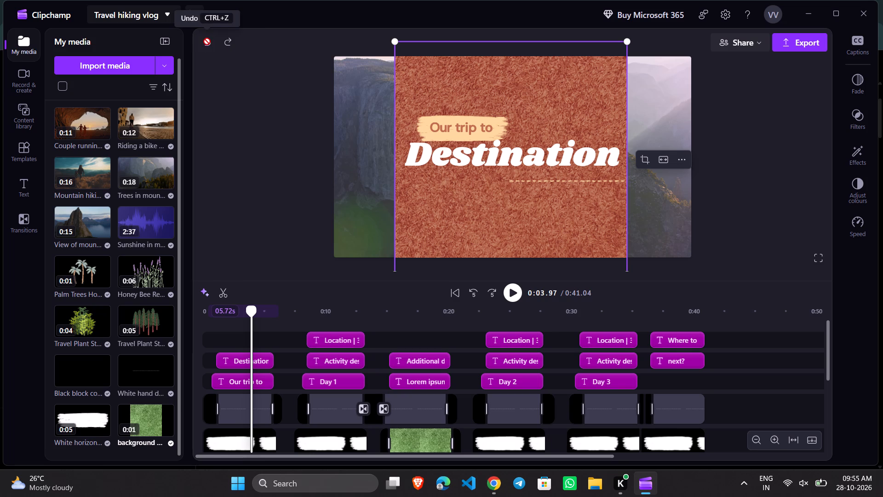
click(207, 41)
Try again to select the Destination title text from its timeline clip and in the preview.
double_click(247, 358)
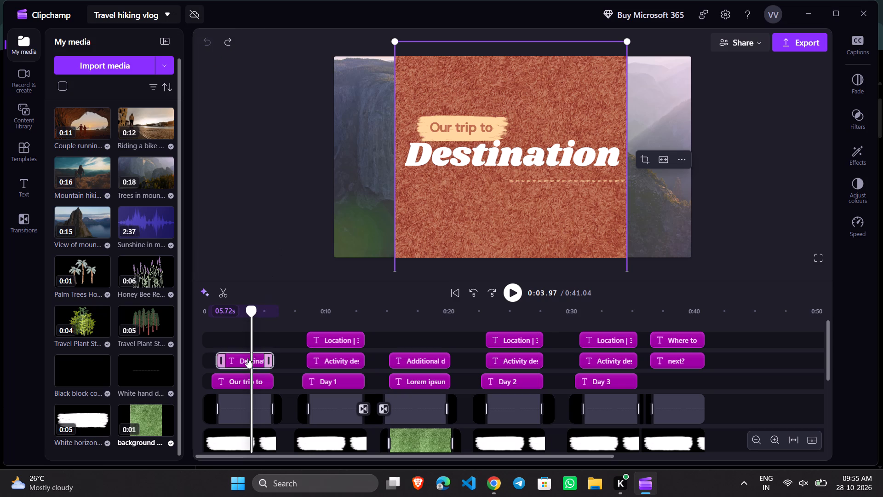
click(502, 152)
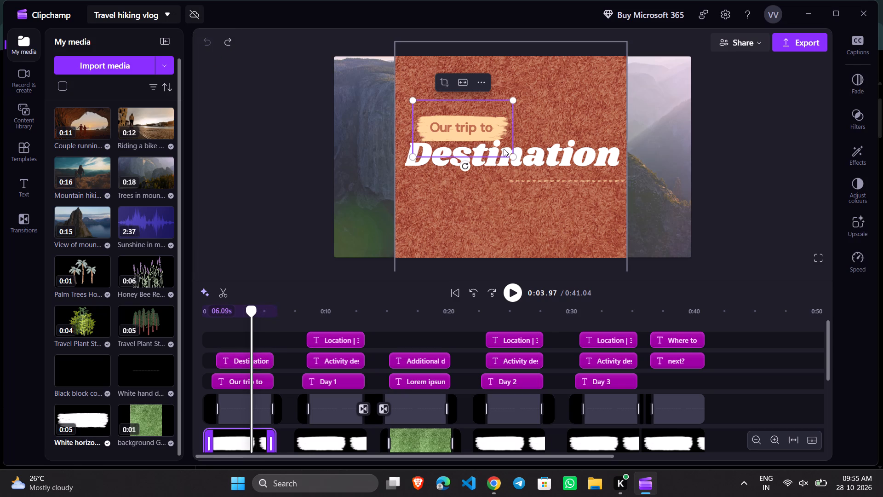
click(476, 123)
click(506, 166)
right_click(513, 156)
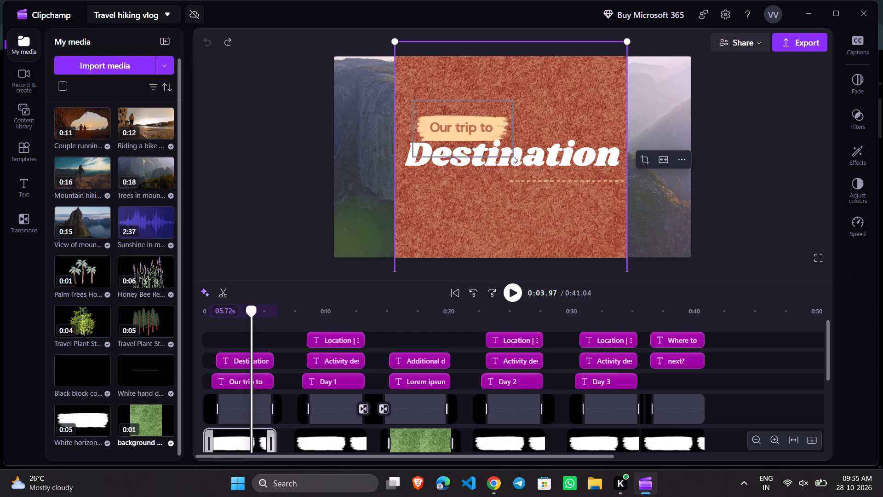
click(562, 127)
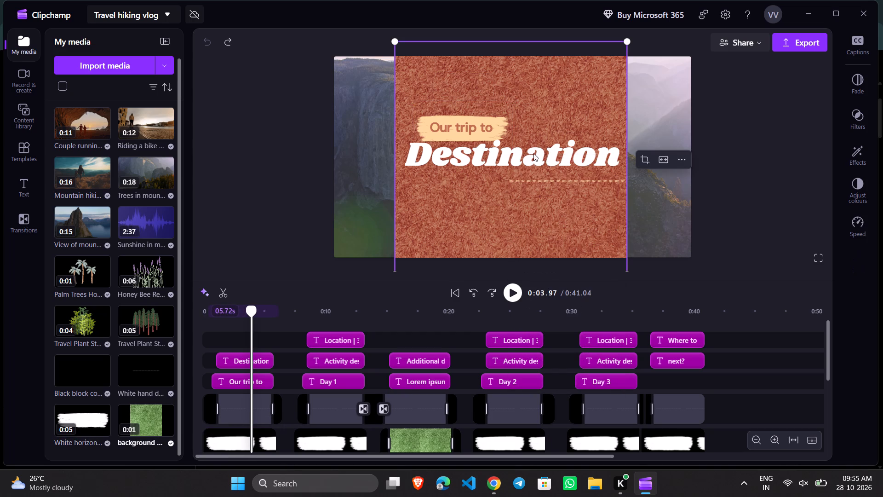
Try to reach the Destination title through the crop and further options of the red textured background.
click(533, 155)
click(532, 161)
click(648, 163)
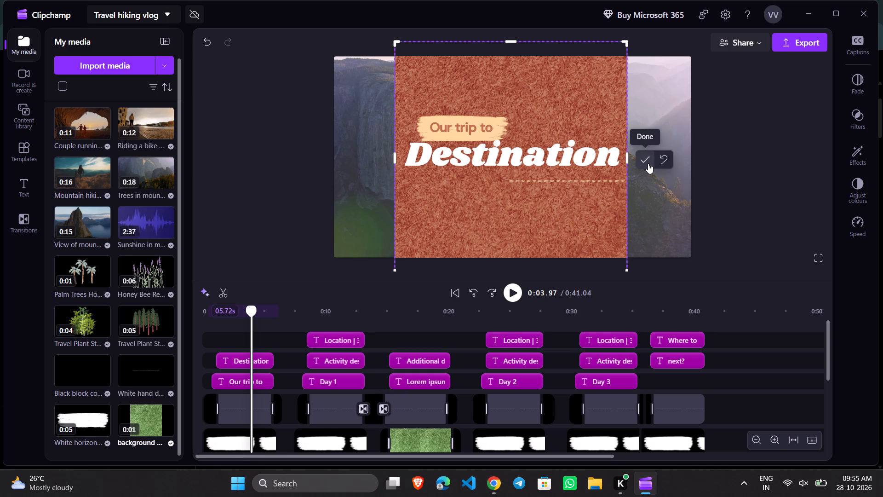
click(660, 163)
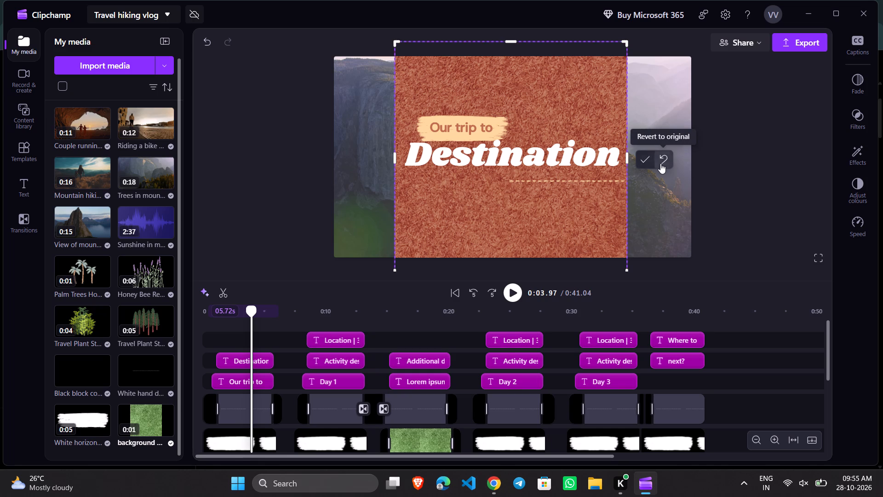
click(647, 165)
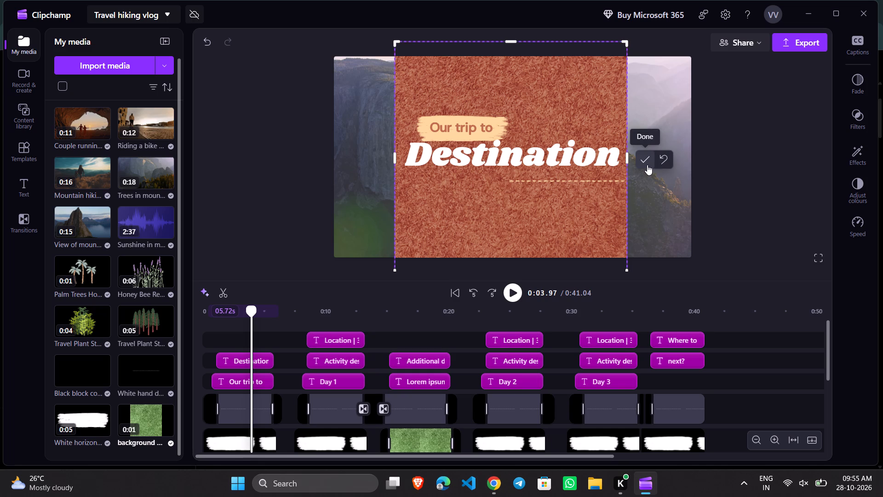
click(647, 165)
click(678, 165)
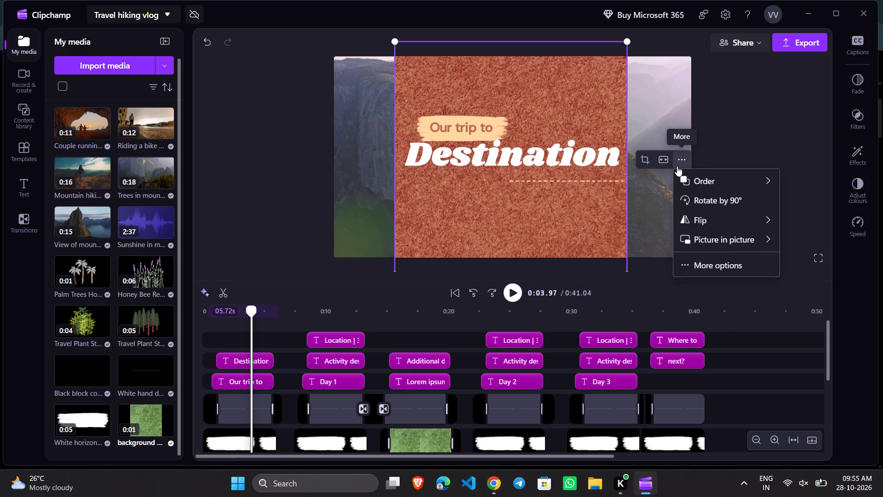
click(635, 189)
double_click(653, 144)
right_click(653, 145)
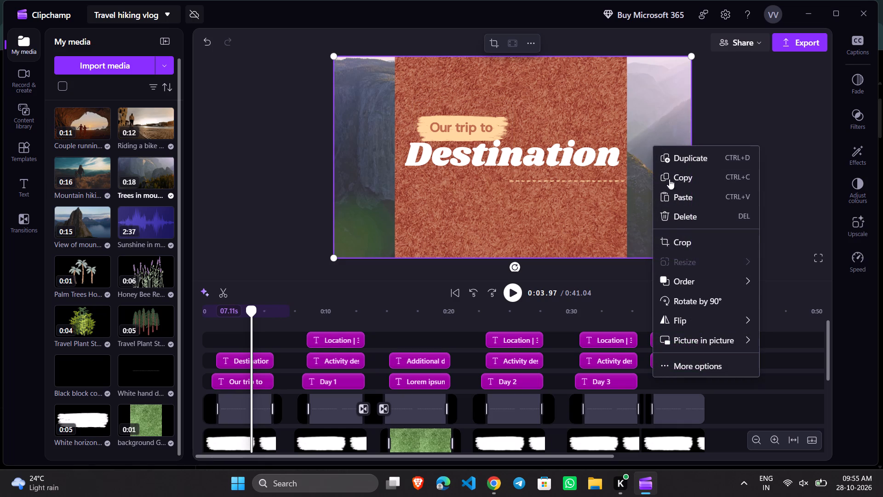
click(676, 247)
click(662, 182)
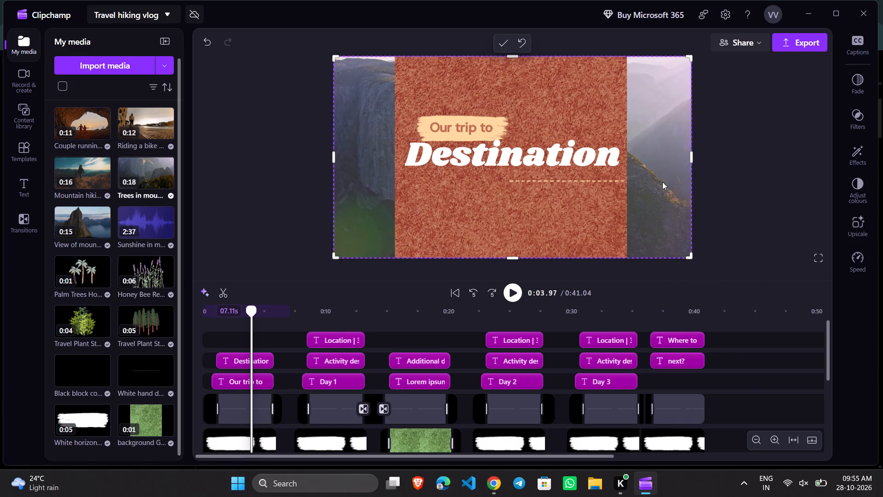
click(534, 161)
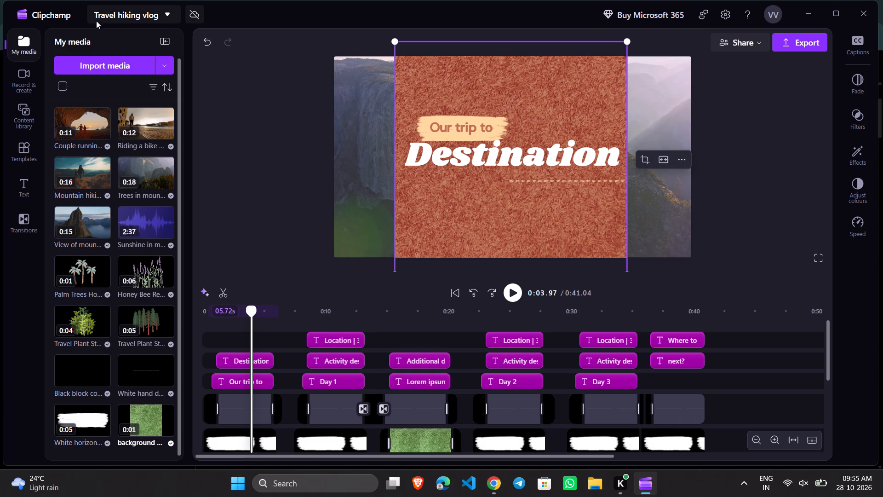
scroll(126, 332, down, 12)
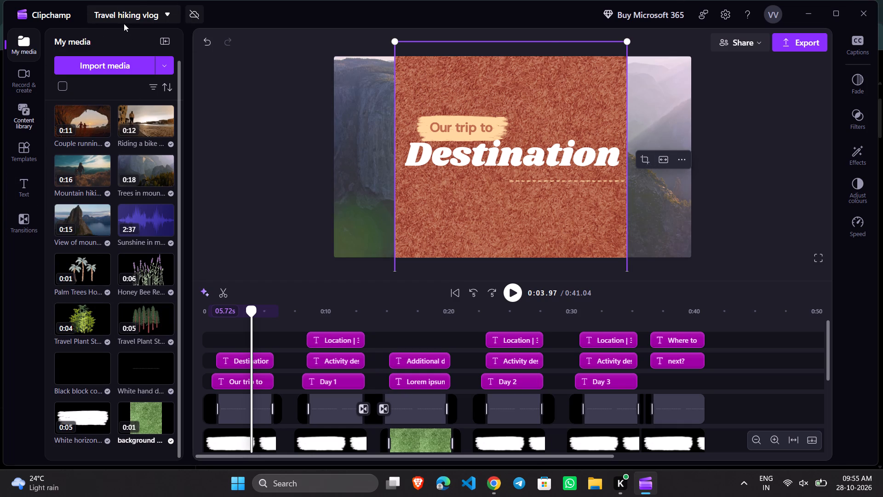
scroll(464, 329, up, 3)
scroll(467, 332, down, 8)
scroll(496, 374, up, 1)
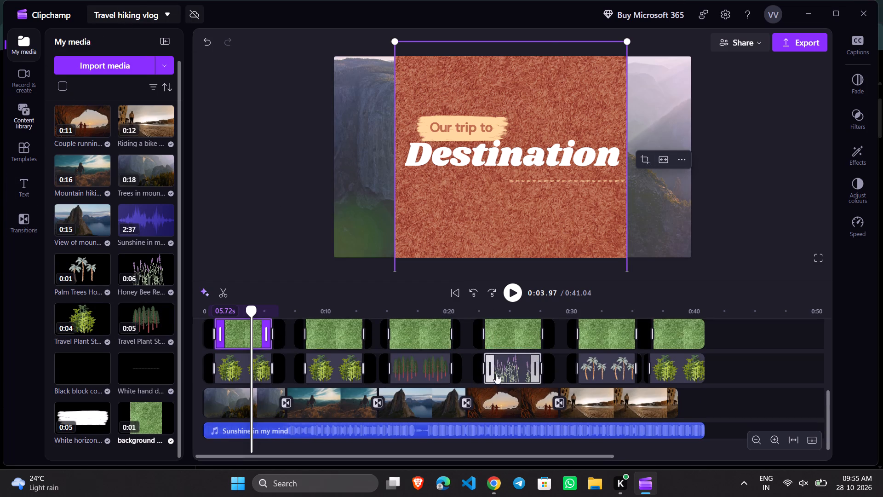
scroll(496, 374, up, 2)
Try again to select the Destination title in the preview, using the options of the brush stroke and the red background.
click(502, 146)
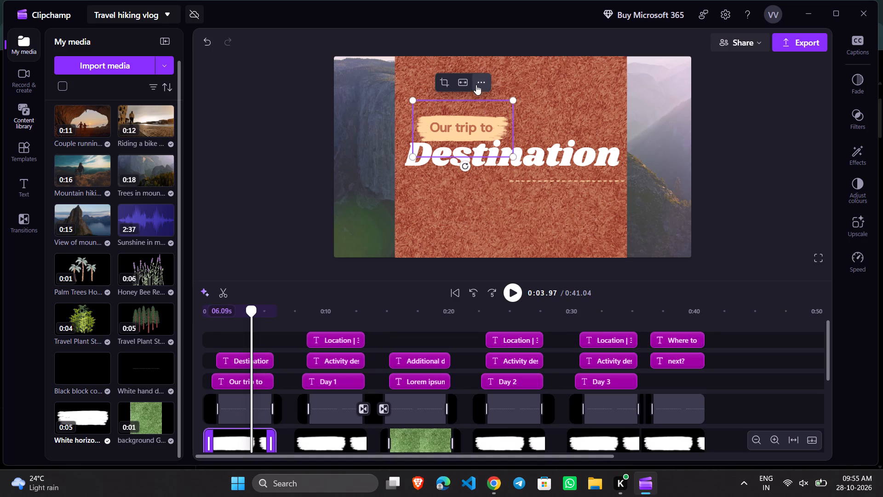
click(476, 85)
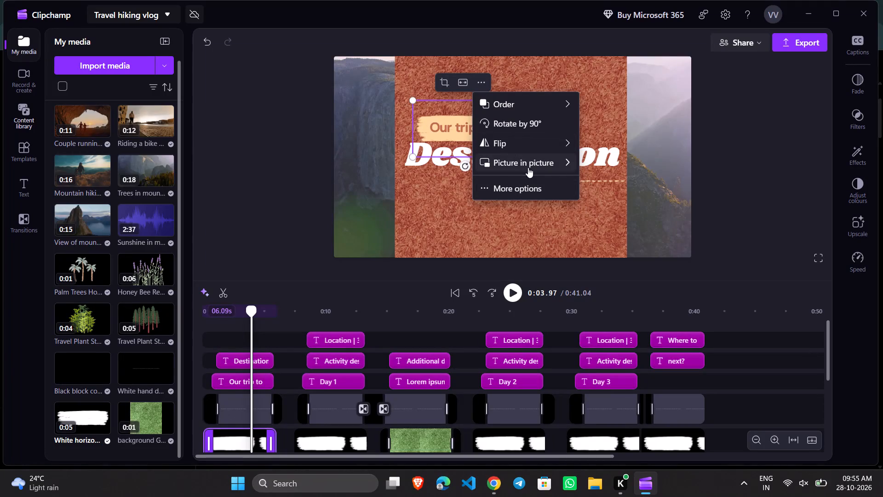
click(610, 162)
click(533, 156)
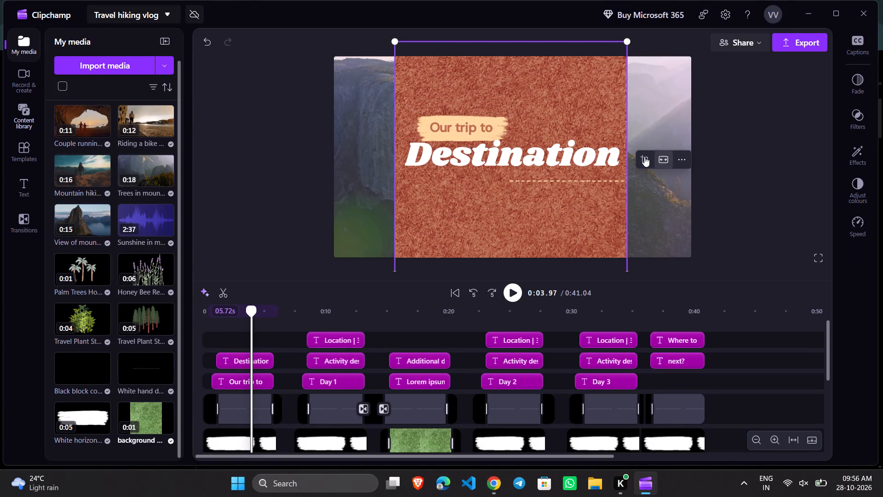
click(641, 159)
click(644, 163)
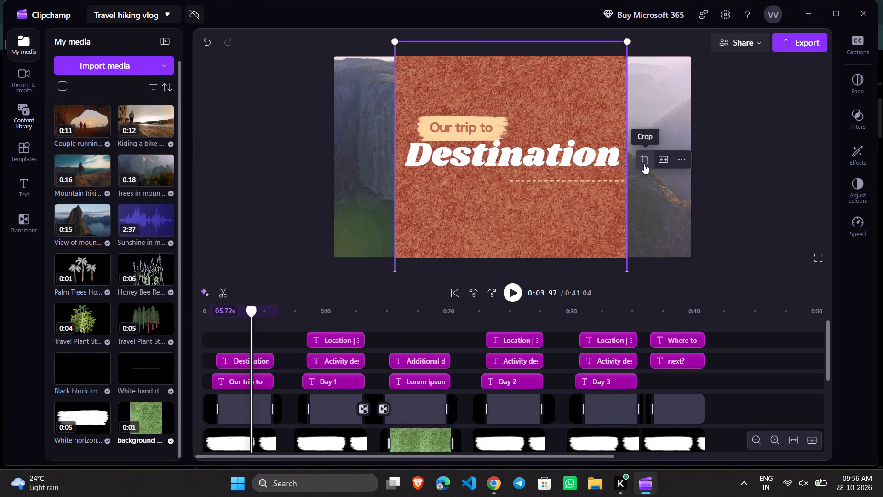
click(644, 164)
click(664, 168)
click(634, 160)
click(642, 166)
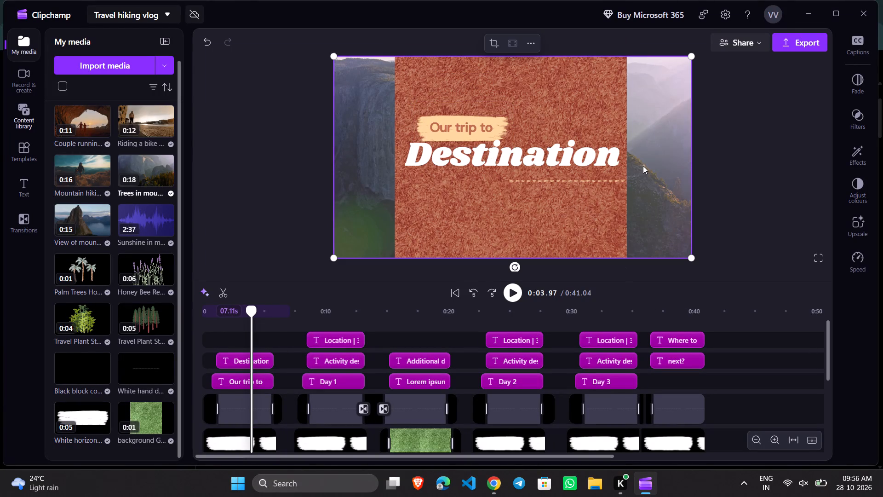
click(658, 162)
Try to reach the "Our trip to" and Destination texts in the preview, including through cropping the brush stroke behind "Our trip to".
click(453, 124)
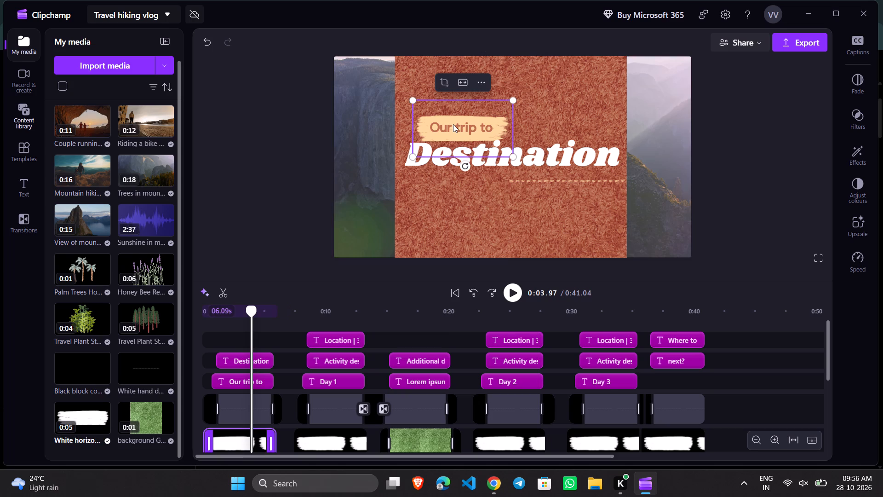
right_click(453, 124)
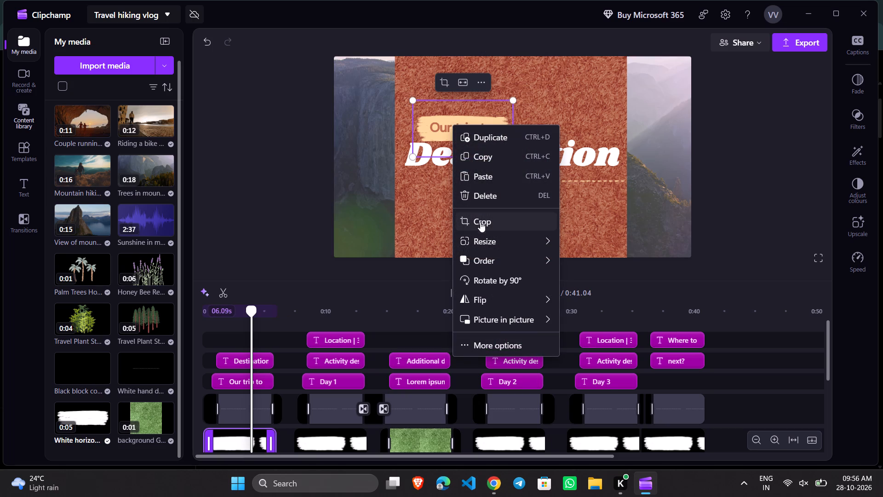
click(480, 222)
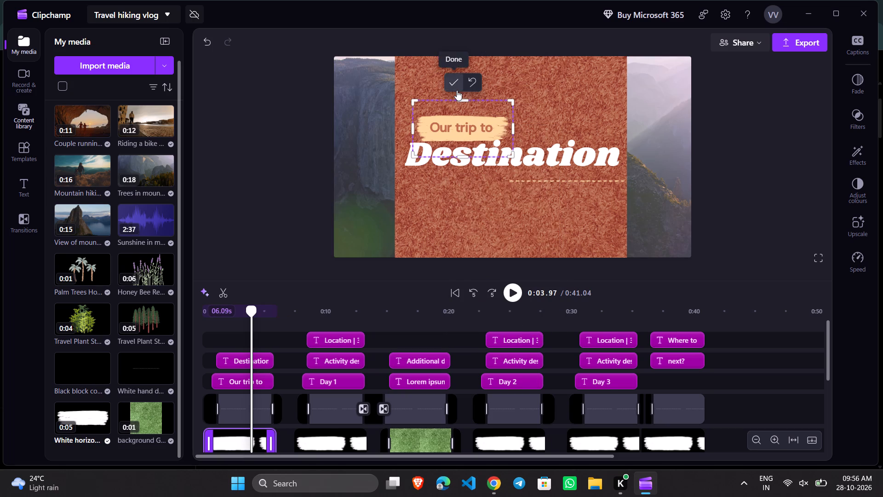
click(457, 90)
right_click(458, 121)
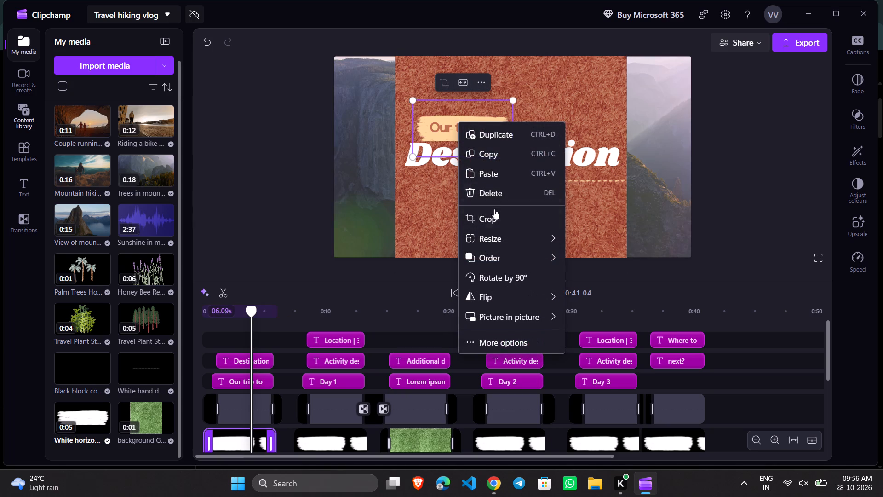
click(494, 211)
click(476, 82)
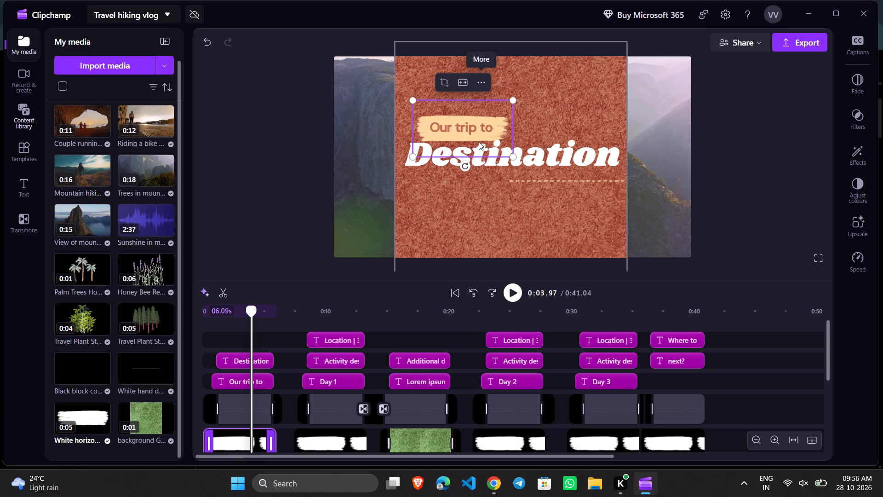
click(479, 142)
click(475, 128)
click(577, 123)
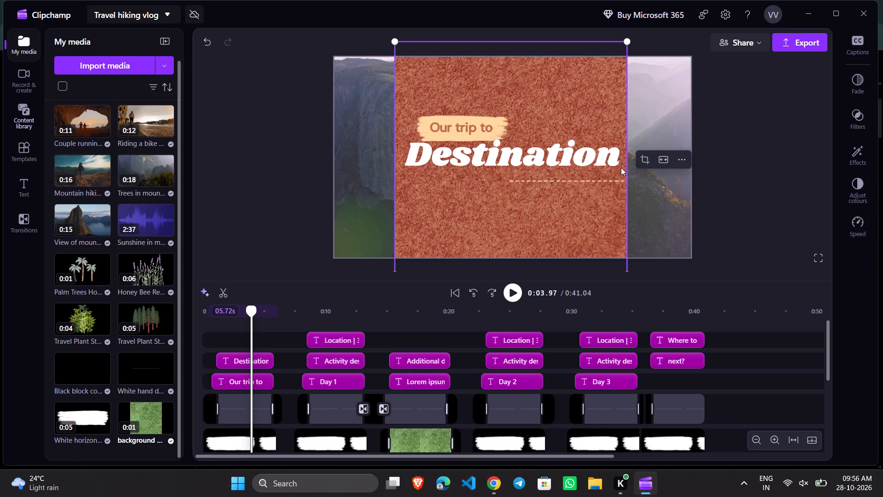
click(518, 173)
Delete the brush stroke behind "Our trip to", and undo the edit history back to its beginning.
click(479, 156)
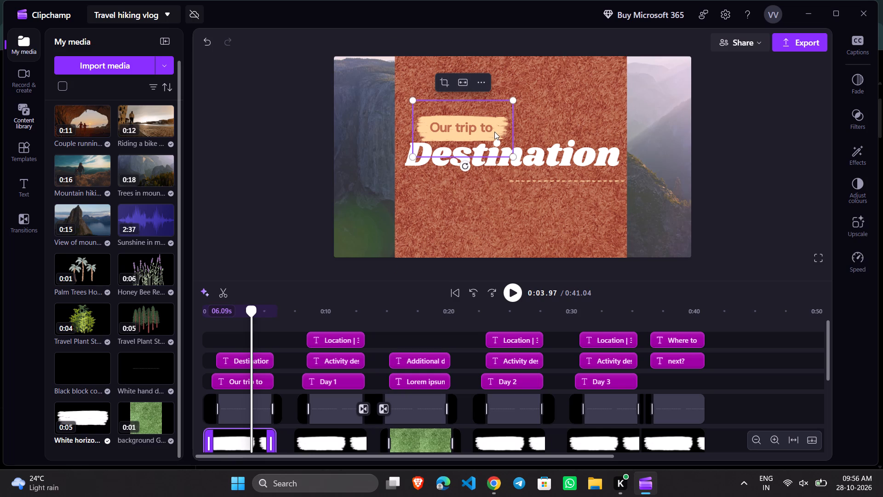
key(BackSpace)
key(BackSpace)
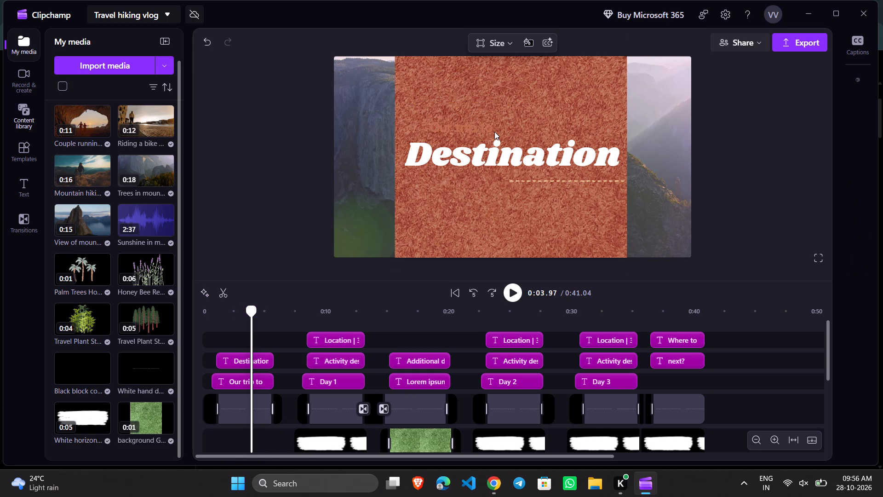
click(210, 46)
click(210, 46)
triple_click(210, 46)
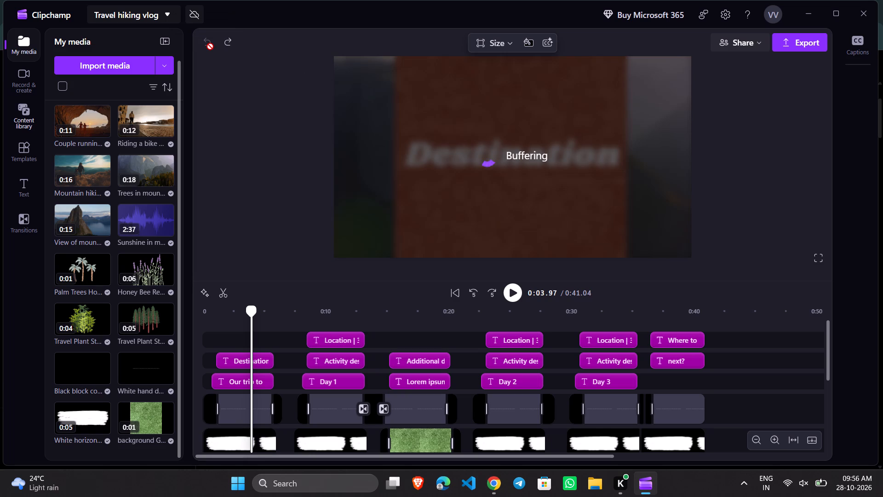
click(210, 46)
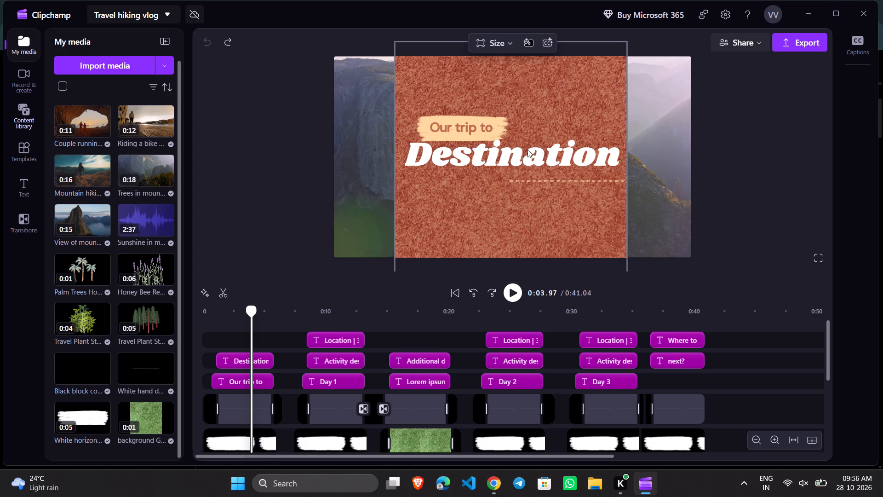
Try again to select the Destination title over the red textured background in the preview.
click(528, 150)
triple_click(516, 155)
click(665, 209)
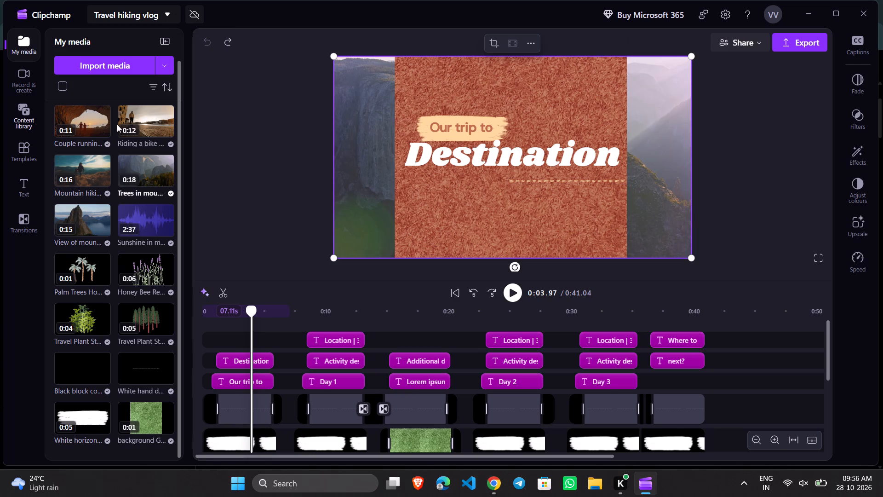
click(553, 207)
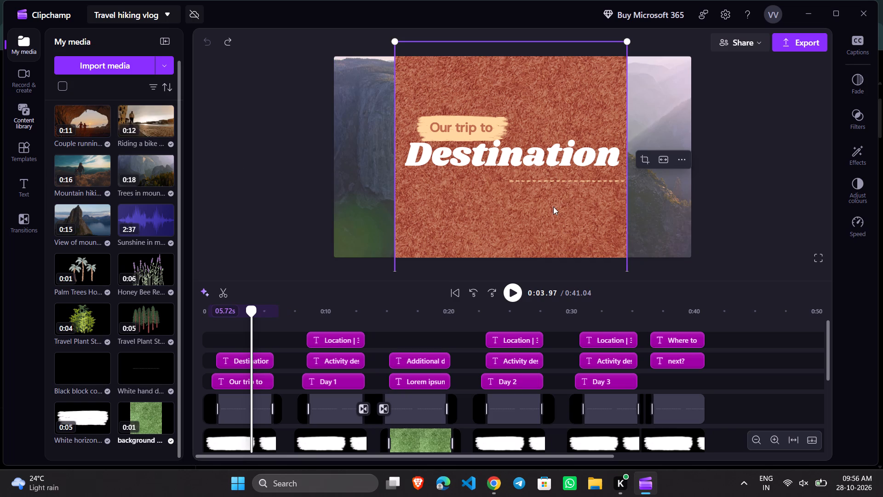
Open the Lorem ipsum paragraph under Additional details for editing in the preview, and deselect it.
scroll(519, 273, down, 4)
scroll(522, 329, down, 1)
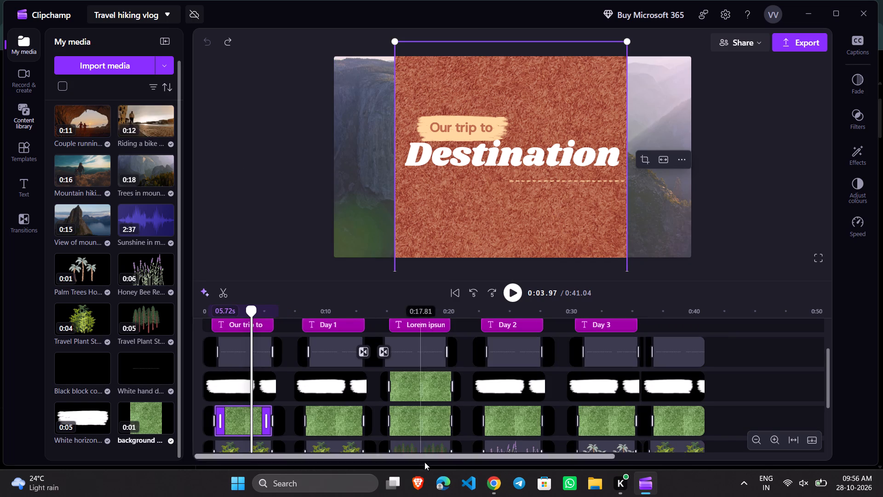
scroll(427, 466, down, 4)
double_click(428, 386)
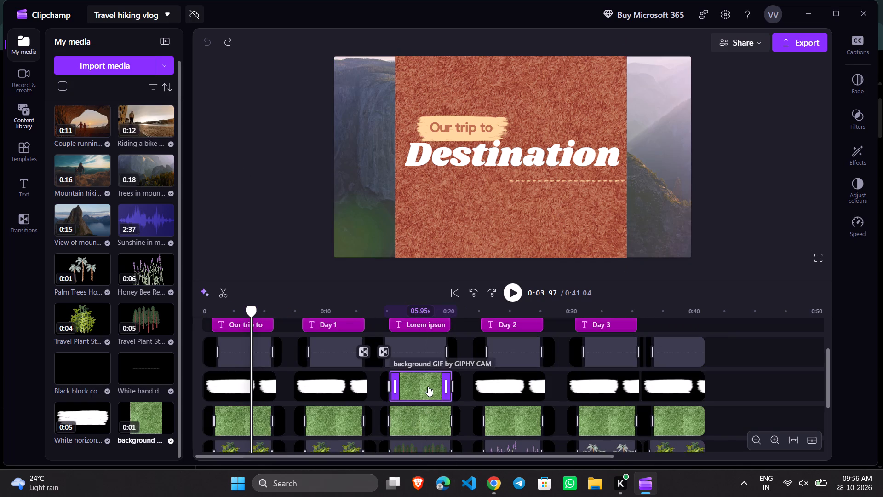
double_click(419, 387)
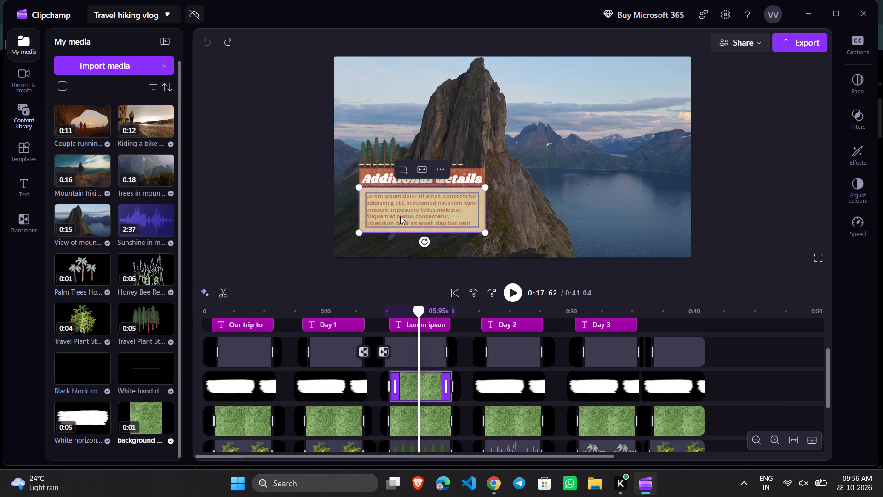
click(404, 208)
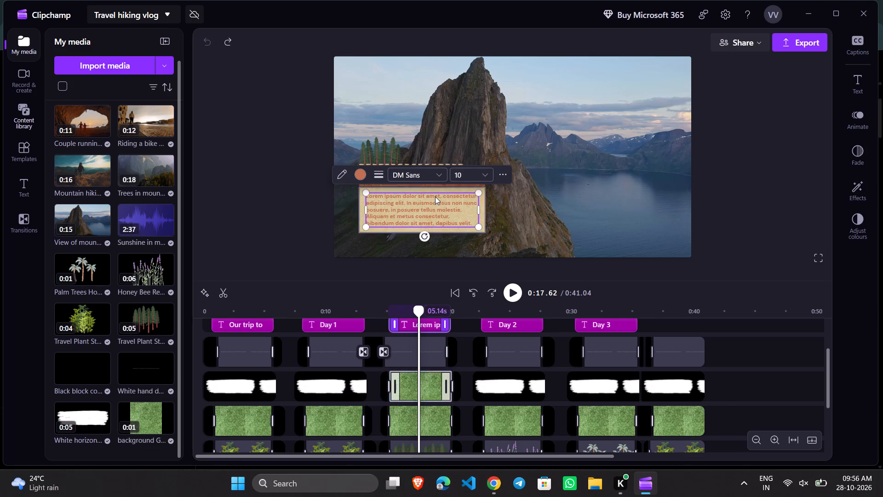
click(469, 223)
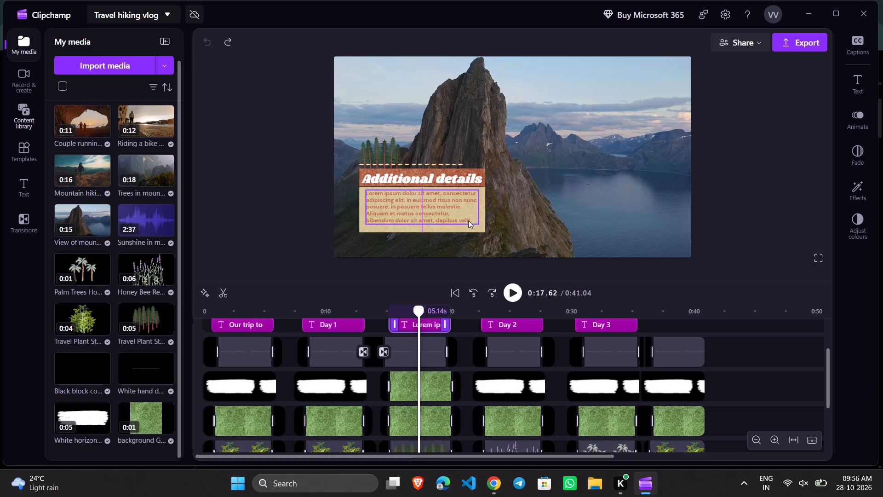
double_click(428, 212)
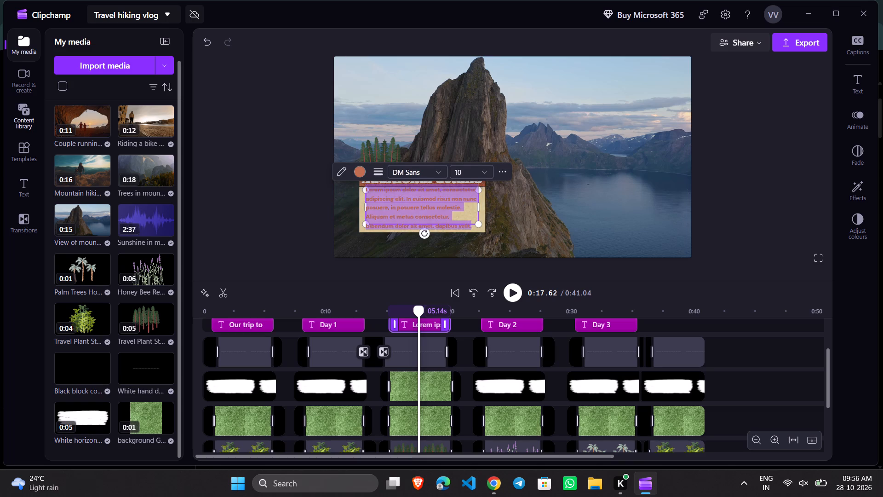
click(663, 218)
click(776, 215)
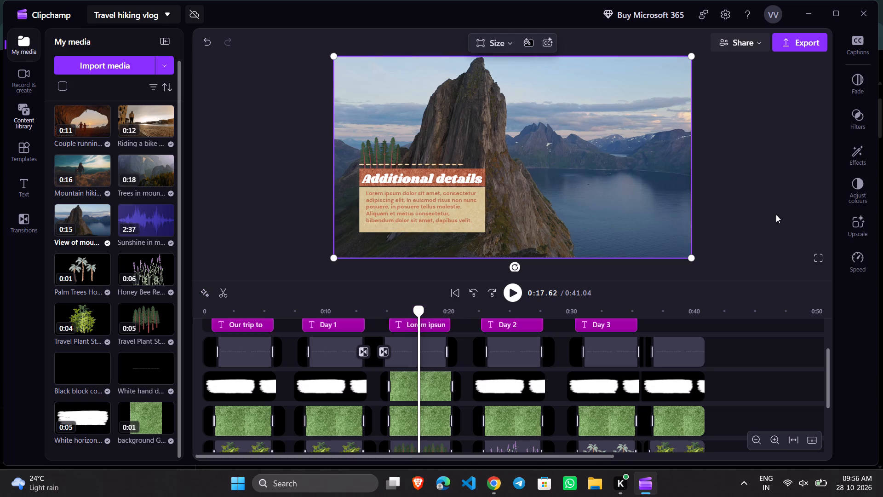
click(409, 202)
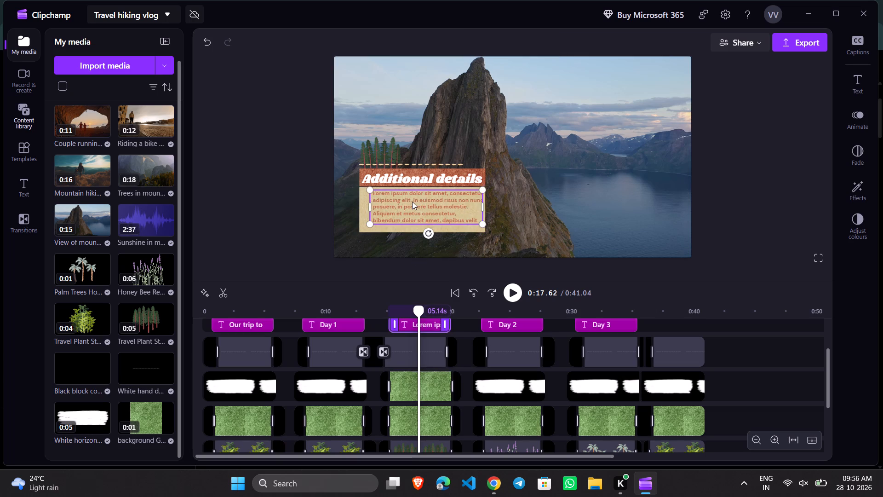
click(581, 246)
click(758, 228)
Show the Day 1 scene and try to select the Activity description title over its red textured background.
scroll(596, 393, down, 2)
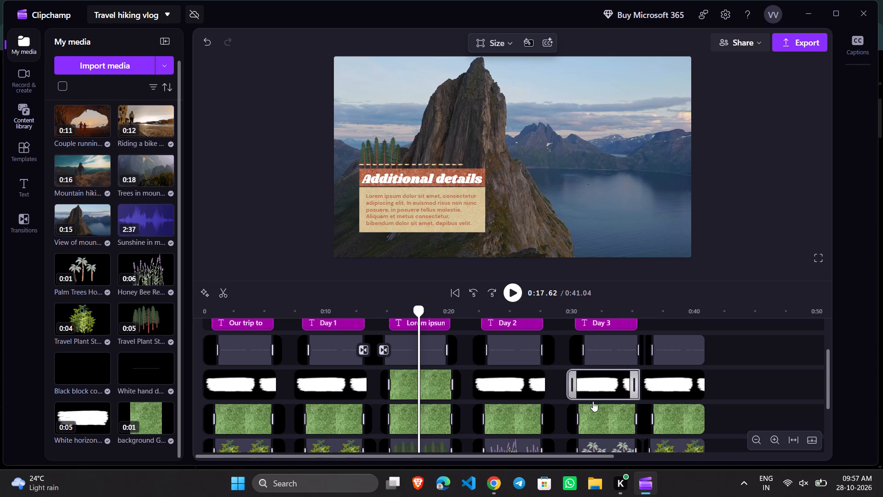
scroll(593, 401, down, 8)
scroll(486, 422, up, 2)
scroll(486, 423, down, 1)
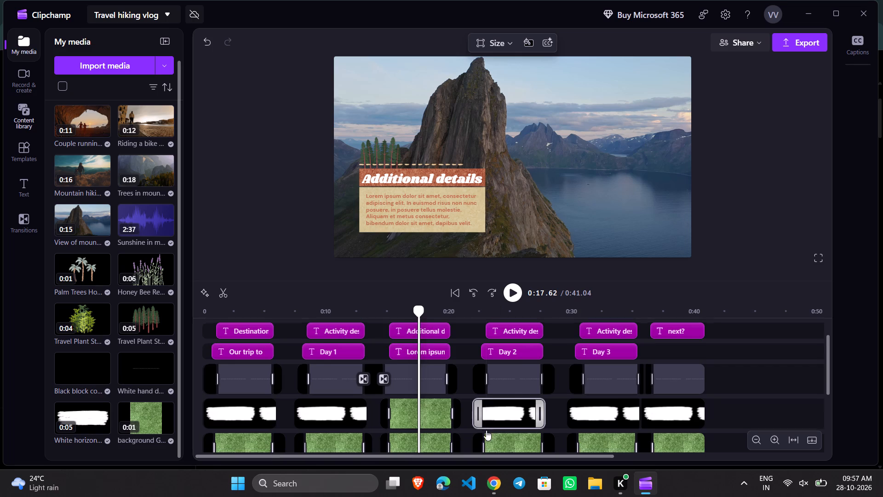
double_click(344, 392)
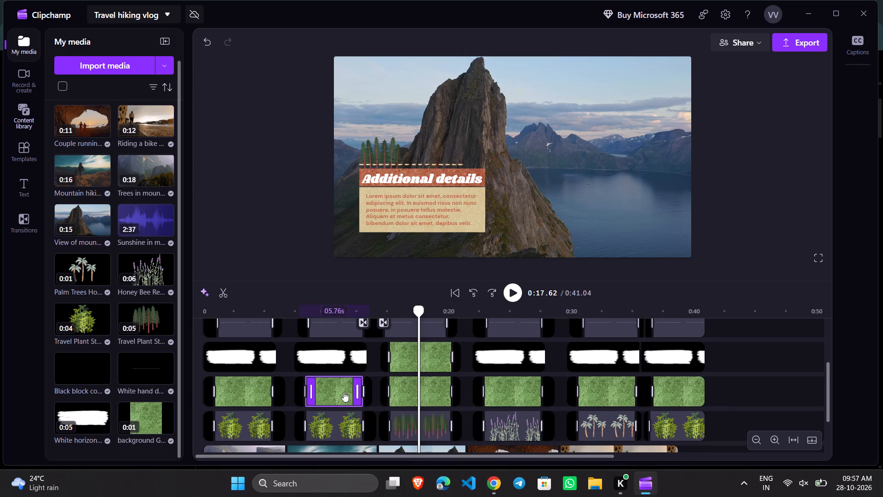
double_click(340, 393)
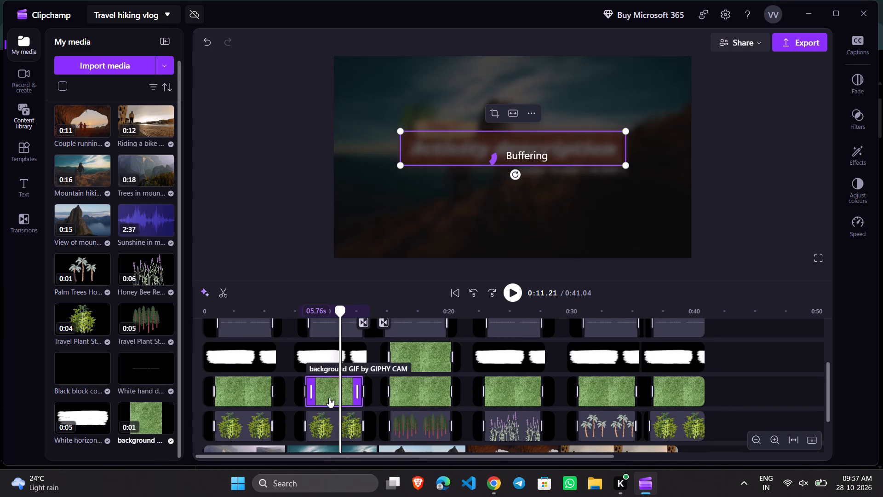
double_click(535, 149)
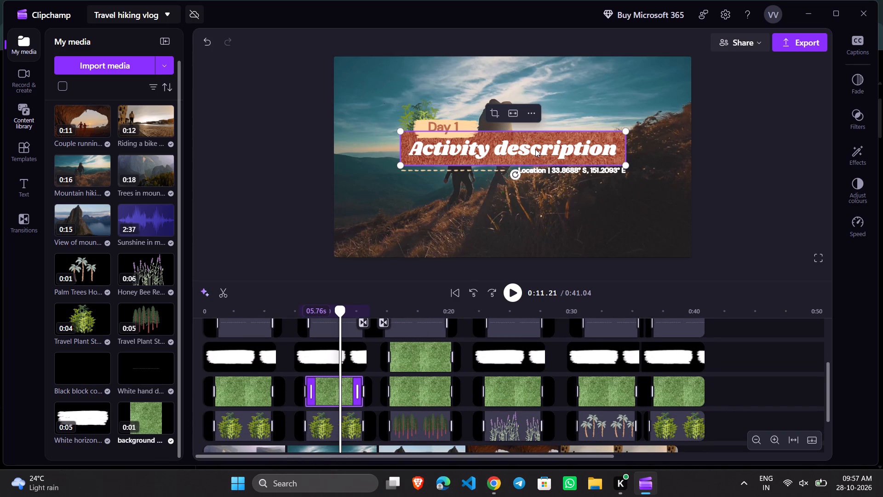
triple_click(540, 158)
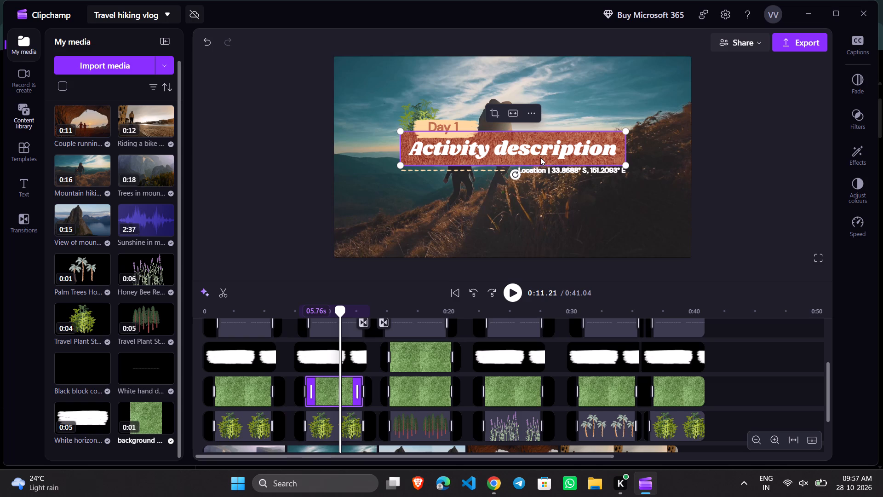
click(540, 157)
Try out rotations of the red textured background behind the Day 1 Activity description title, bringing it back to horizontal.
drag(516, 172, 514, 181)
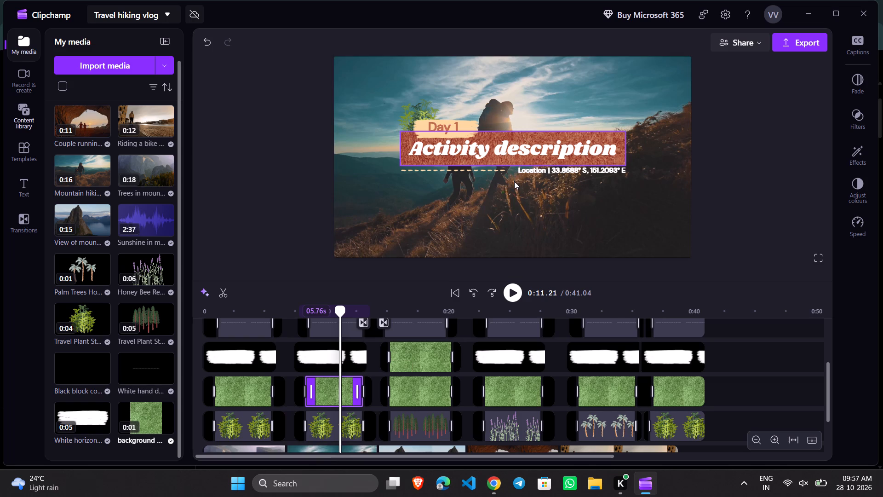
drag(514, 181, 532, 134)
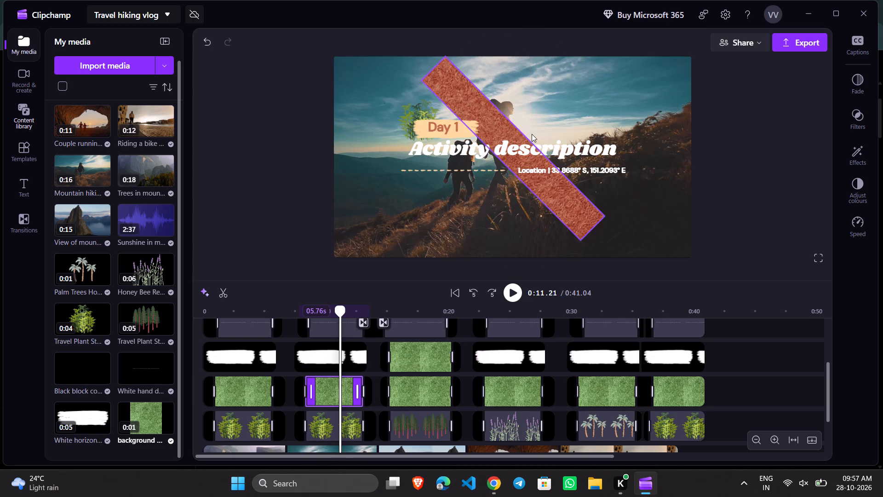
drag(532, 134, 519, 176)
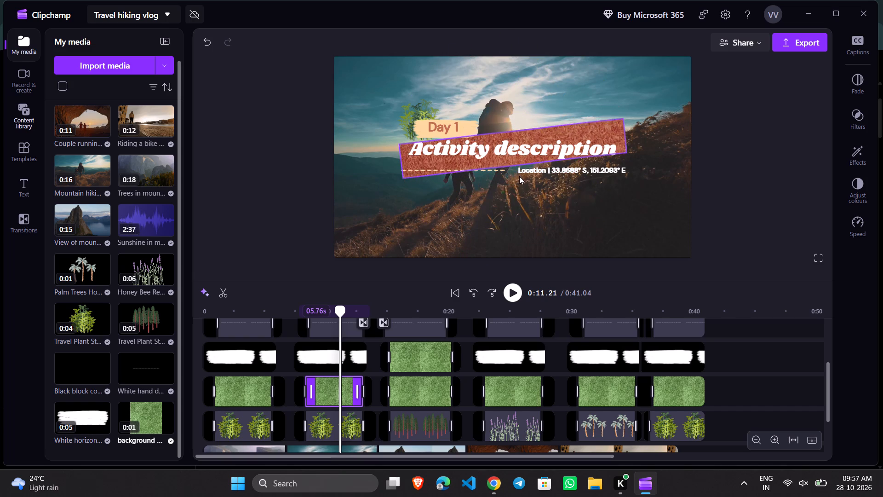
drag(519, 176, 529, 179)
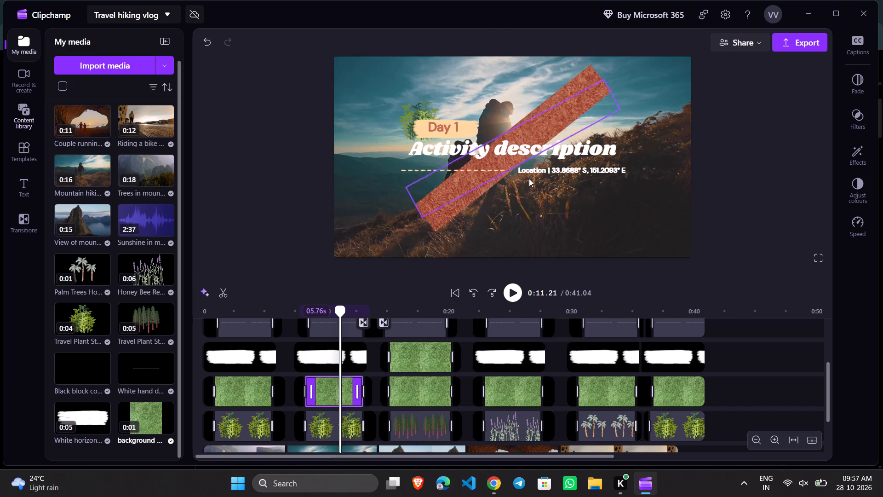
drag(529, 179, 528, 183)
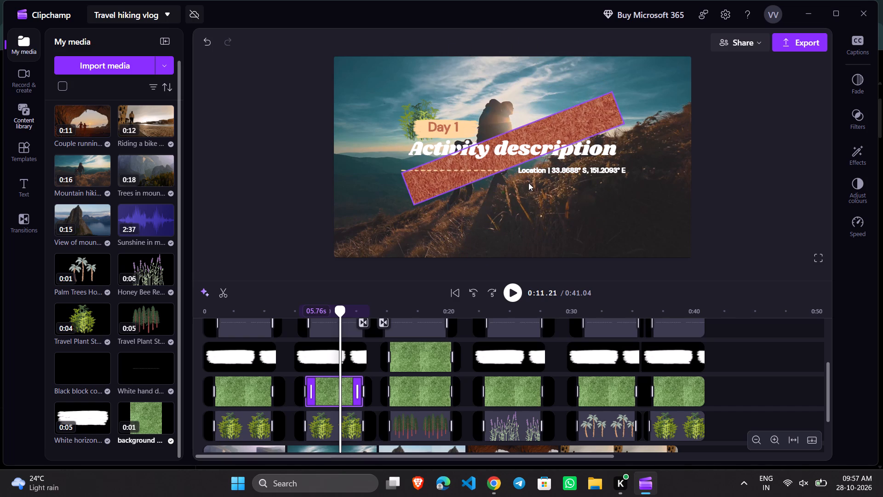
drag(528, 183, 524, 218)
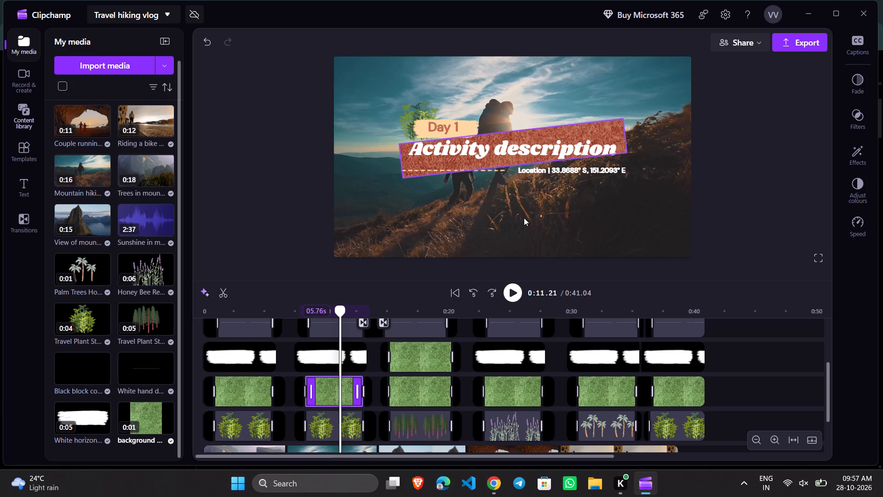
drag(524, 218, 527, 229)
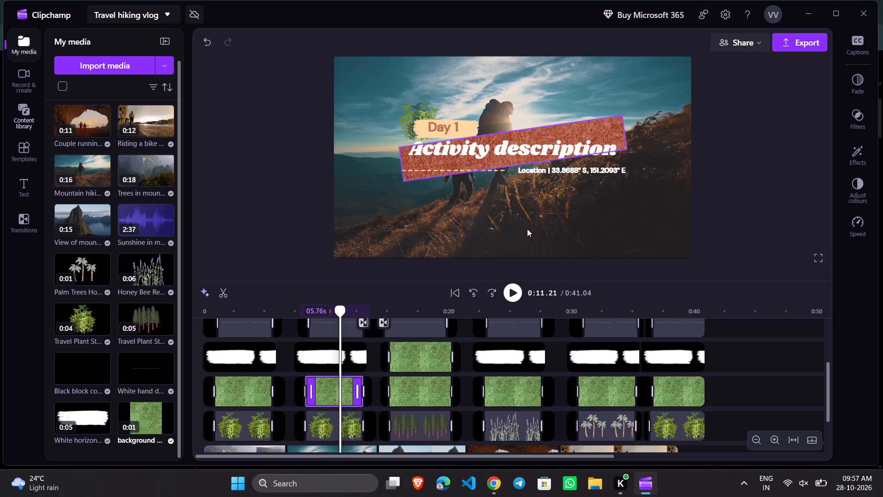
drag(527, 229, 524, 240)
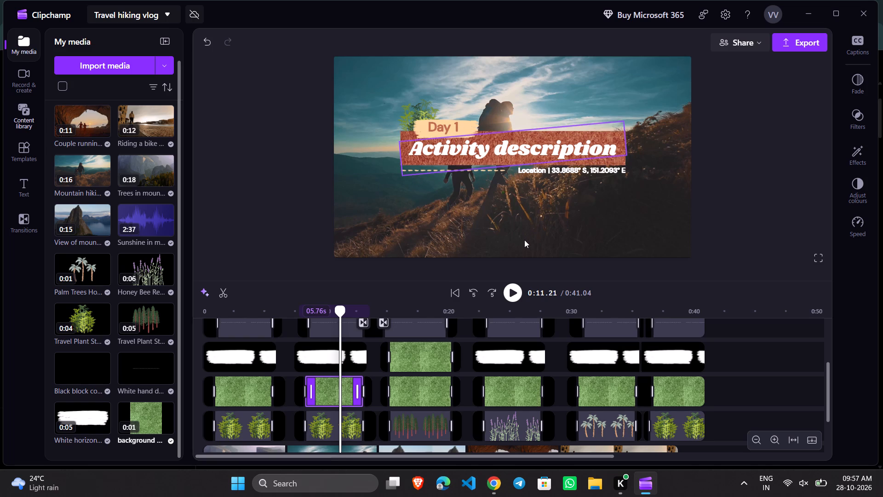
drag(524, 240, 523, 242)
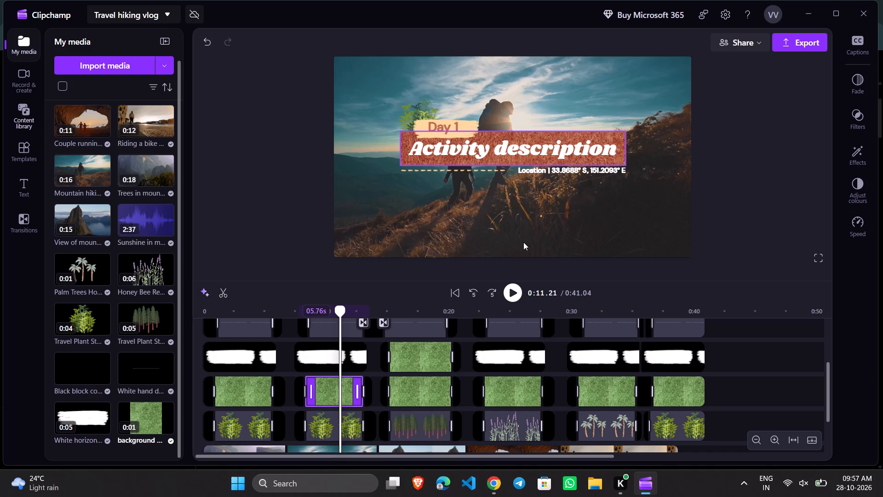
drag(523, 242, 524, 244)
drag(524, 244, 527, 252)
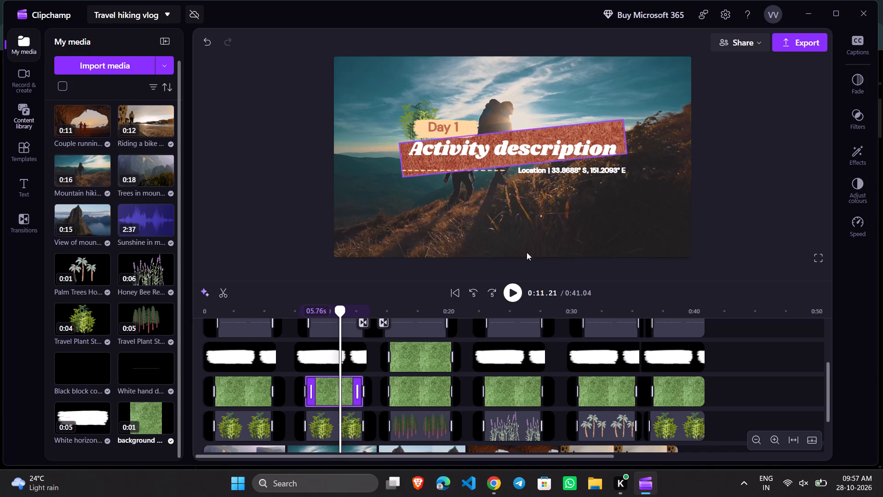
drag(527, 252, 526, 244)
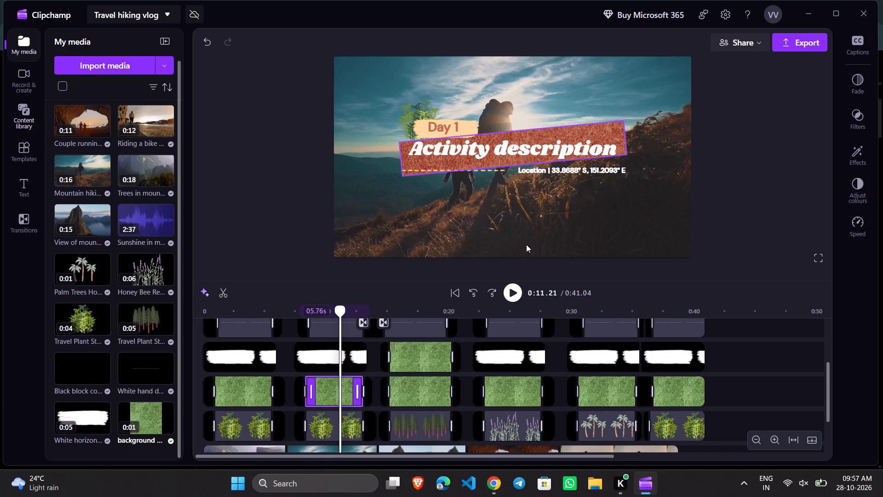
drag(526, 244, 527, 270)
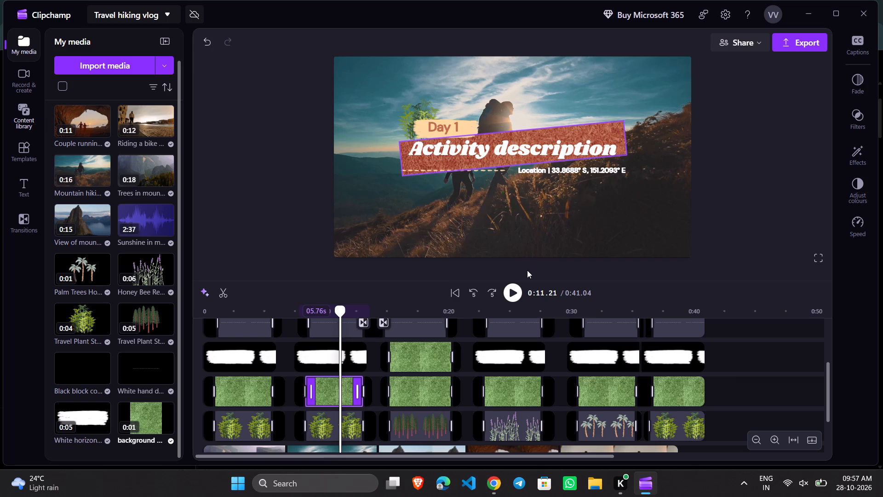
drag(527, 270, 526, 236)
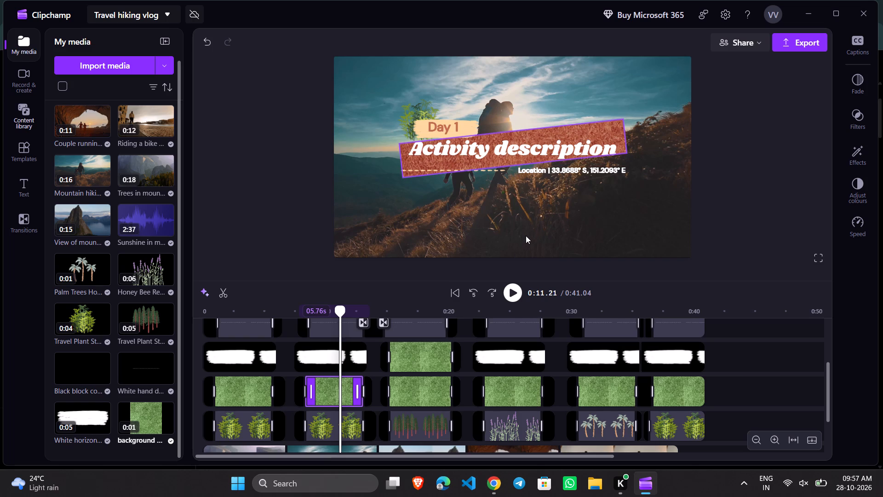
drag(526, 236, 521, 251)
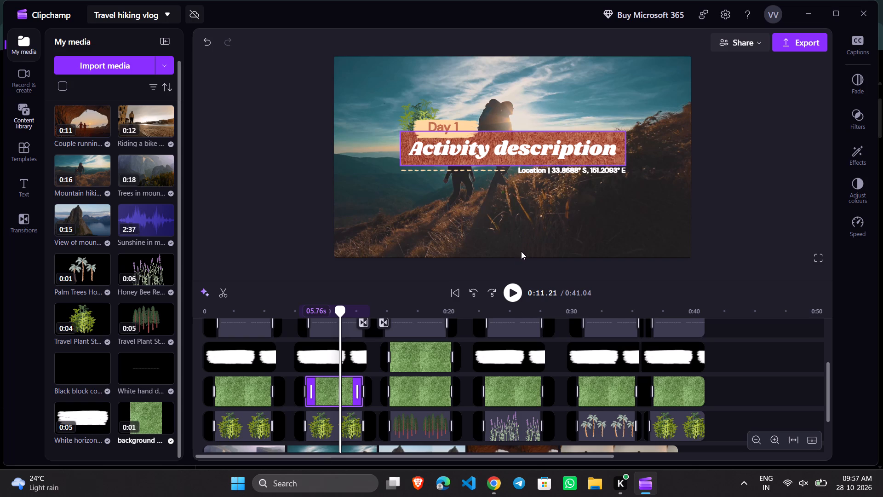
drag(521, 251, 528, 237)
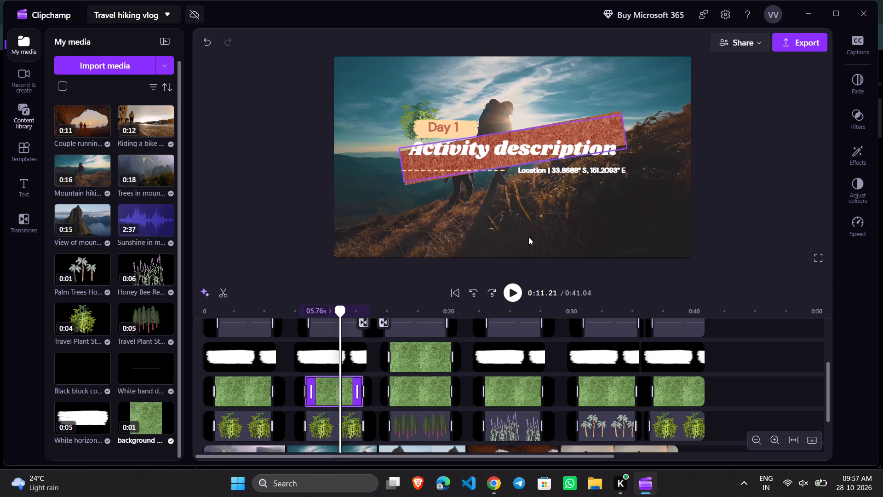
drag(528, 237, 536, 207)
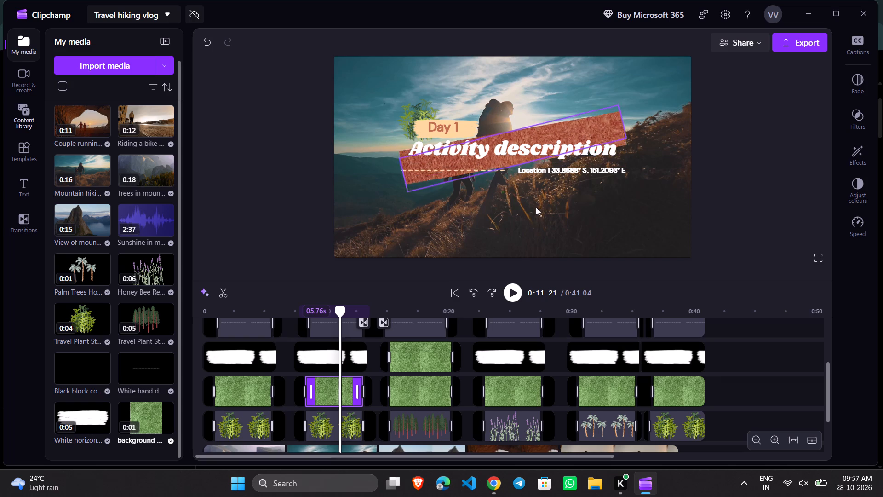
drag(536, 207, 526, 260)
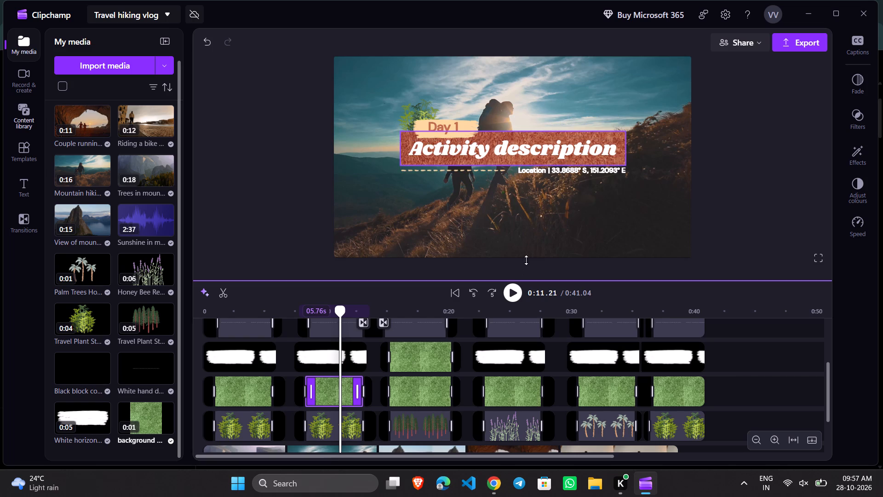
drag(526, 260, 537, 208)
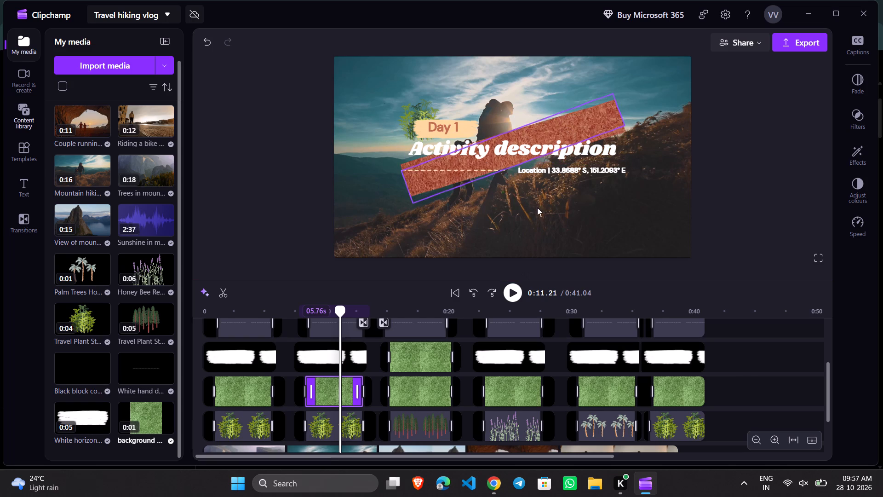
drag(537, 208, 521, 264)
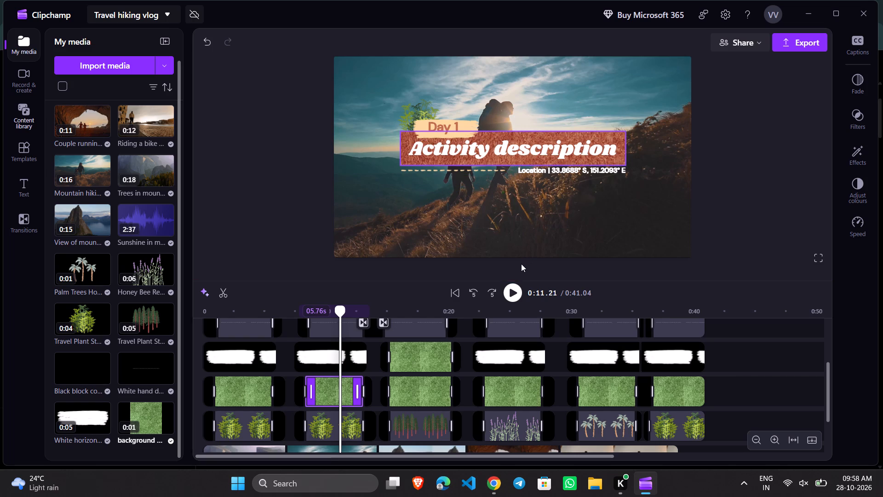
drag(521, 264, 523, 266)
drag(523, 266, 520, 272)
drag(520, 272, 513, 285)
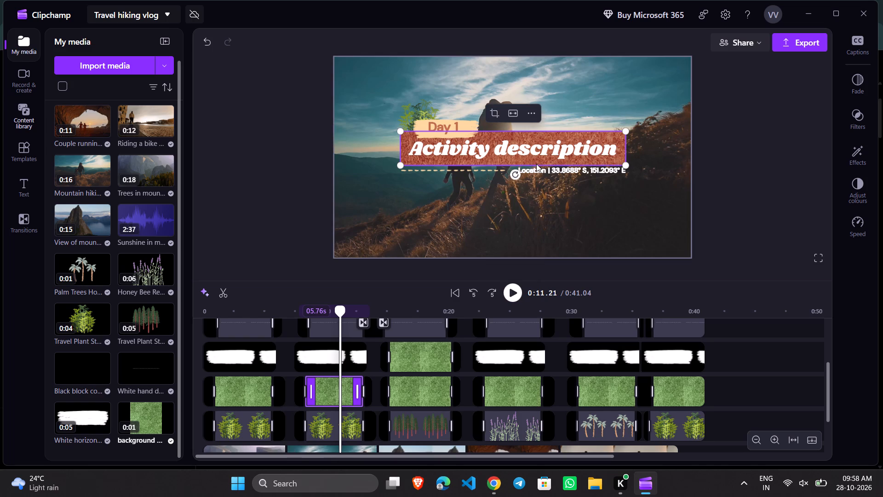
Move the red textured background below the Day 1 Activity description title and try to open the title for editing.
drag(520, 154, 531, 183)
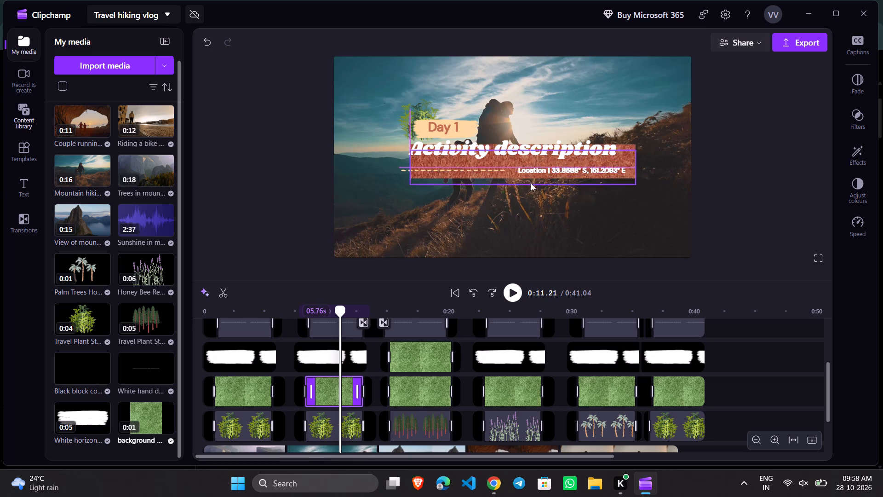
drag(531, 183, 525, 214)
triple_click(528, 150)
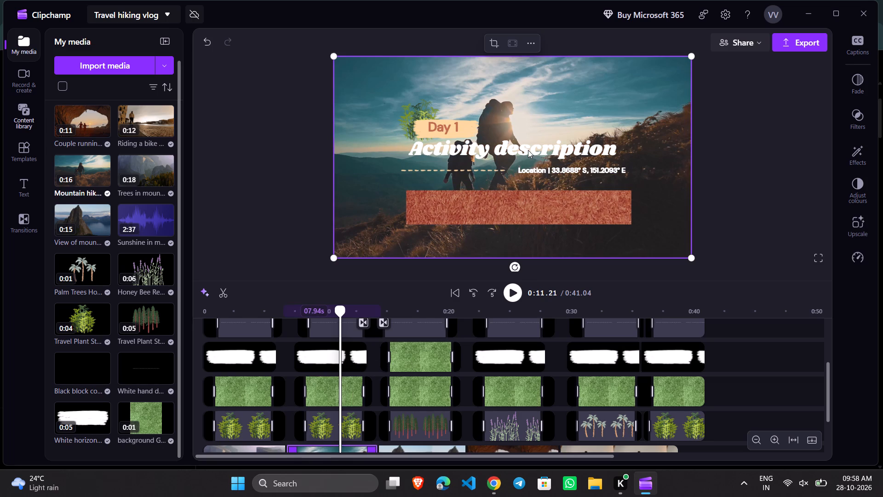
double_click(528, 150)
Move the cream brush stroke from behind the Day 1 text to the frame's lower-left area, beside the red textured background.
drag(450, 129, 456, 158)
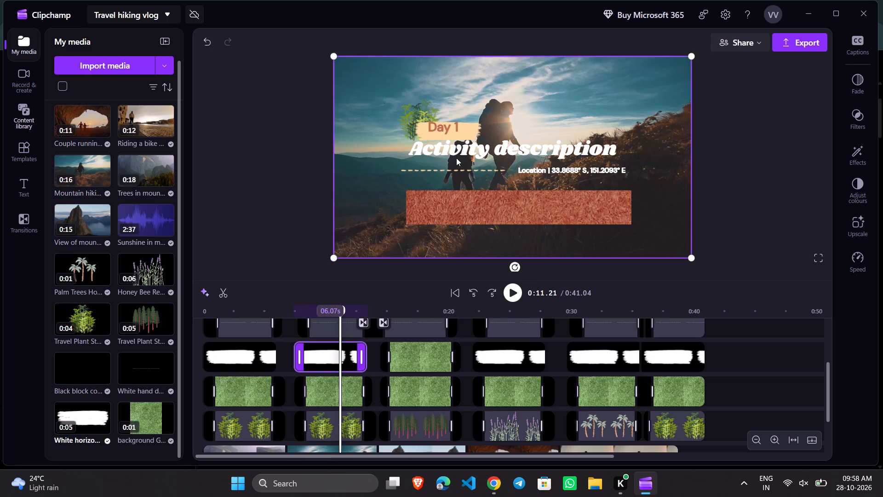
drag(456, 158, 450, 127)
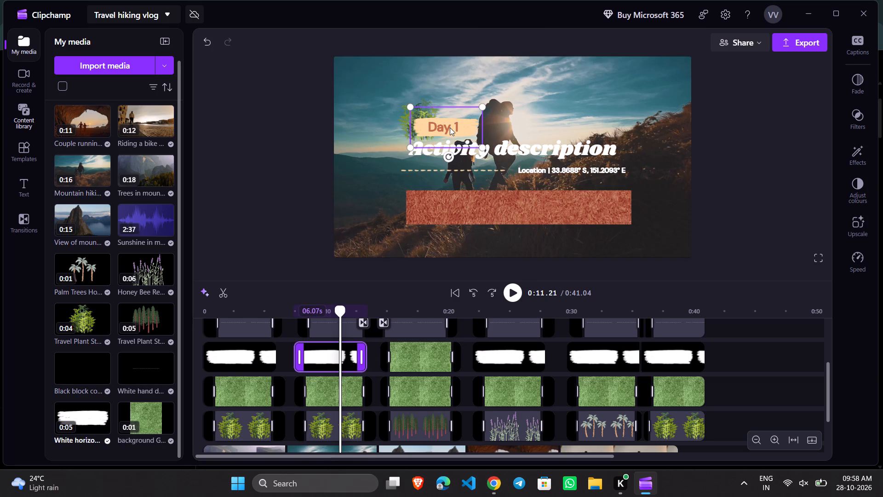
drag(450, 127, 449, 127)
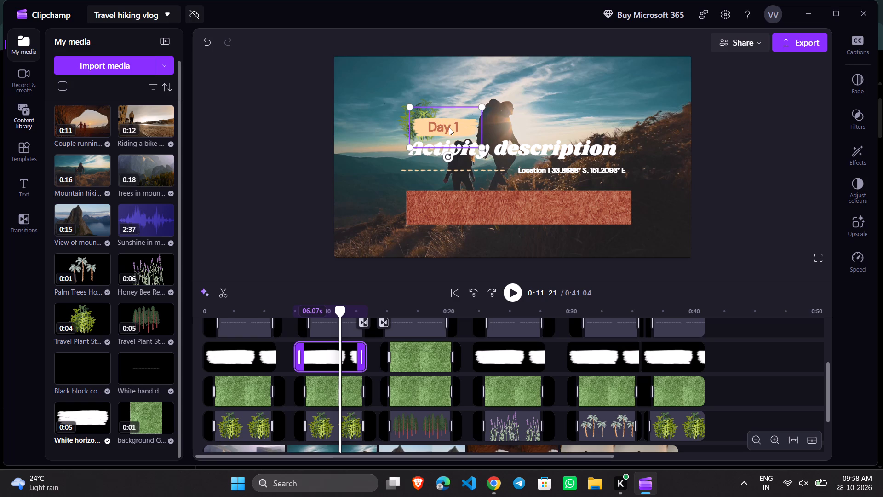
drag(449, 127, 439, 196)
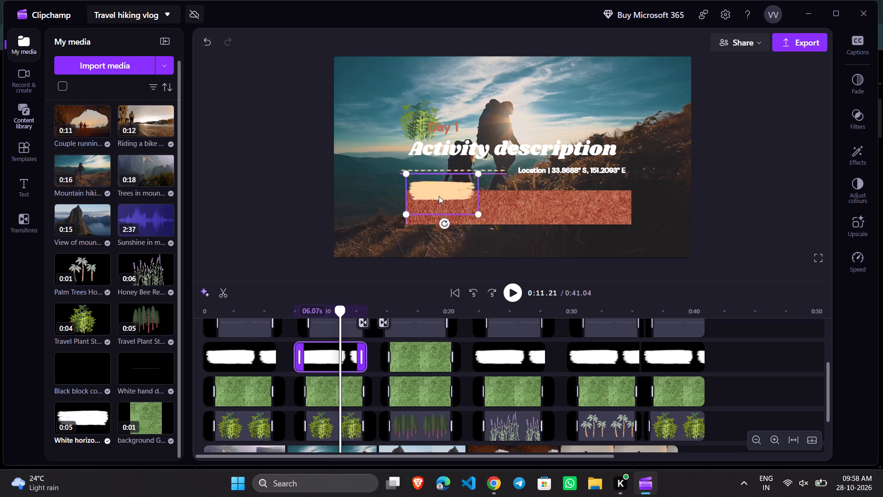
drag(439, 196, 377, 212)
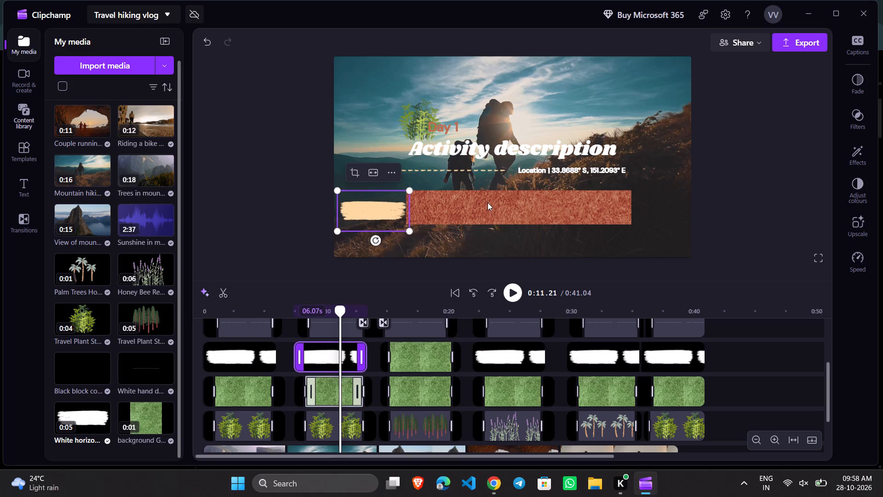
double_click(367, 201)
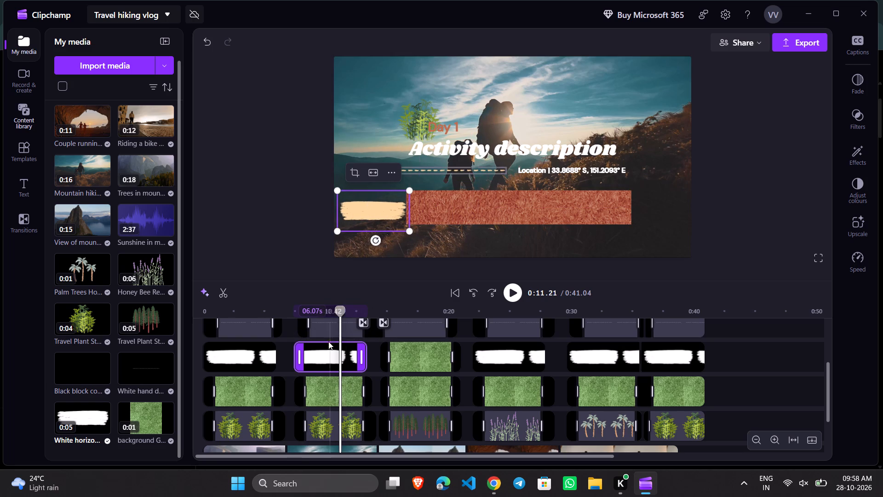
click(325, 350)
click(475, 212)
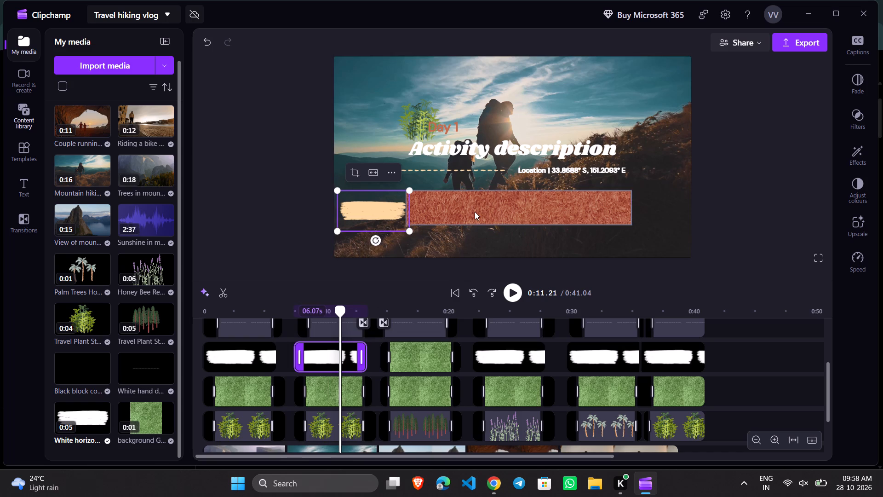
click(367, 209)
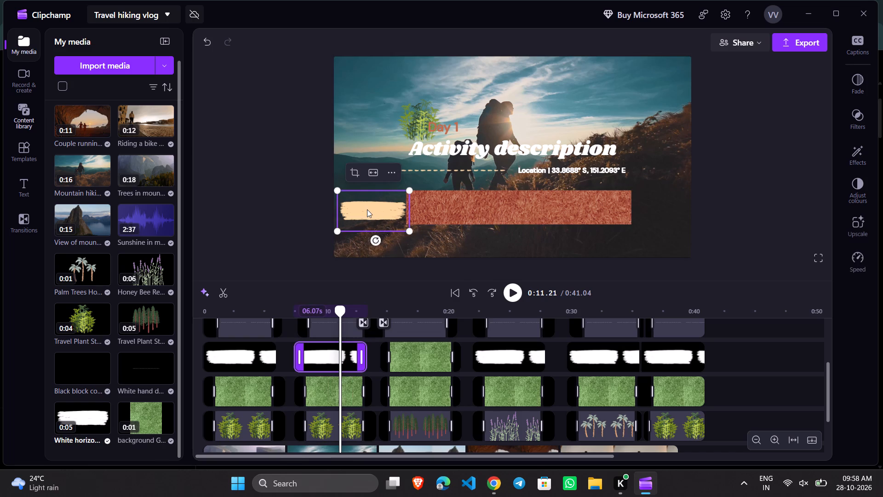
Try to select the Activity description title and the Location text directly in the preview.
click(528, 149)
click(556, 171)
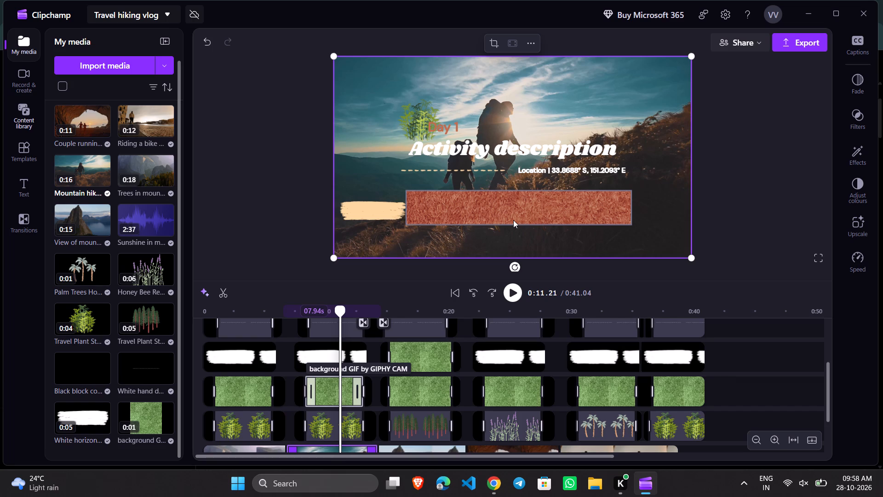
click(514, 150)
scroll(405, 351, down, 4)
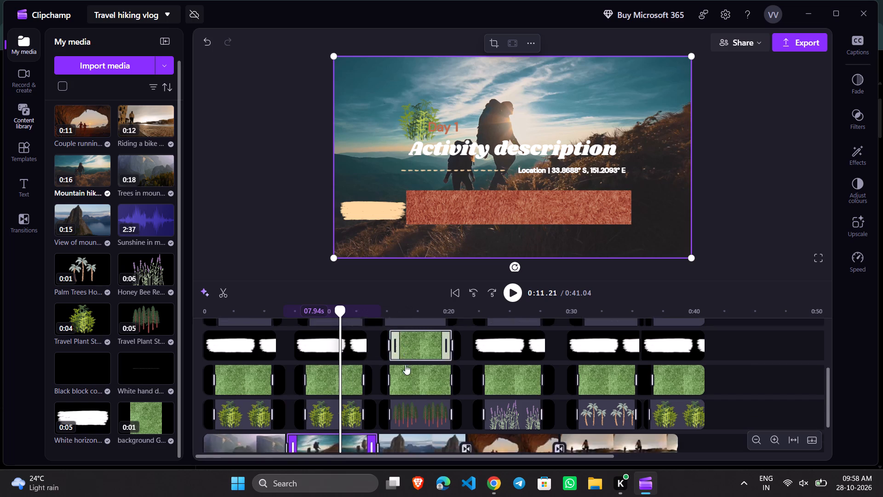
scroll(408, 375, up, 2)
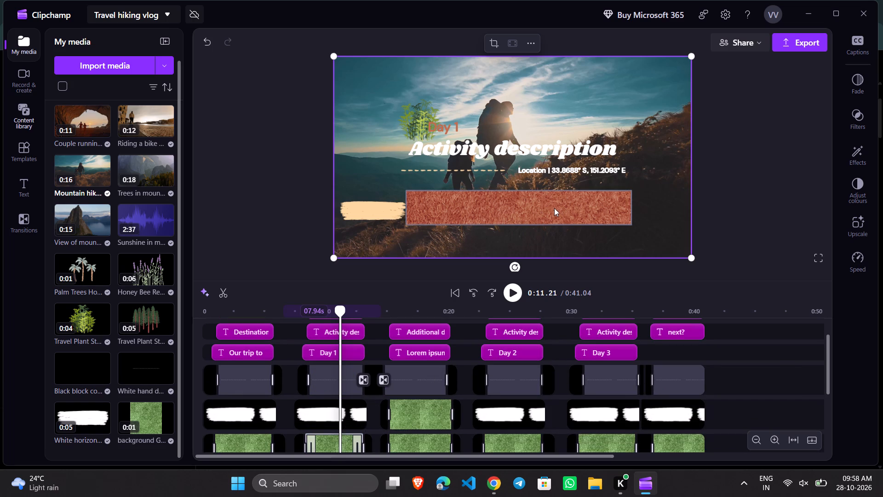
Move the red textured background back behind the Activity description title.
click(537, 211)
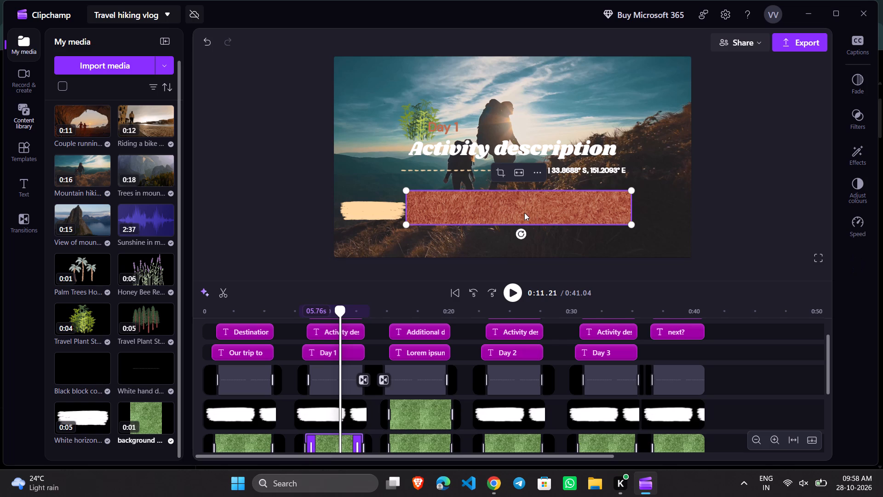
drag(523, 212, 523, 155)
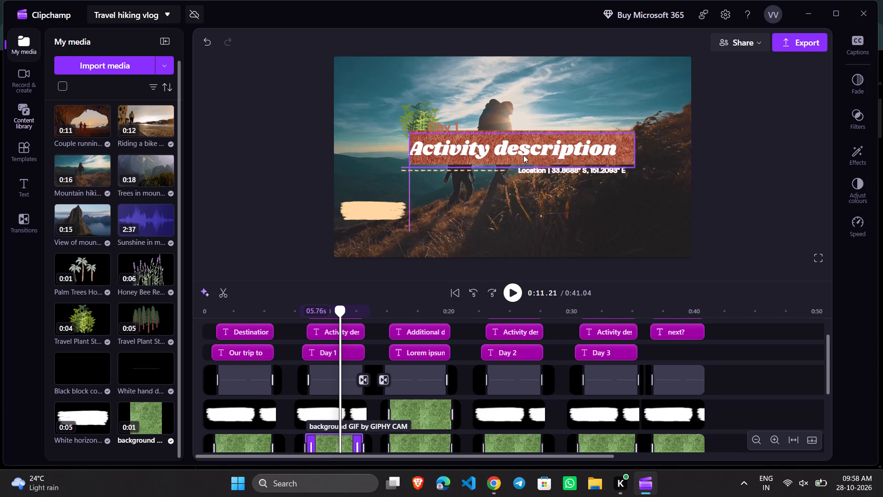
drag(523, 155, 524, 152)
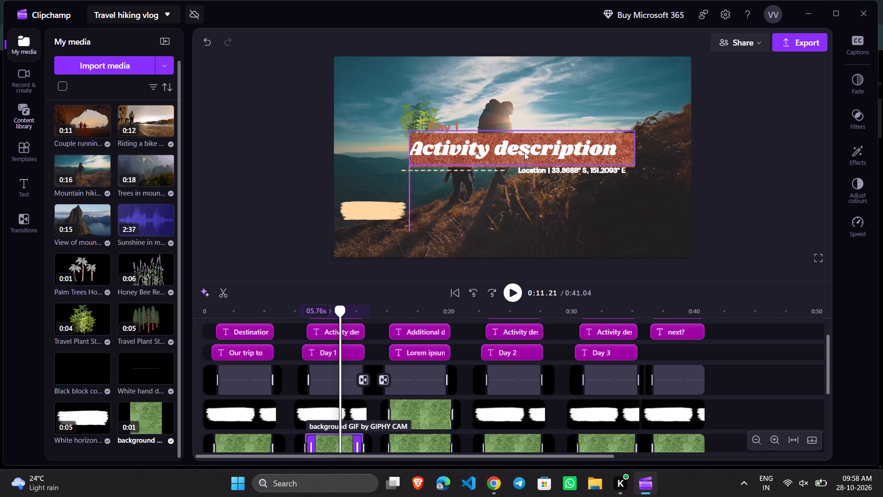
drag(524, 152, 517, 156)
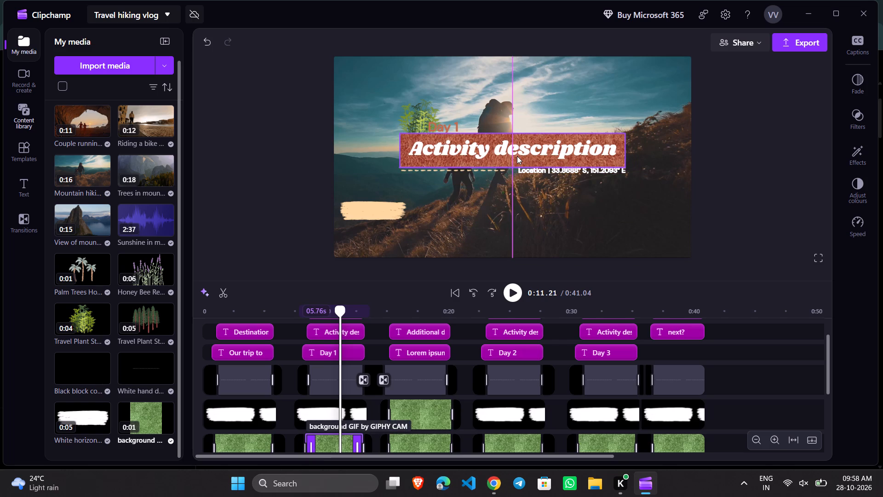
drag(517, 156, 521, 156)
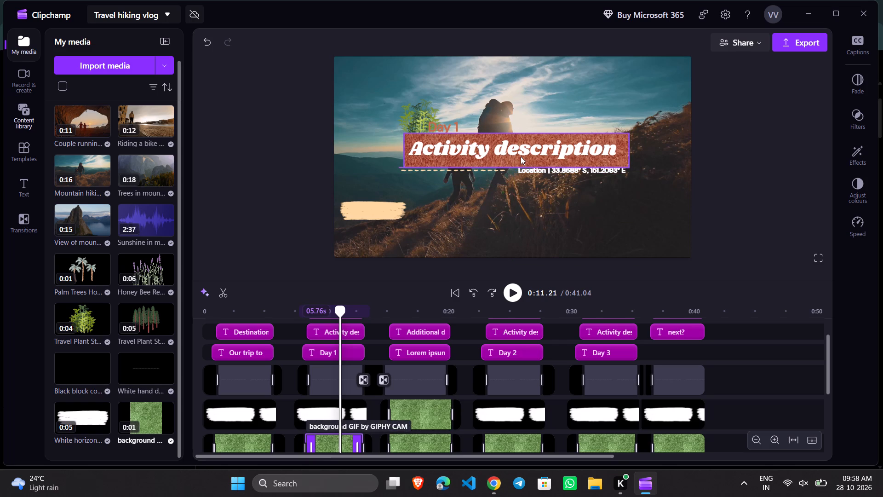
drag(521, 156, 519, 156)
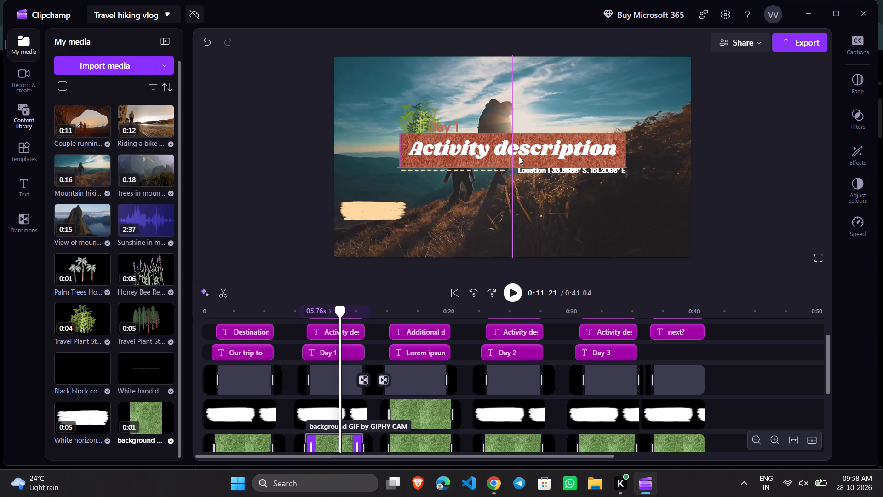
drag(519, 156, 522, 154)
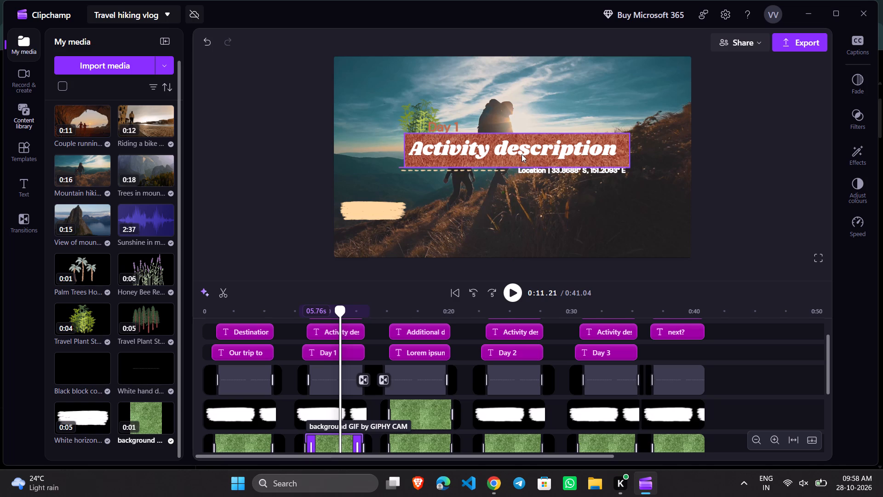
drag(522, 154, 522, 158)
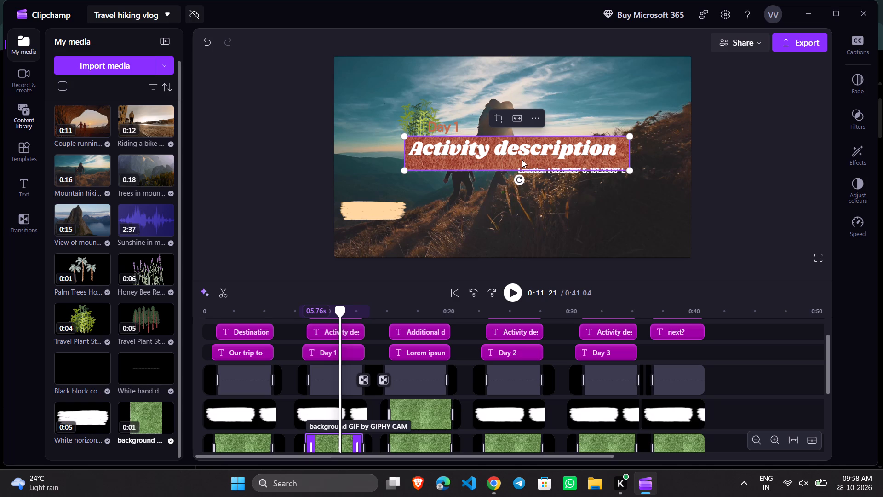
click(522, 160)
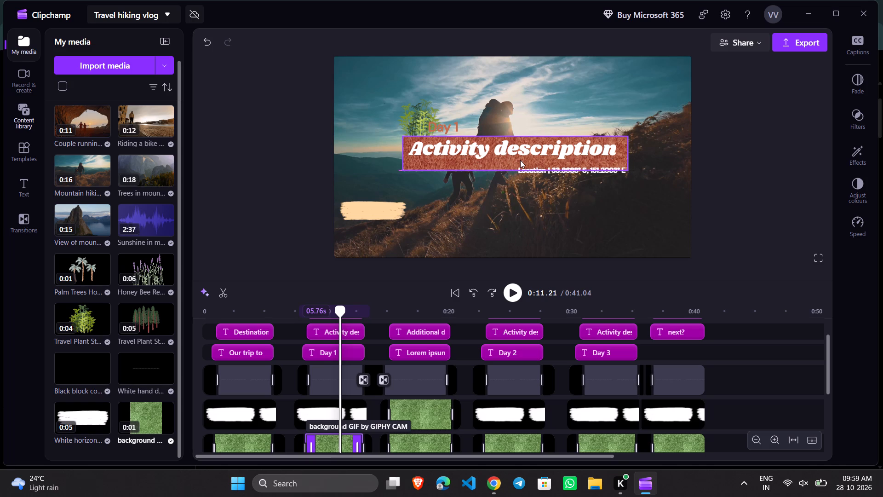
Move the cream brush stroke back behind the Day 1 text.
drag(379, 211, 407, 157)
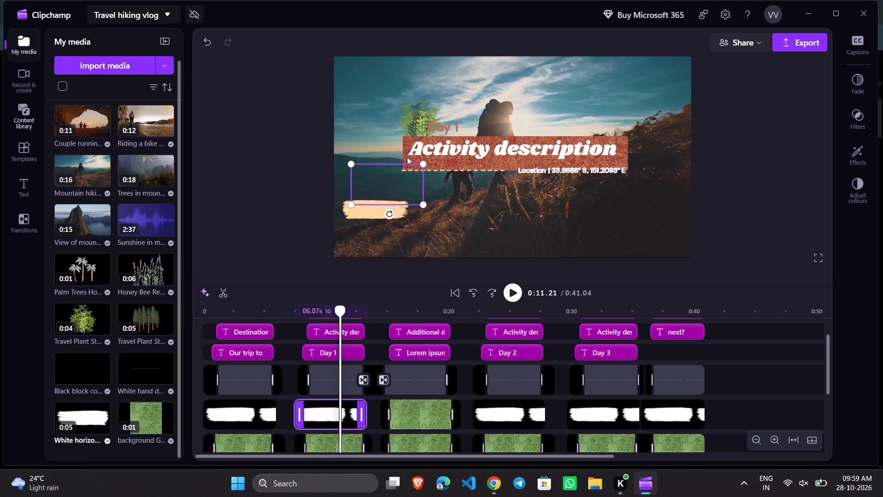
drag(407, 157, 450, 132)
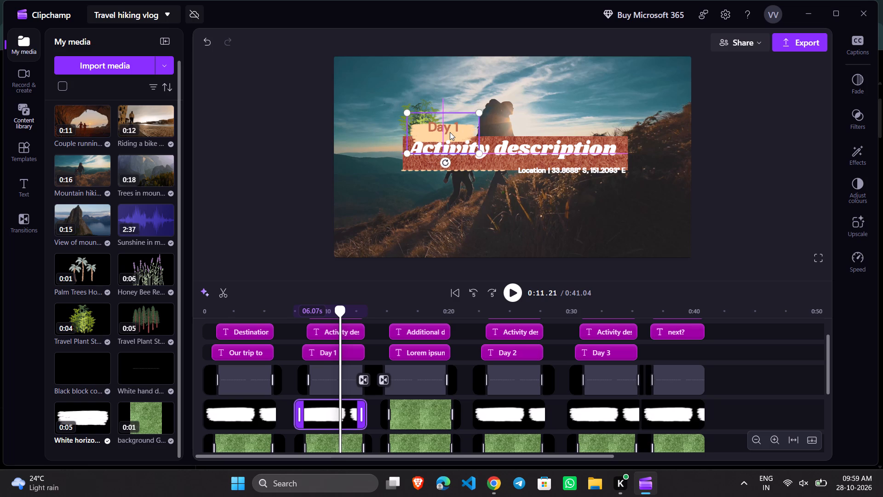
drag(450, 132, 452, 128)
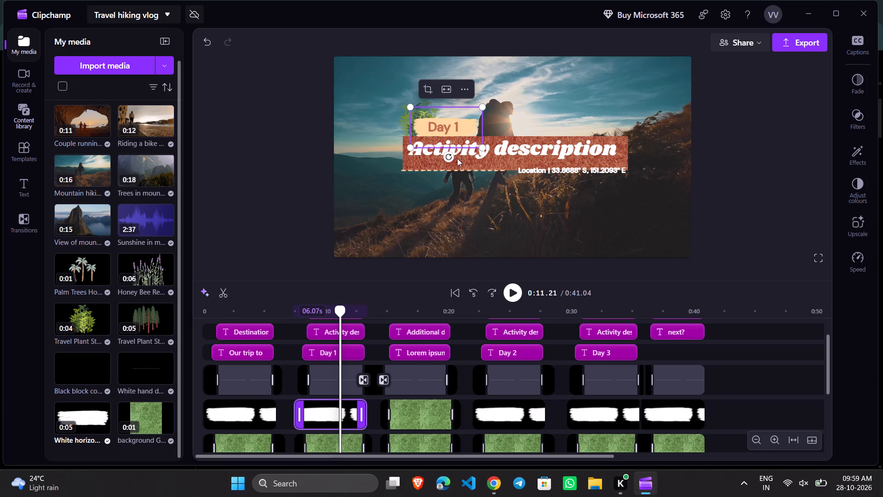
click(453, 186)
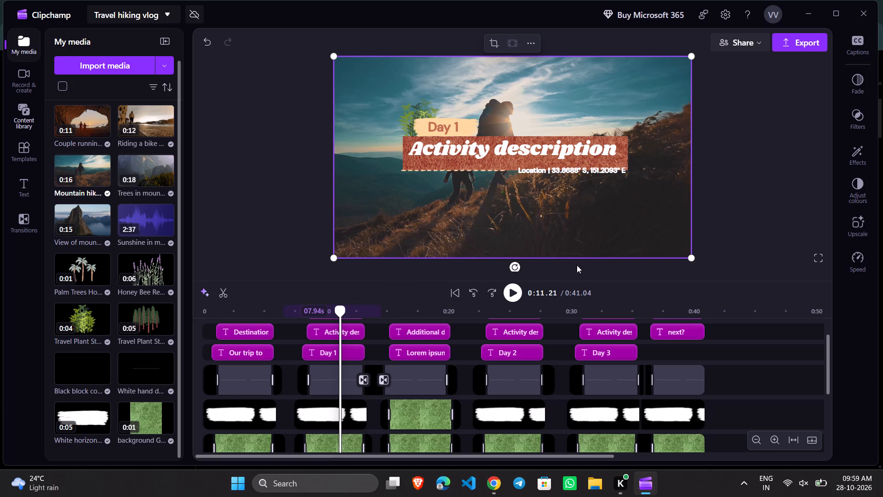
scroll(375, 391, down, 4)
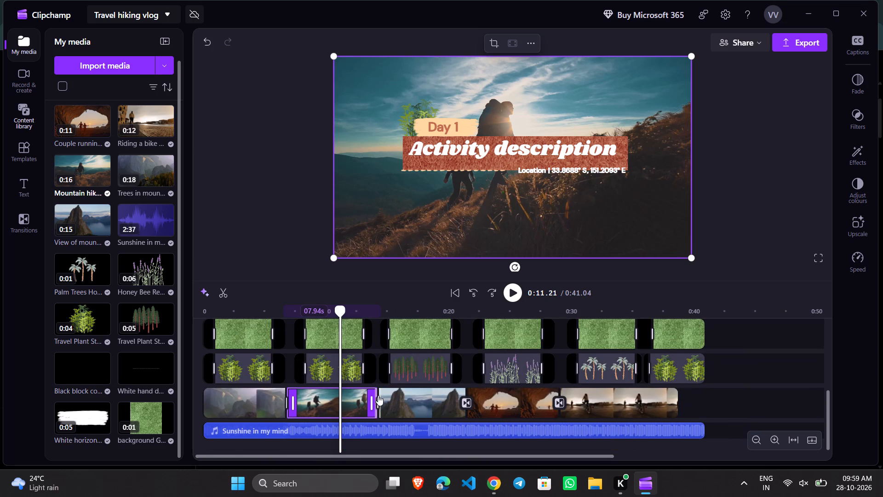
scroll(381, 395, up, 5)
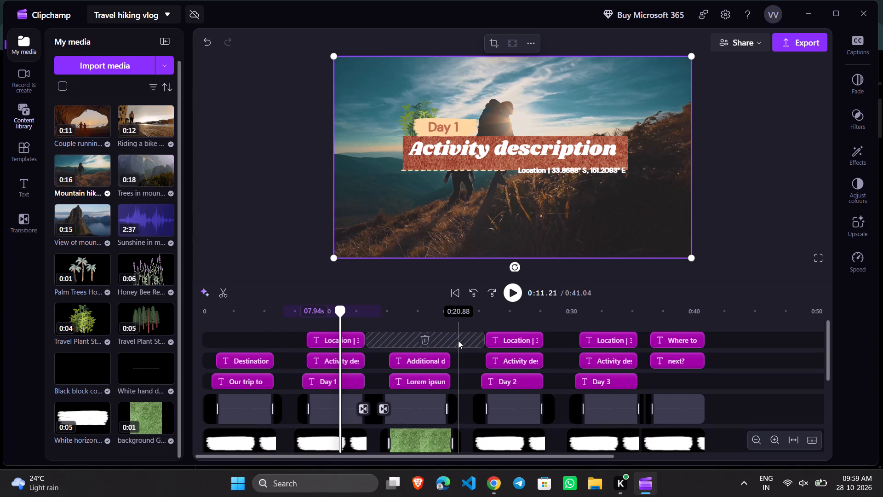
Switch to ChatGPT in Chrome, review the Day 1 part of the Gokarna itinerary, and return to Clipchamp.
click(493, 482)
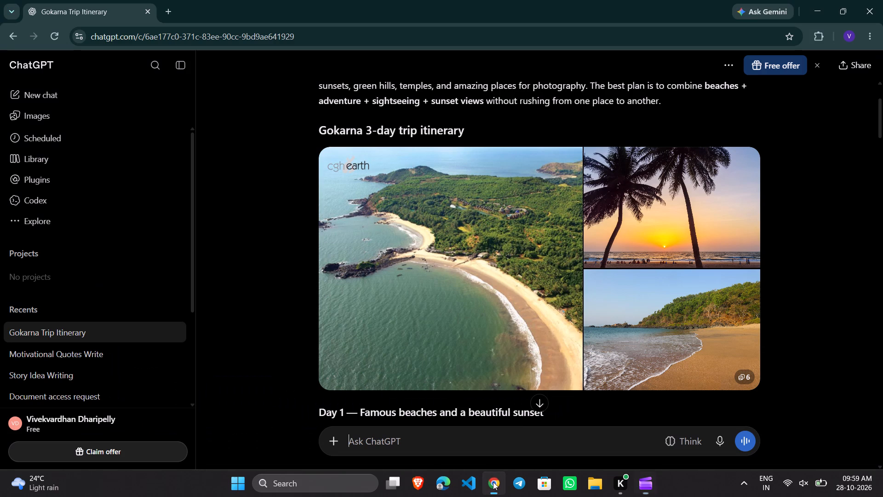
scroll(485, 329, down, 10)
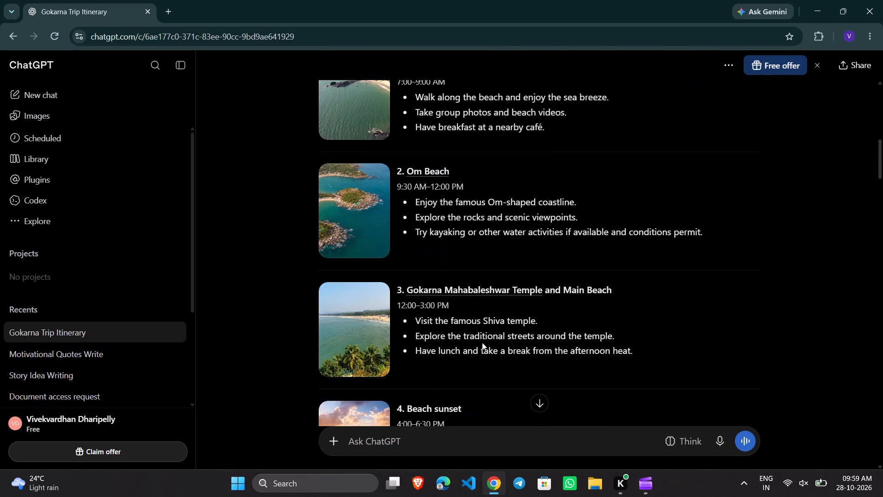
scroll(482, 342, down, 7)
scroll(481, 354, up, 16)
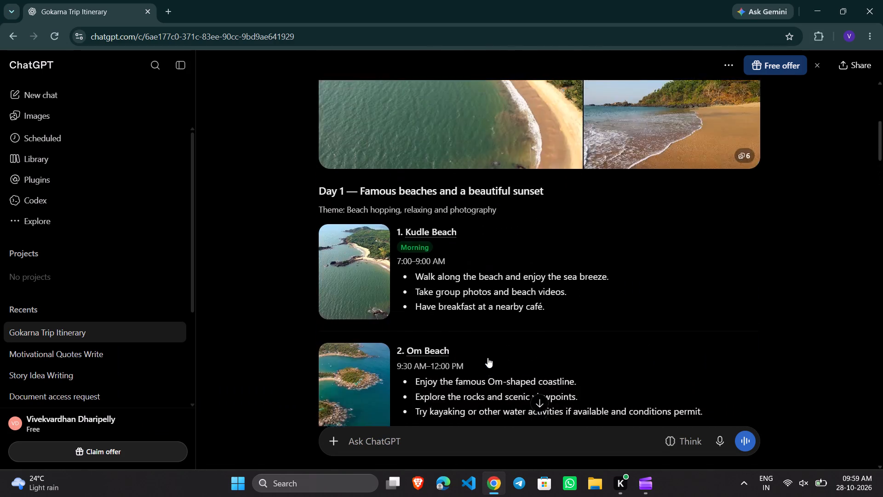
scroll(487, 358, up, 6)
click(645, 488)
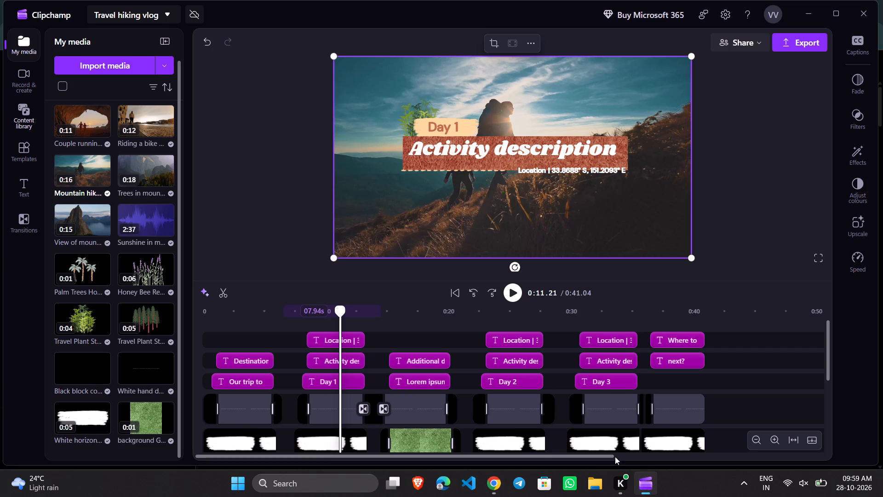
Examine the timeline layers and the text clips of the opening, Day 1 and Additional details scenes.
scroll(310, 385, down, 8)
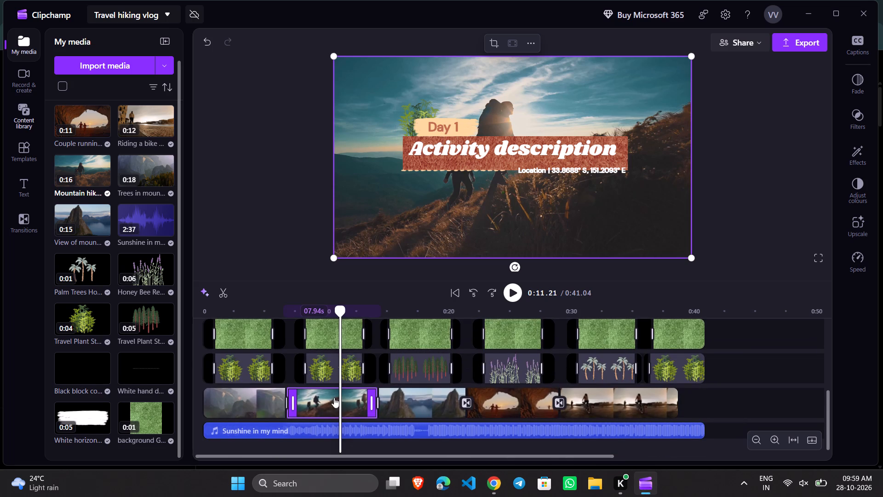
scroll(376, 396, up, 7)
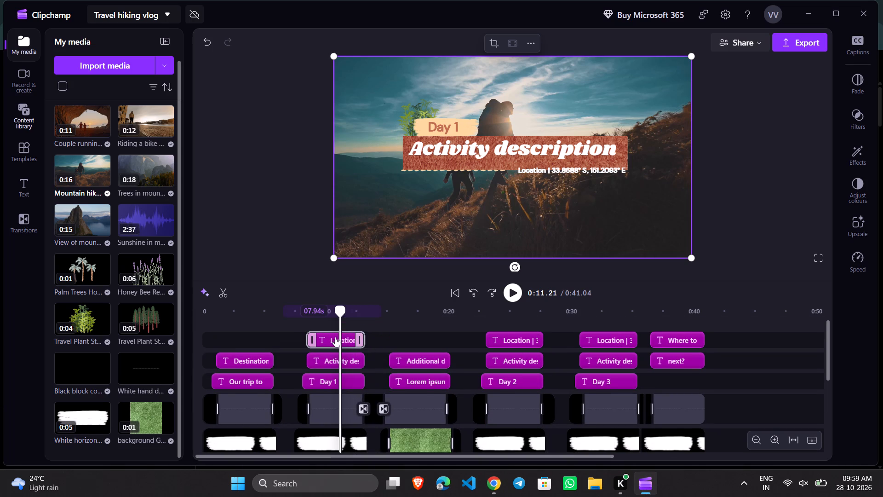
click(334, 337)
click(330, 353)
click(325, 378)
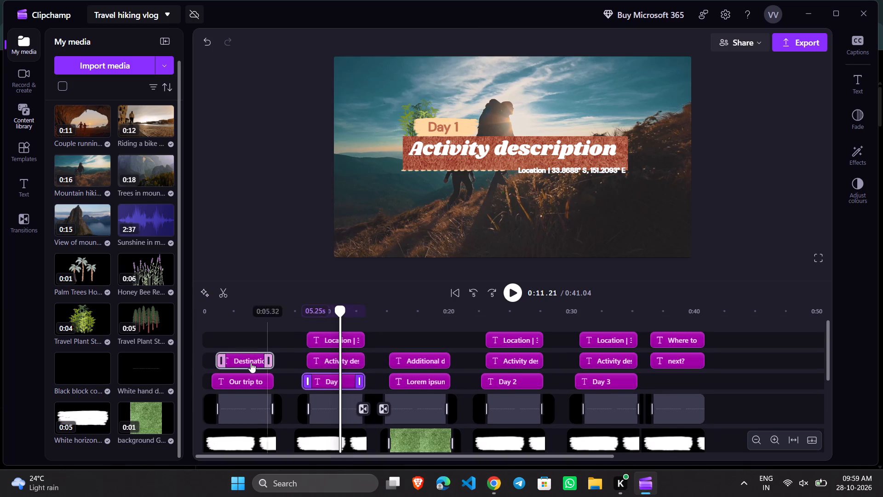
click(250, 362)
click(242, 377)
click(424, 360)
click(420, 382)
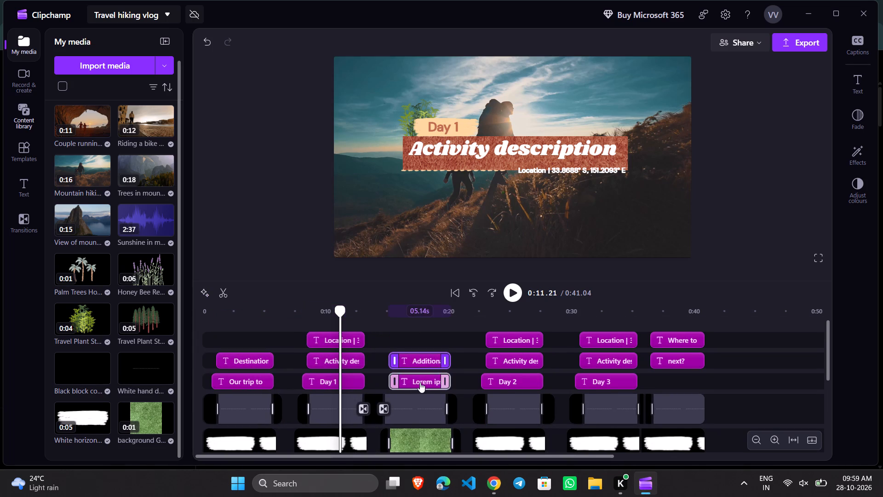
Examine the day title, Activity description and Location text clips of the Day 2 and Day 3 scenes, comparing them with Day 1.
click(496, 381)
click(507, 361)
click(511, 335)
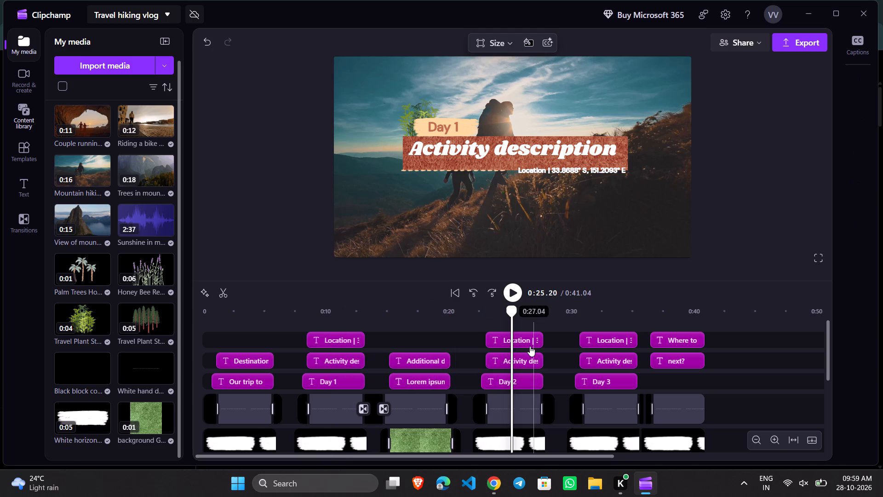
click(515, 343)
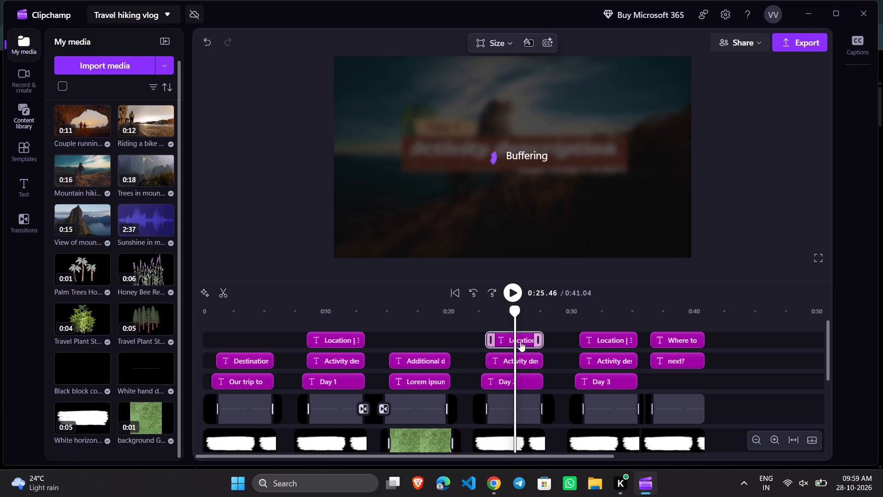
click(520, 341)
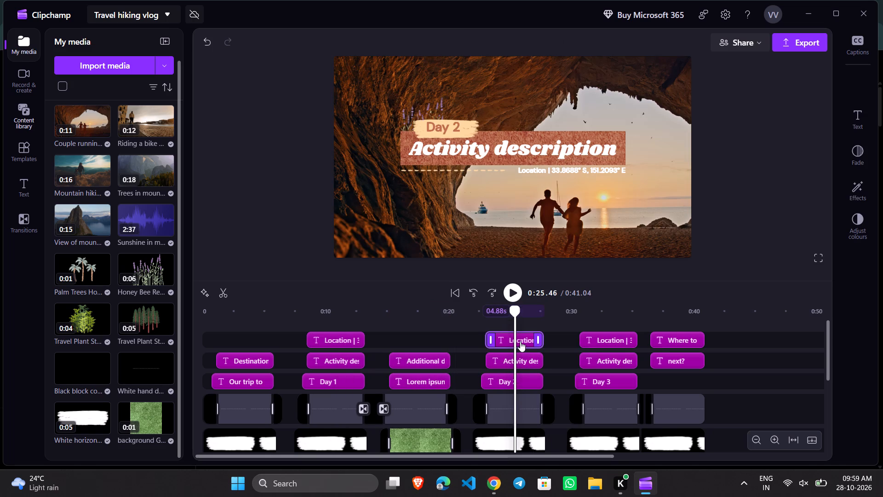
click(338, 361)
click(333, 378)
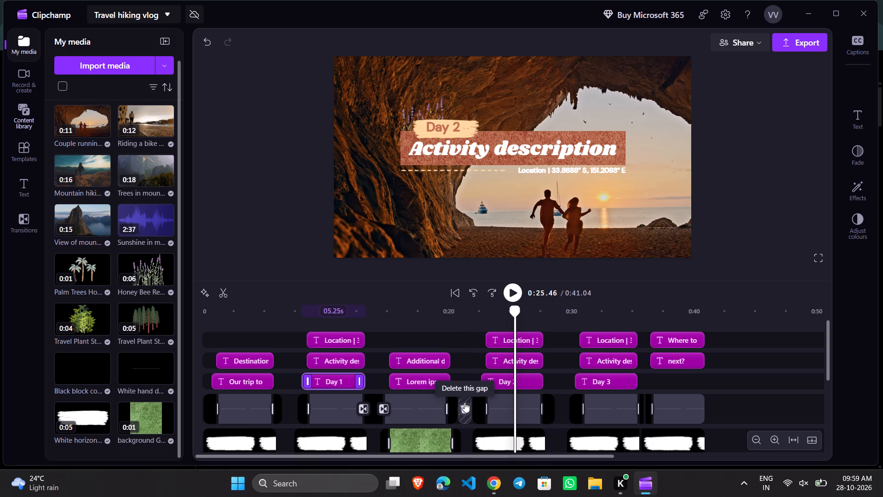
click(595, 385)
click(597, 363)
click(604, 346)
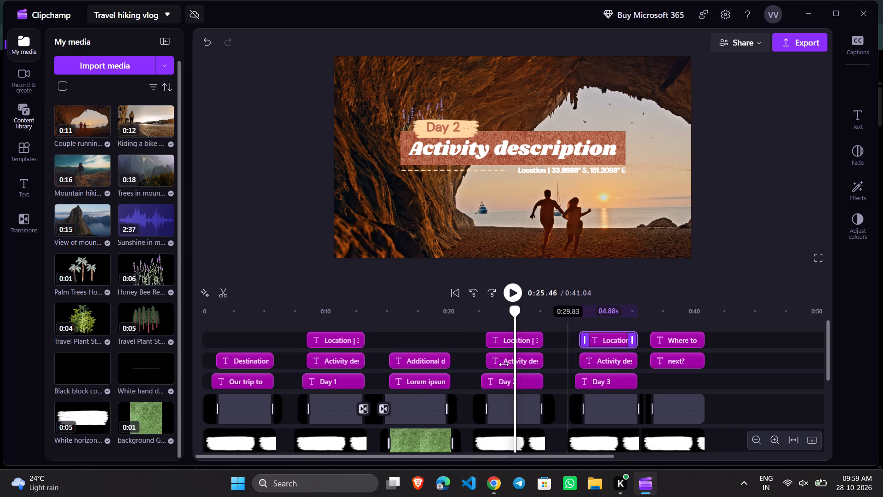
click(510, 380)
click(510, 359)
click(510, 349)
click(509, 341)
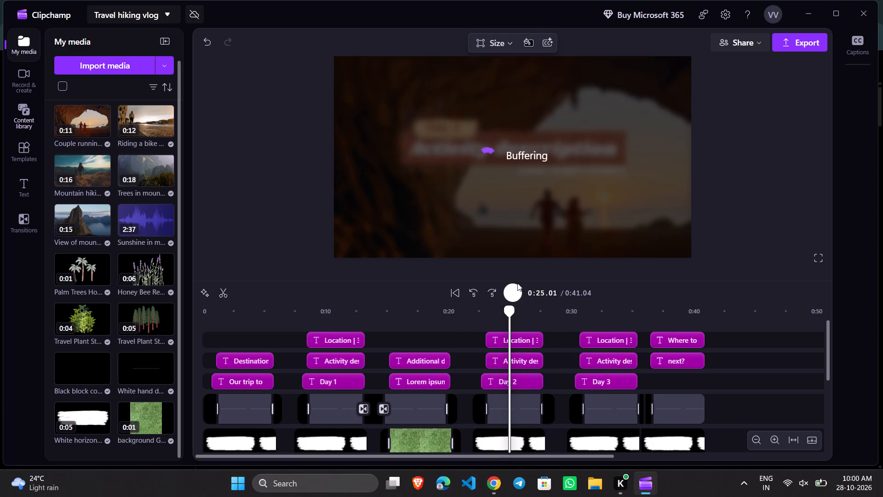
Play the vlog from Day 2 to the closing title, and from the start to the Additional details scene.
click(513, 292)
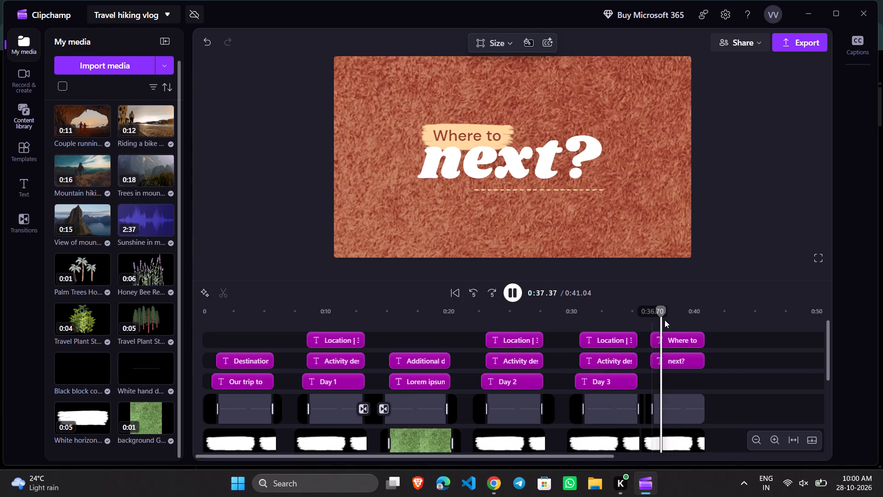
click(511, 291)
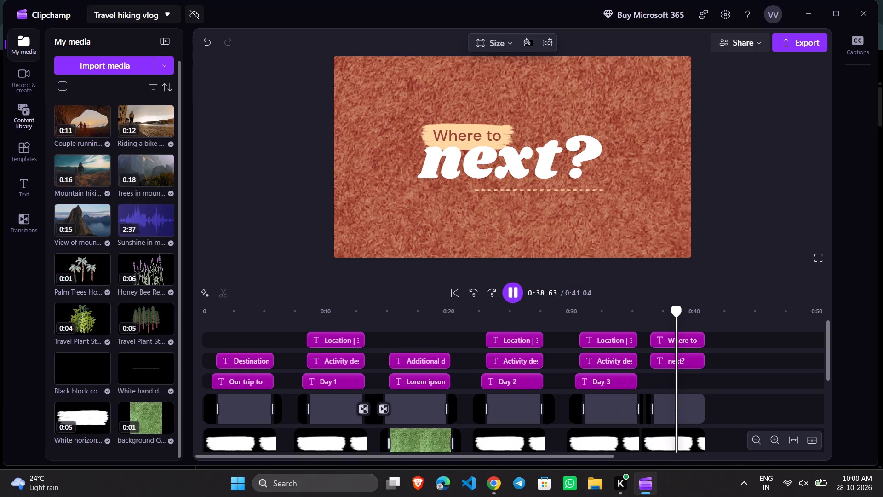
drag(674, 312, 315, 309)
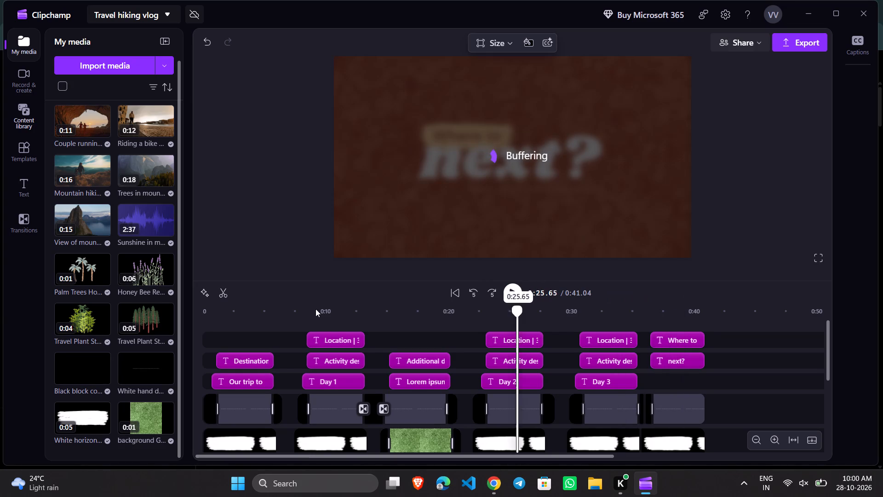
drag(315, 309, 6, 309)
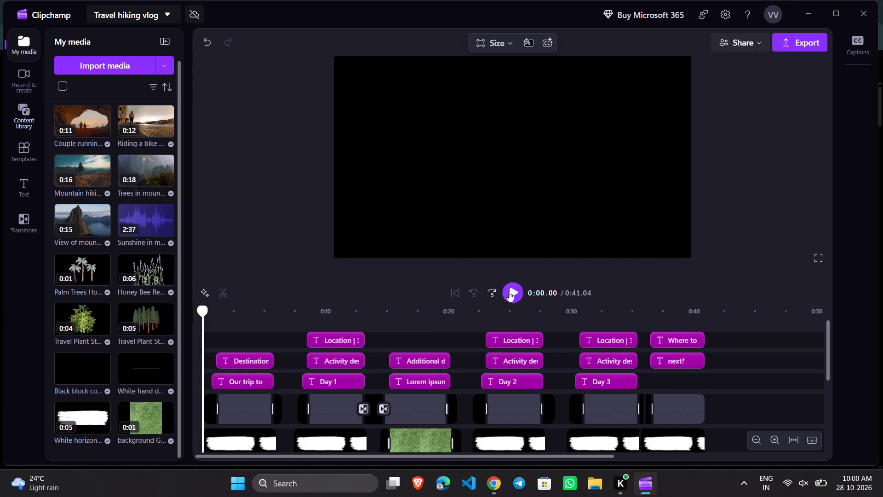
click(509, 292)
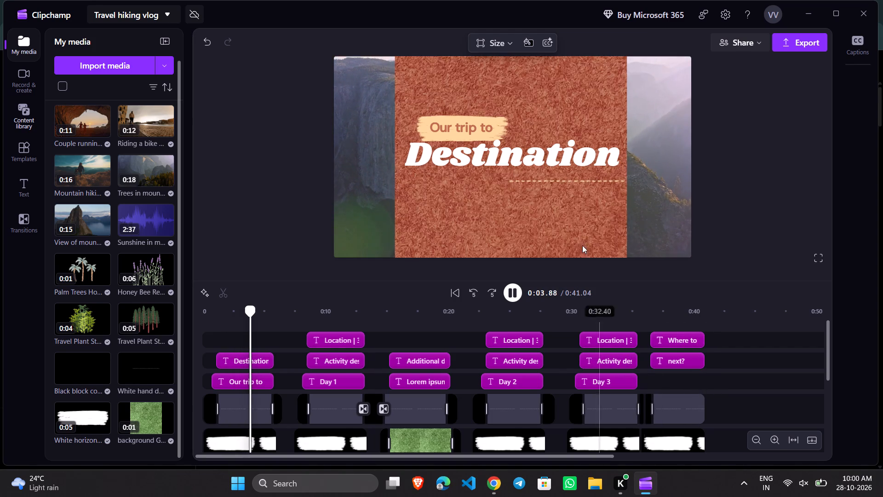
click(569, 173)
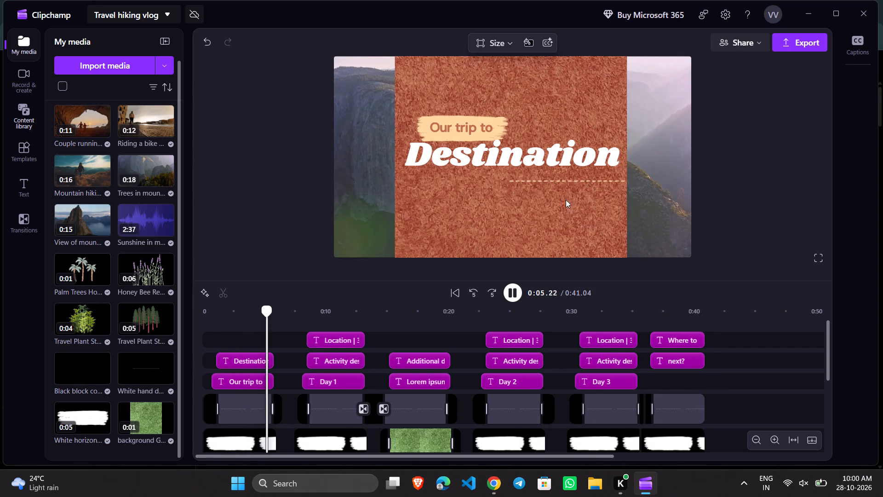
scroll(409, 417, down, 4)
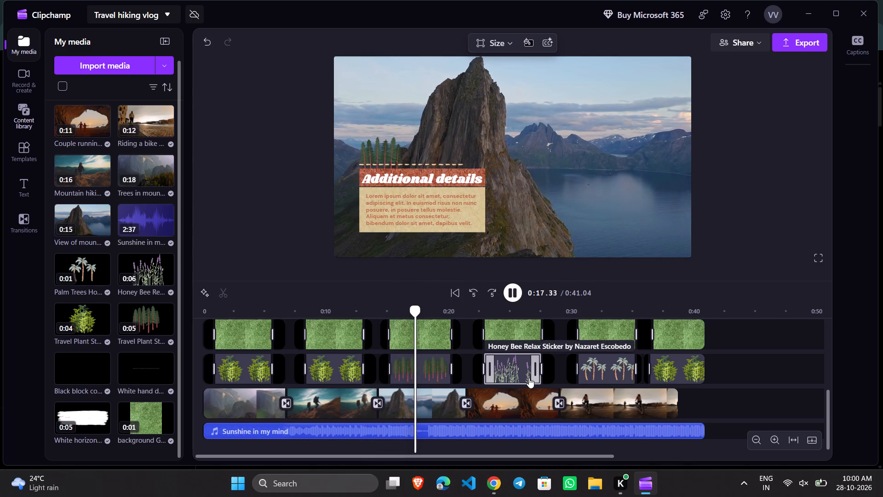
click(510, 295)
Examine the layers that make up the Additional details scene and play the vlog on to the Day 3 scene.
scroll(485, 393, up, 2)
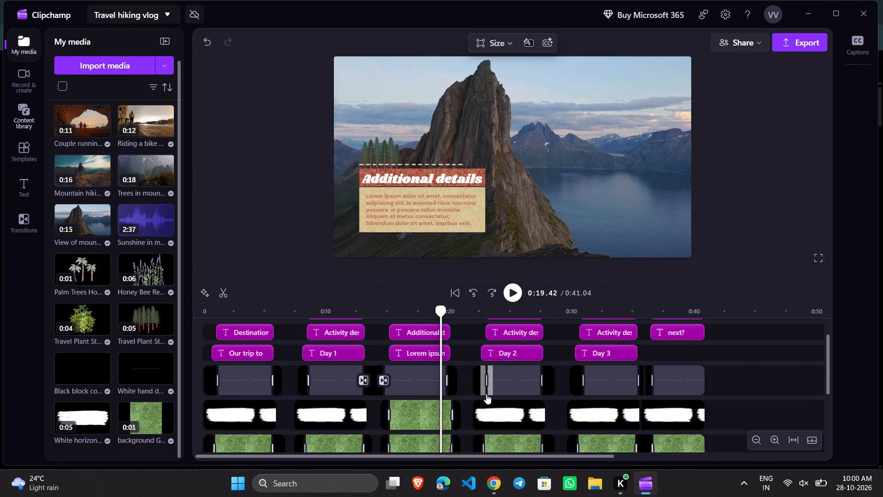
scroll(486, 394, up, 1)
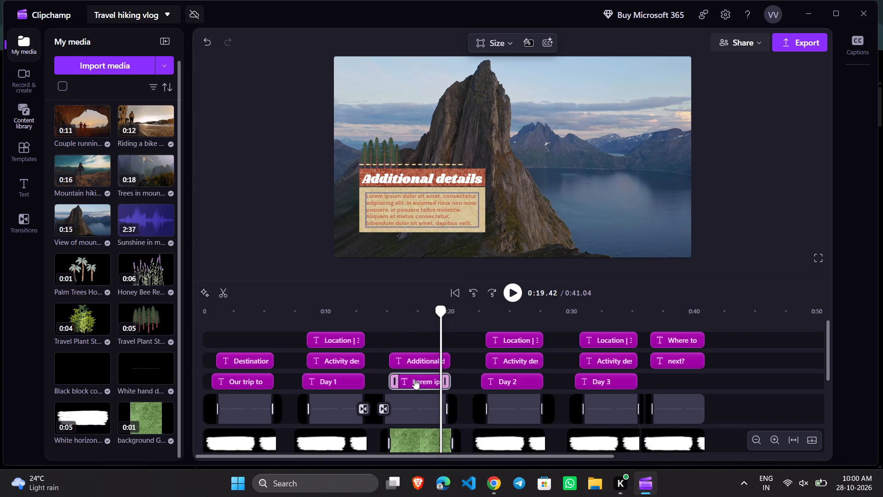
scroll(414, 416, down, 1)
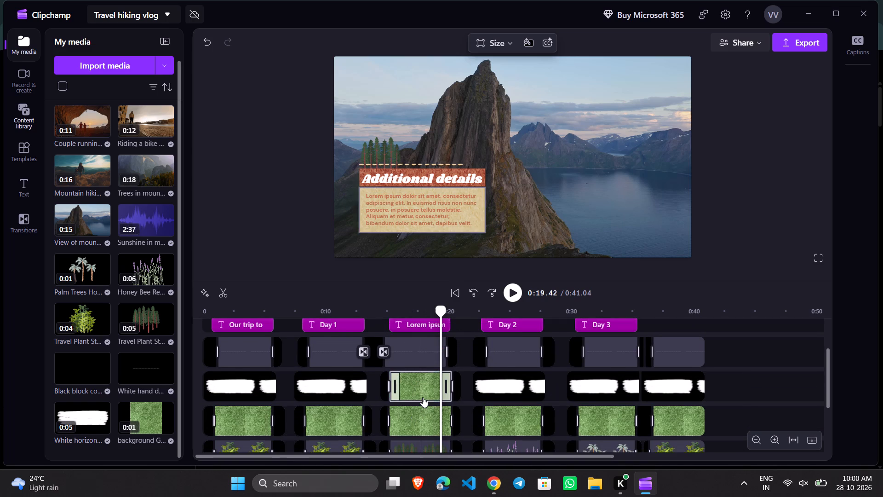
scroll(423, 397, down, 1)
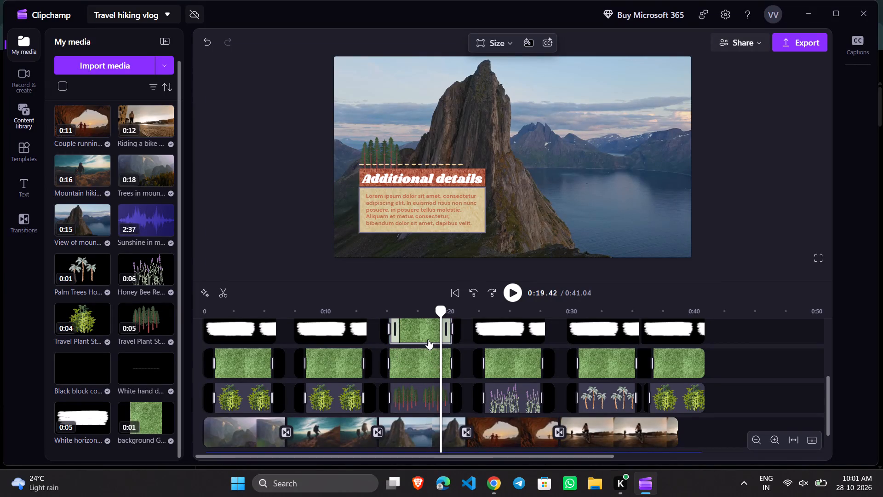
scroll(425, 349, down, 2)
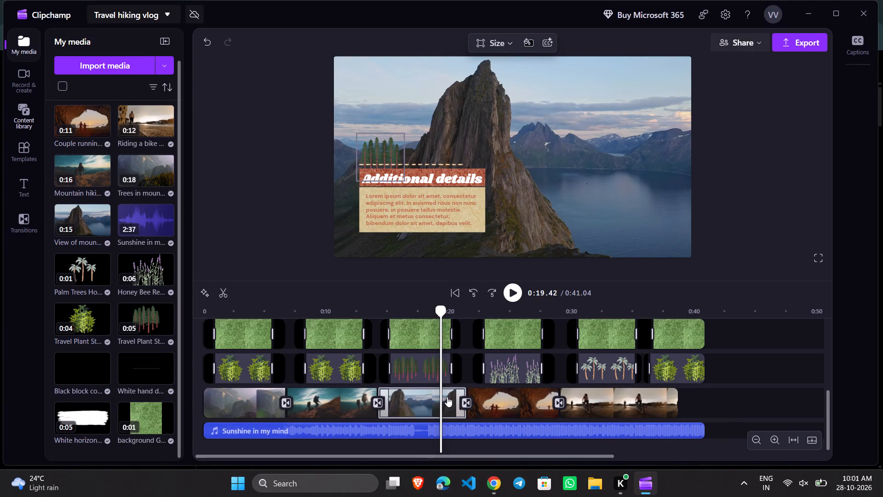
click(513, 301)
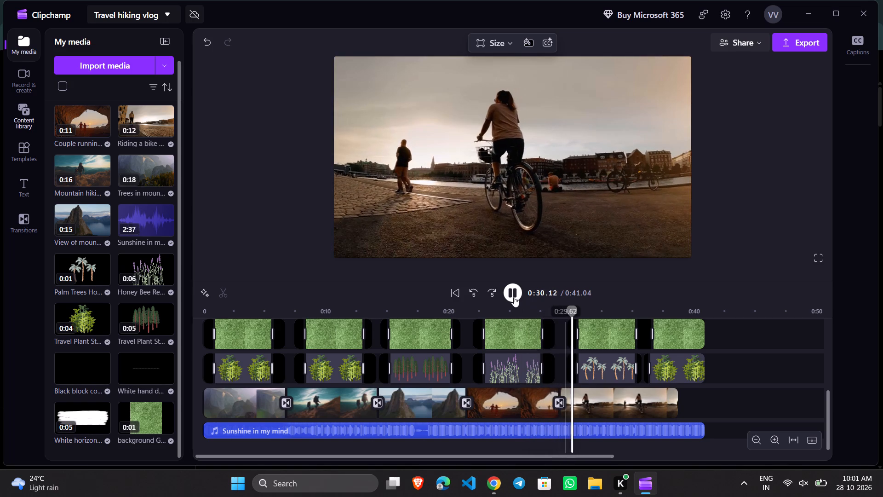
click(511, 295)
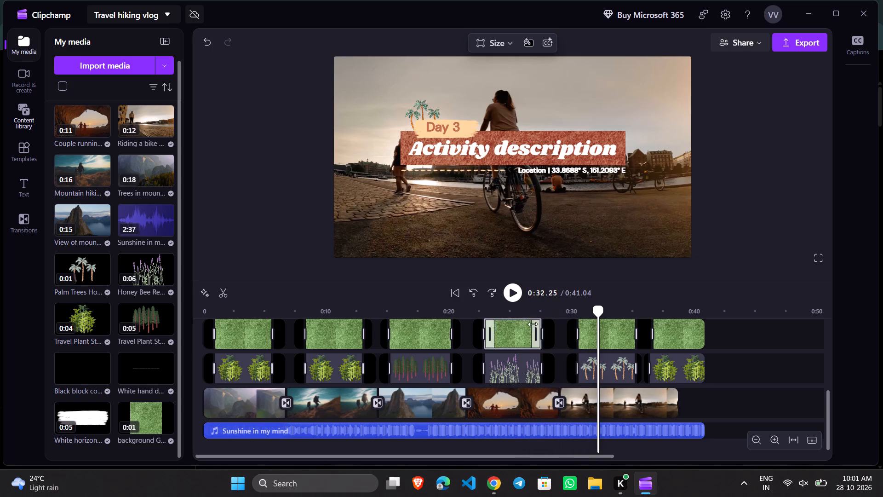
Duplicate the beige textured background clip behind the Lorem ipsum text in the Additional details scene.
drag(598, 311, 534, 304)
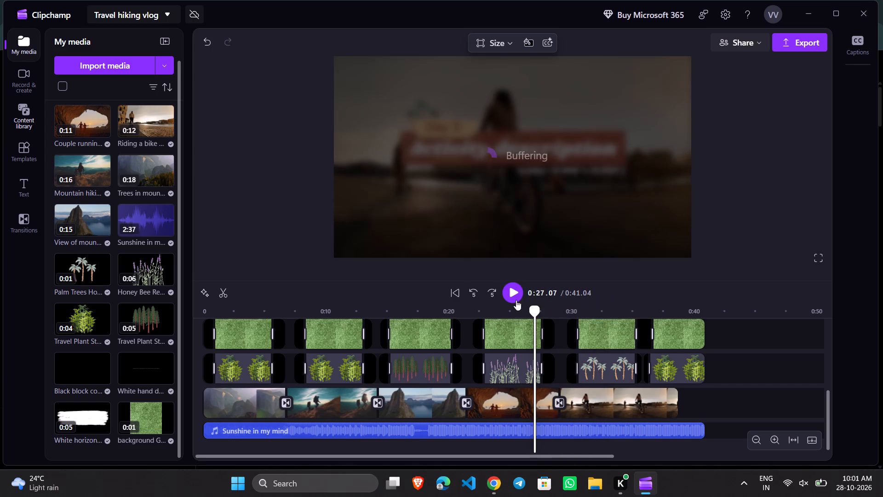
drag(532, 312, 413, 317)
scroll(413, 366, up, 2)
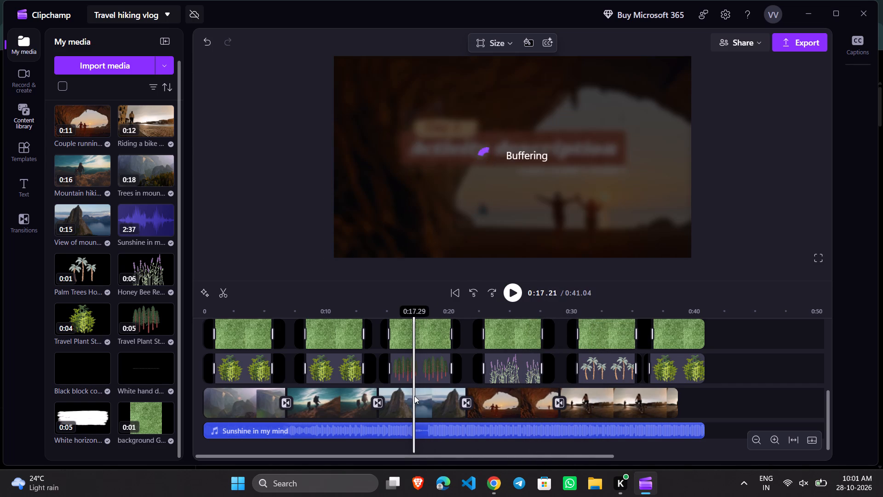
scroll(426, 399, up, 2)
click(421, 406)
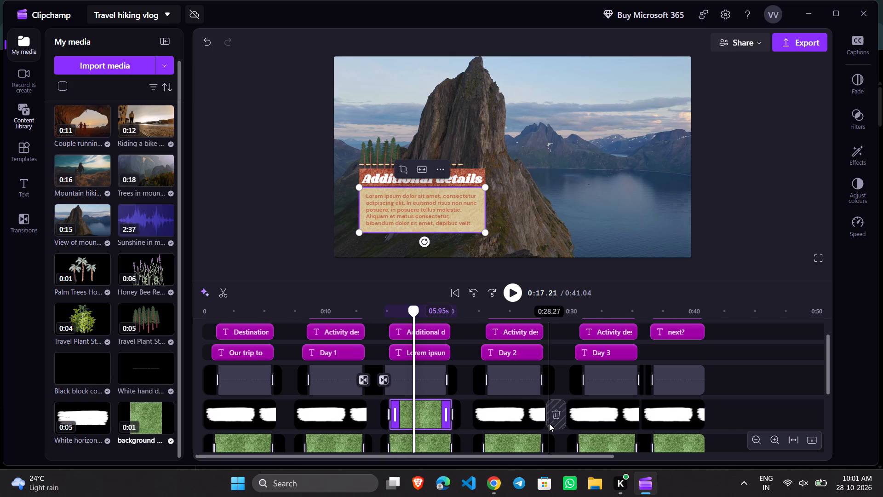
right_click(437, 416)
click(481, 239)
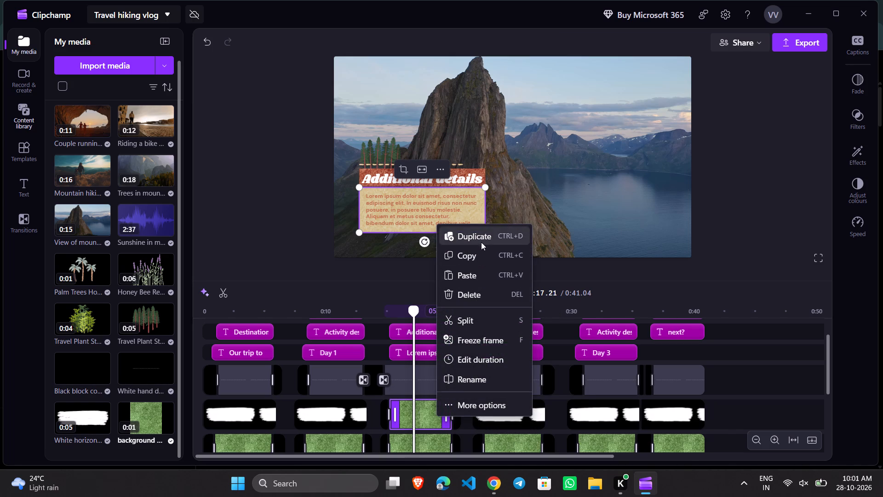
Move the duplicated background clip onto the brush-stroke track, ahead of the Day 3 brush stroke, starting at about 0:30.
drag(485, 408, 559, 418)
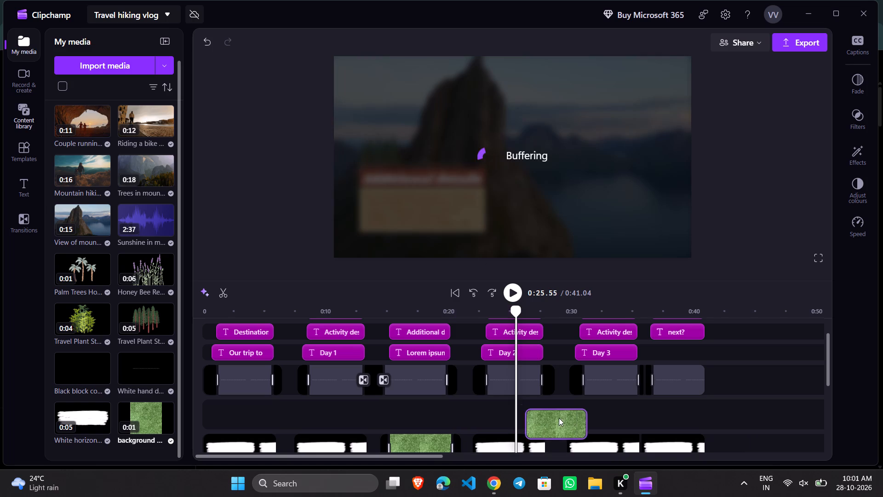
drag(559, 418, 554, 458)
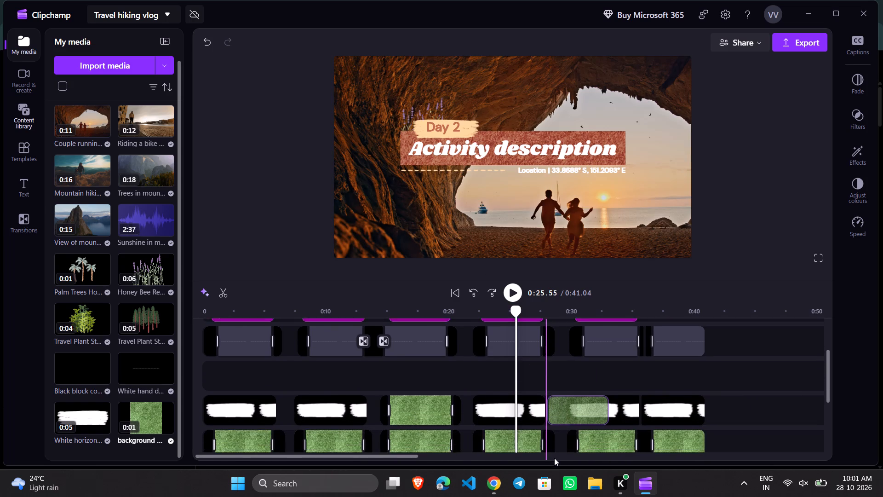
drag(554, 458, 580, 381)
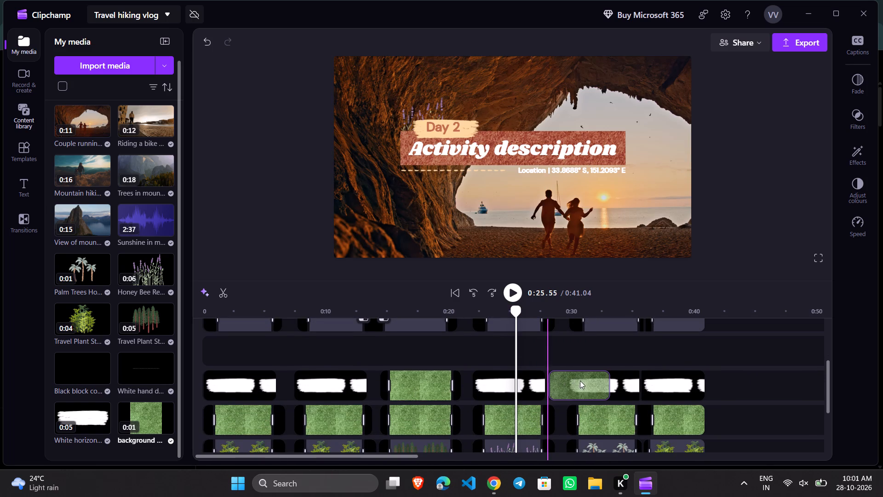
drag(580, 381, 571, 382)
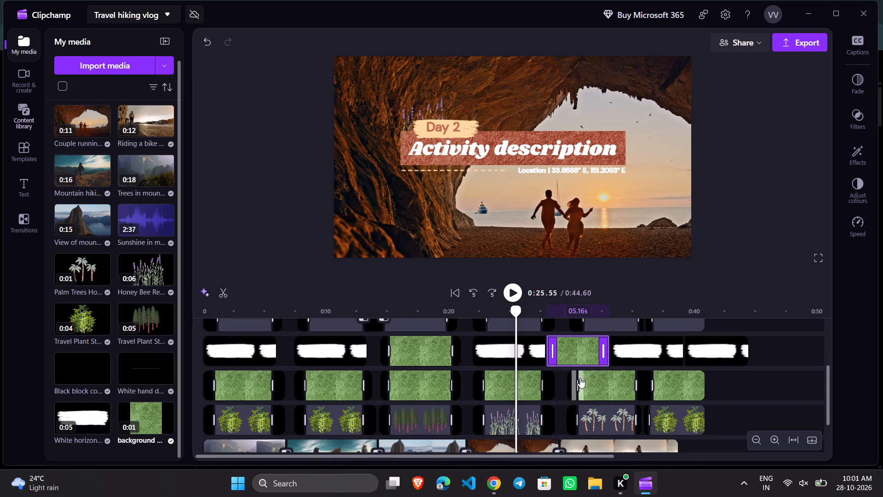
scroll(588, 388, up, 1)
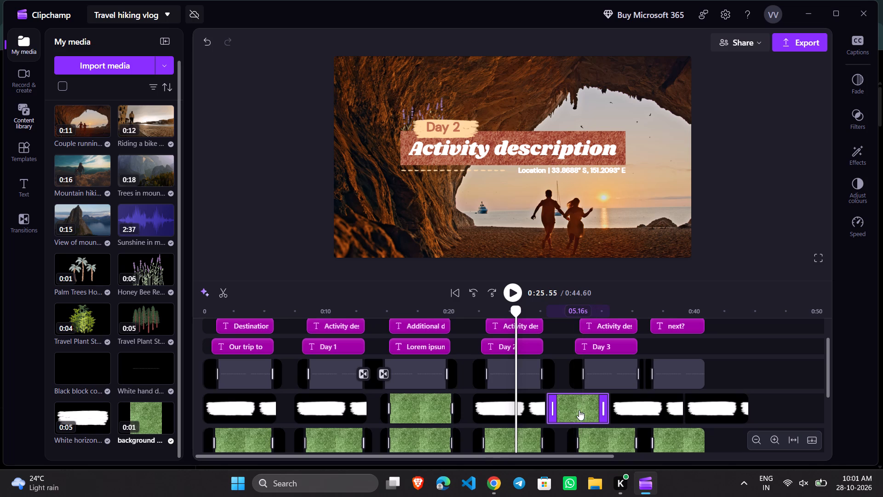
drag(579, 410, 596, 411)
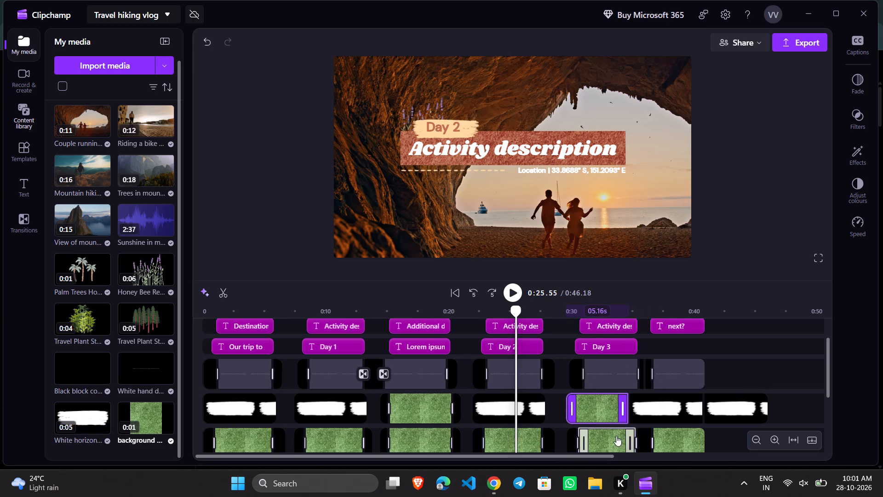
scroll(616, 438, down, 3)
scroll(633, 389, up, 1)
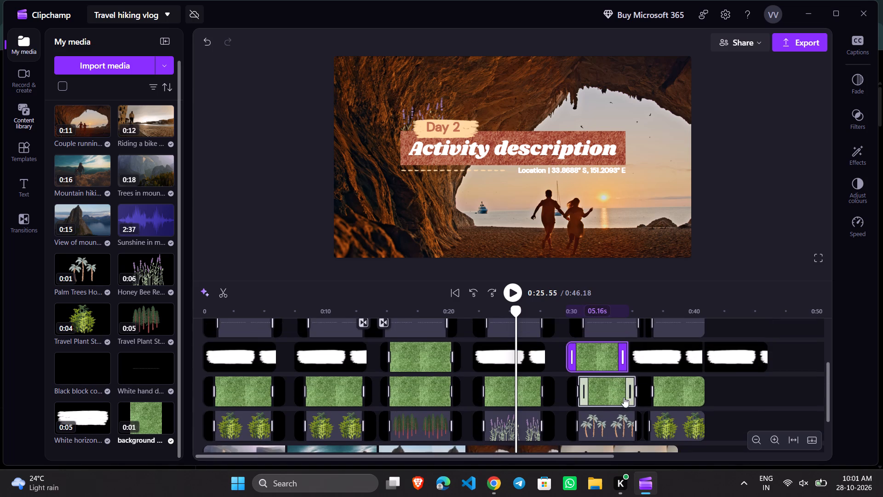
Move the closing scene's brush stroke and background clips further along their tracks, starting at about 0:43 and 0:43.5.
drag(722, 358, 749, 360)
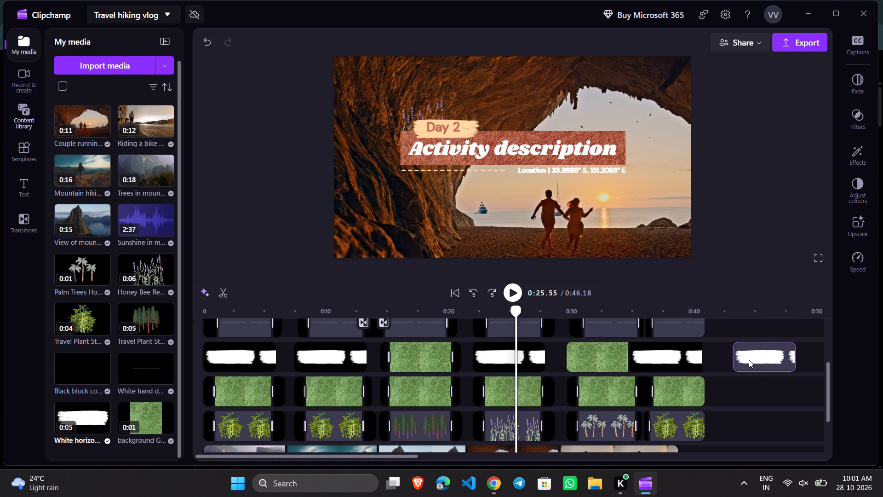
drag(749, 360, 744, 361)
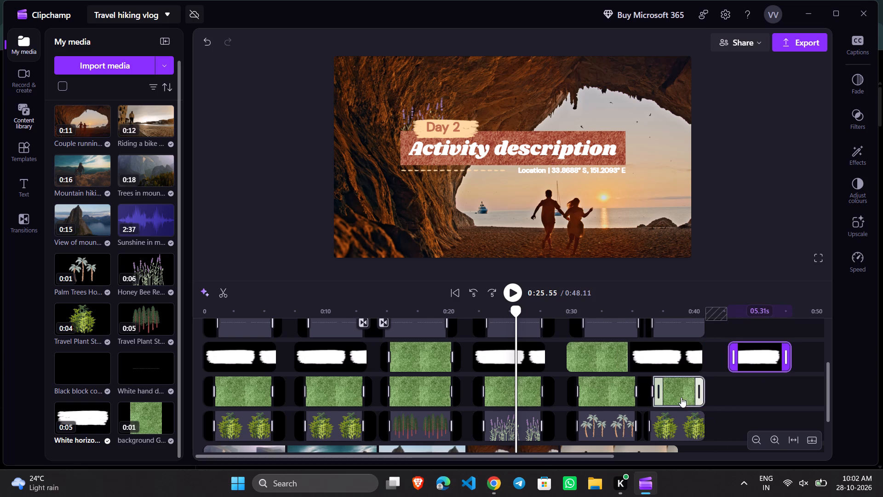
drag(681, 397, 768, 398)
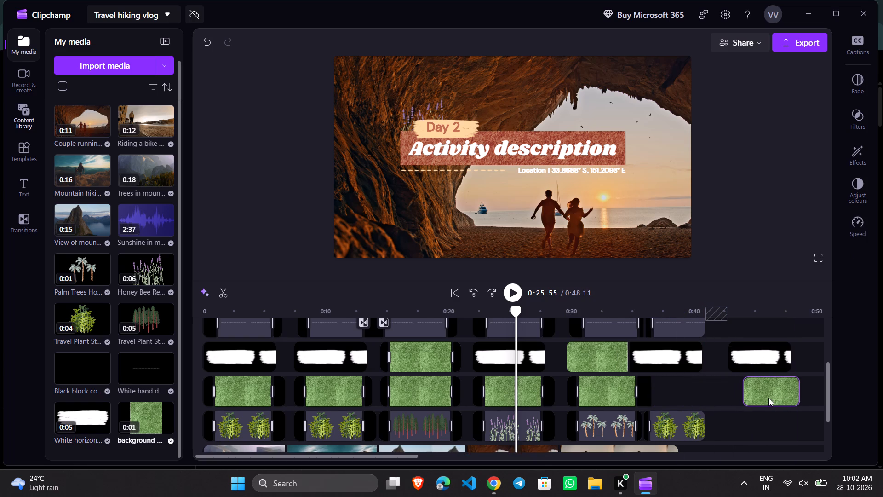
drag(768, 398, 764, 399)
Move the Day 3 background clip to start at about 0:37 and the Day 3 brush stroke at about 0:36.
drag(613, 390, 625, 392)
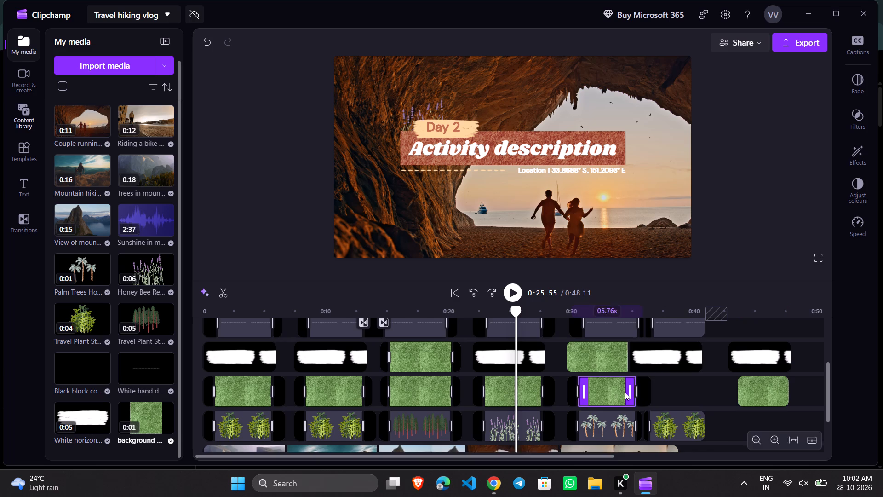
drag(625, 392, 680, 394)
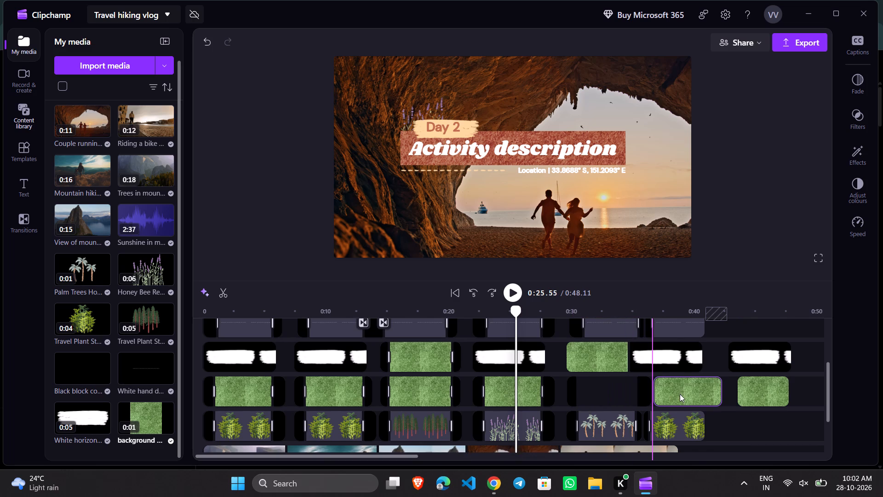
drag(680, 394, 679, 394)
drag(659, 354, 668, 354)
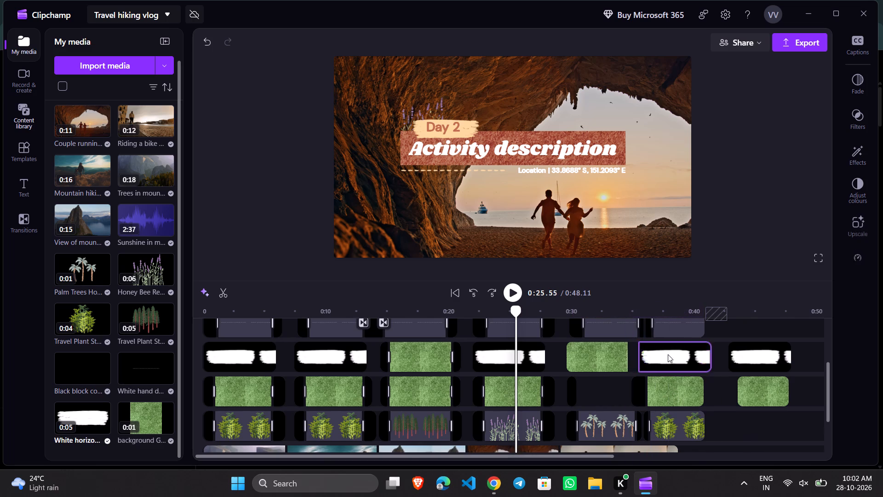
drag(668, 354, 671, 355)
drag(667, 388, 679, 389)
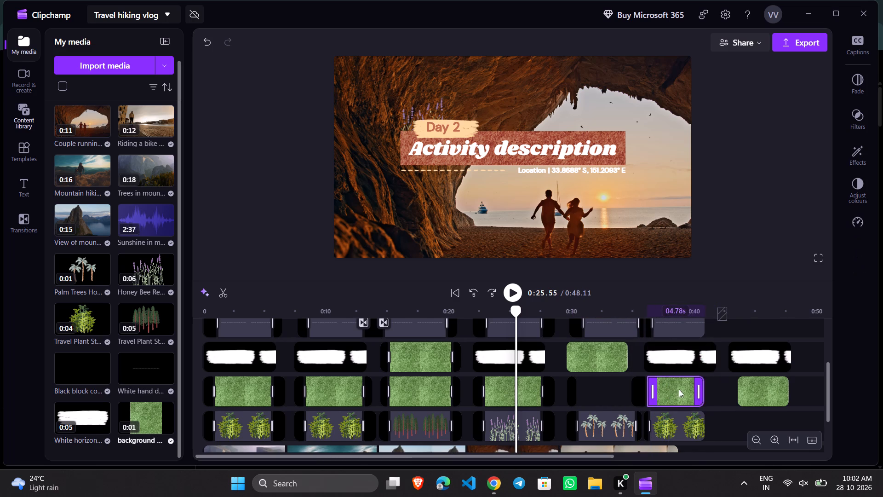
drag(679, 389, 682, 389)
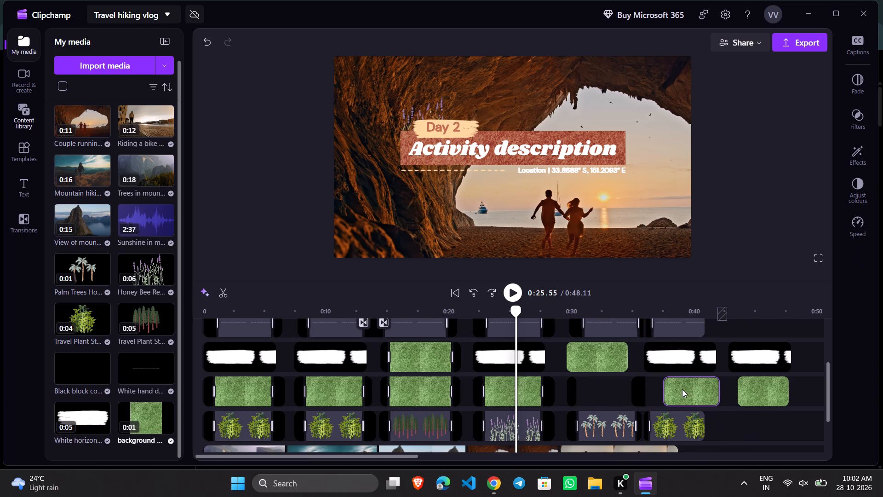
drag(682, 389, 680, 389)
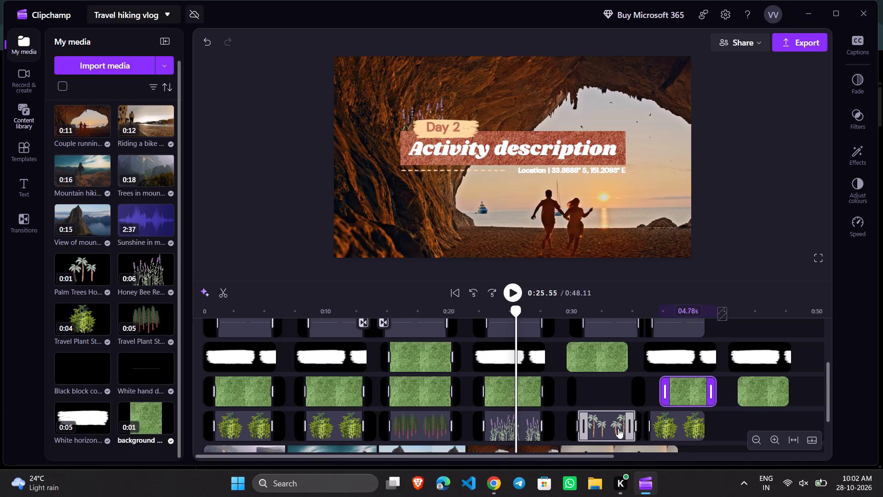
Move the closing scene's green plant sticker to start at about 0:43.5, matching the closing background clip.
scroll(618, 428, down, 1)
drag(673, 372, 728, 382)
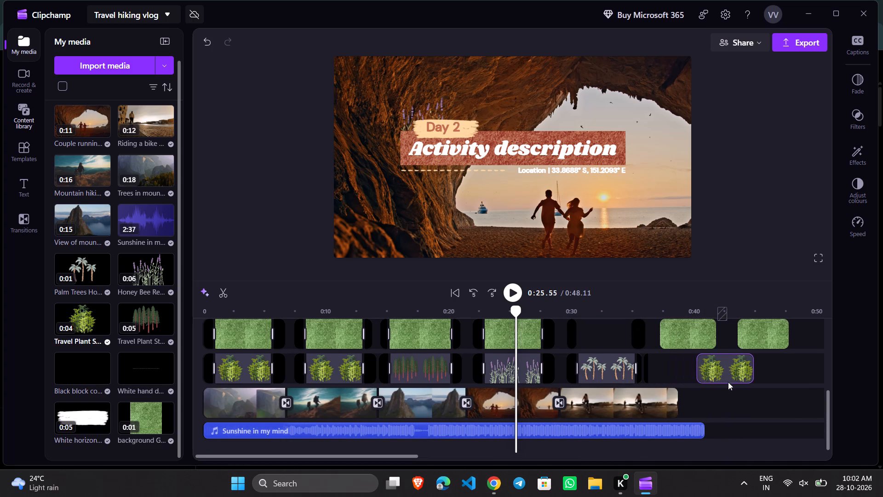
drag(728, 382, 759, 372)
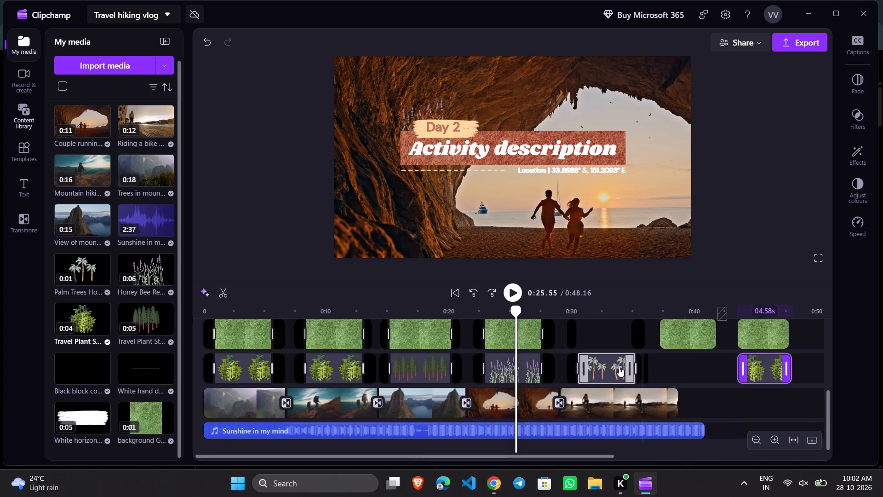
Move the Day 3 palm trees sticker to about 0:37 and extend its start to align with the Day 3 background clip.
drag(612, 364, 683, 375)
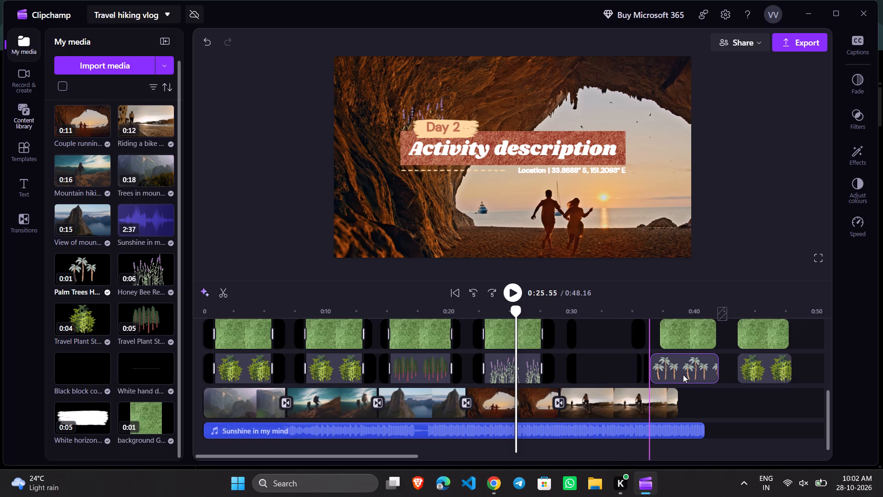
drag(683, 375, 681, 373)
drag(685, 368, 695, 371)
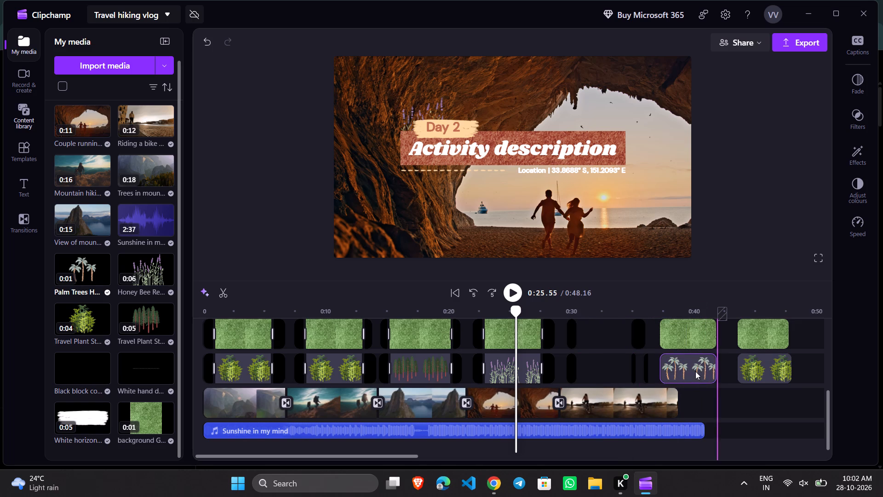
drag(695, 371, 699, 370)
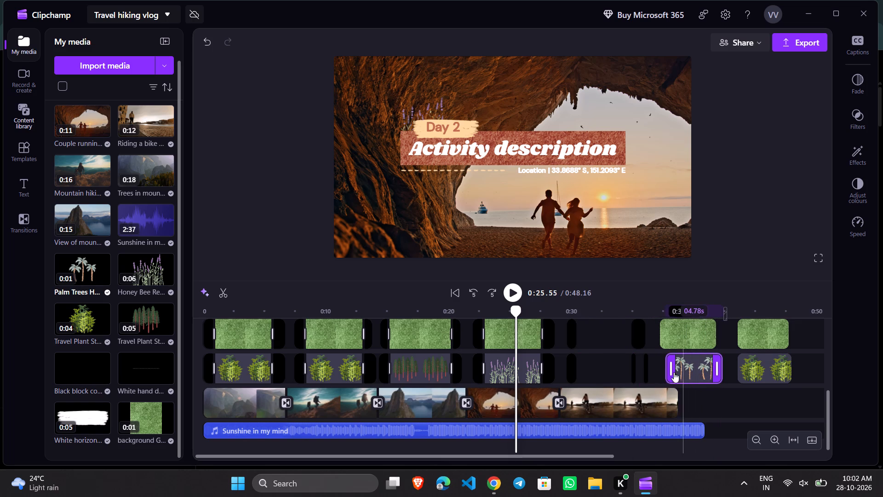
drag(669, 369, 662, 370)
click(688, 376)
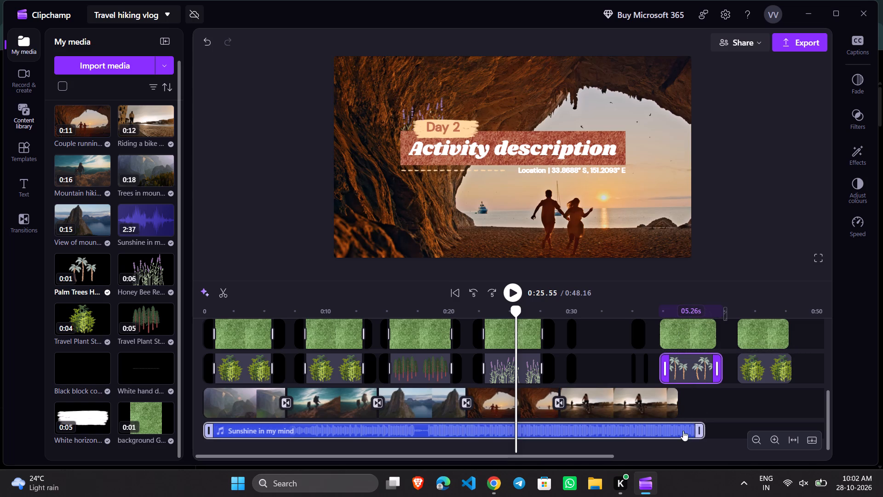
Move the bike-riding video clip along the video track to start at about 0:37.
drag(602, 404, 651, 402)
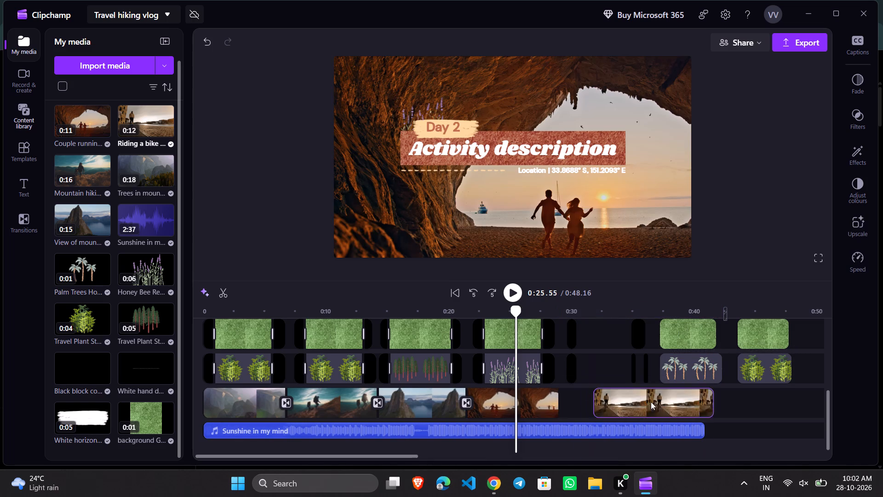
drag(651, 402, 704, 408)
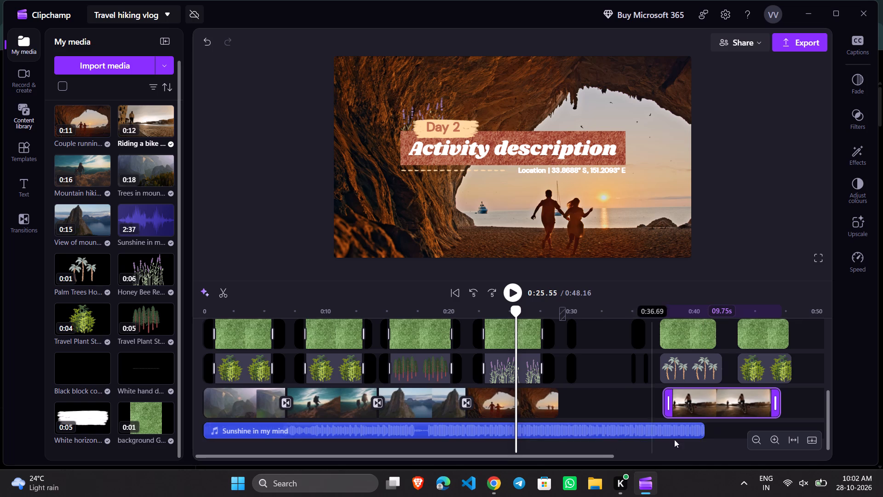
Extend the end of the Sunshine in my mind music track to about 48 s.
drag(702, 433, 791, 433)
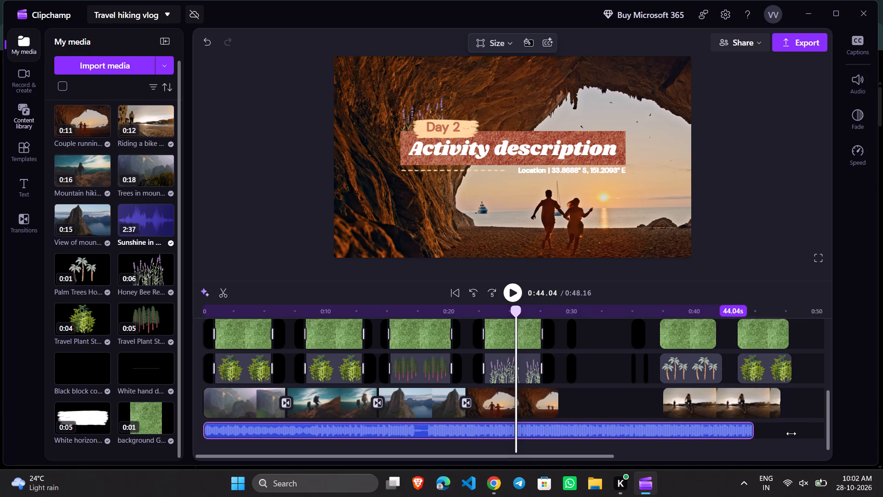
drag(791, 433, 780, 433)
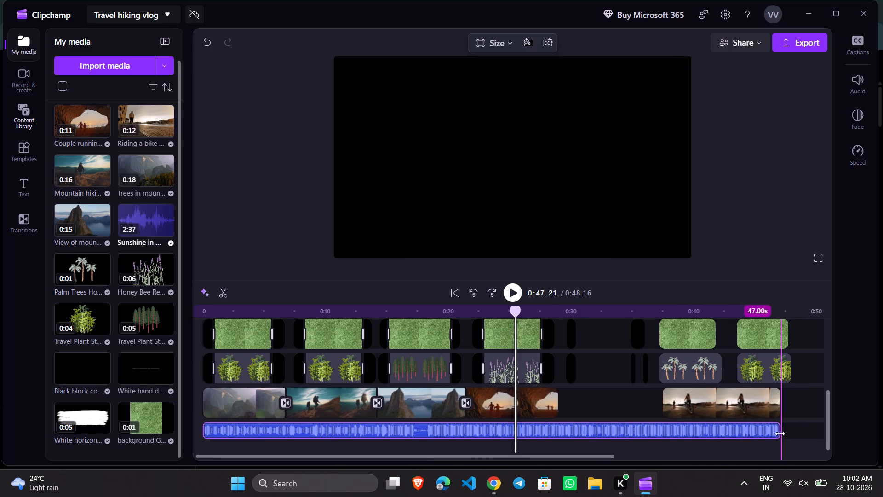
drag(780, 433, 784, 437)
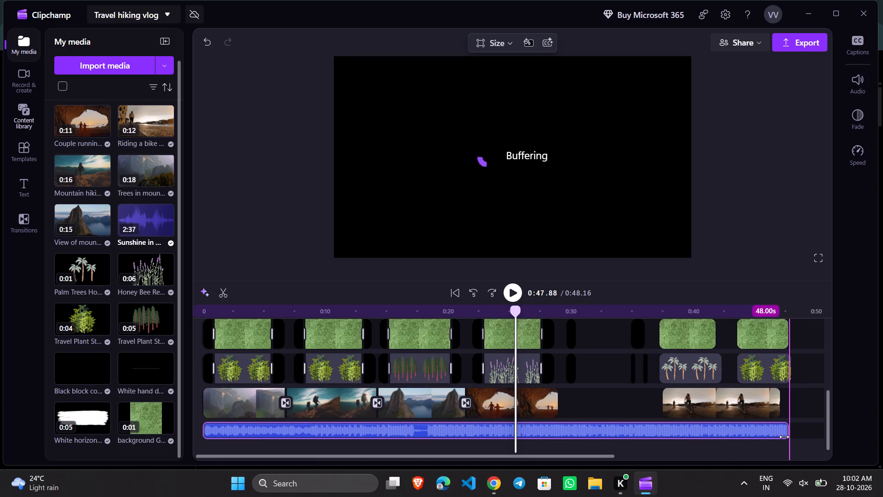
drag(784, 437, 784, 437)
Shift the closing scene's background clip and plant sticker earlier, aligning both starts with the closing brush stroke at about 0:43.
click(771, 366)
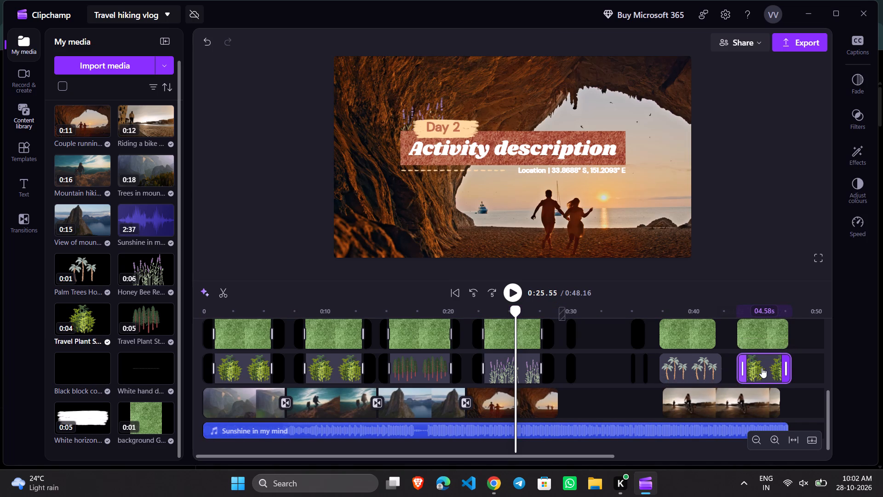
drag(757, 335, 746, 335)
drag(760, 364, 751, 364)
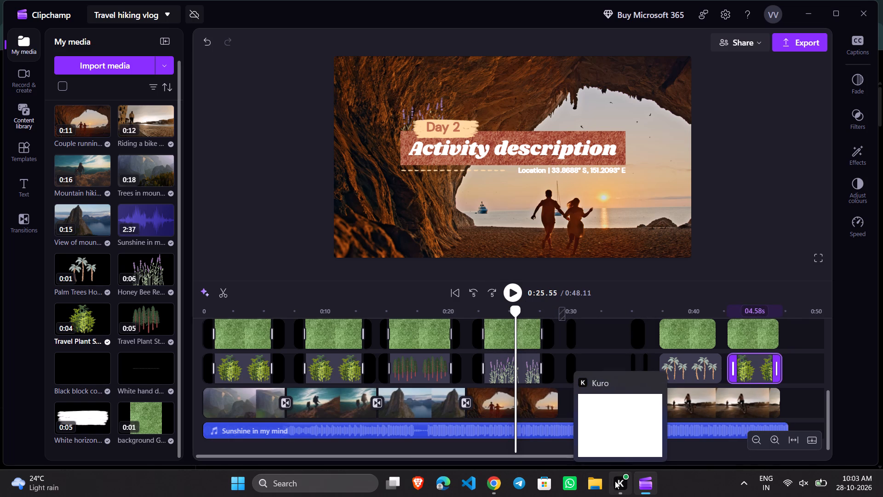
Play the vlog from Day 2 into the closing title, and replay it from about 0:30 to check the rearranged scenes.
scroll(600, 451, up, 2)
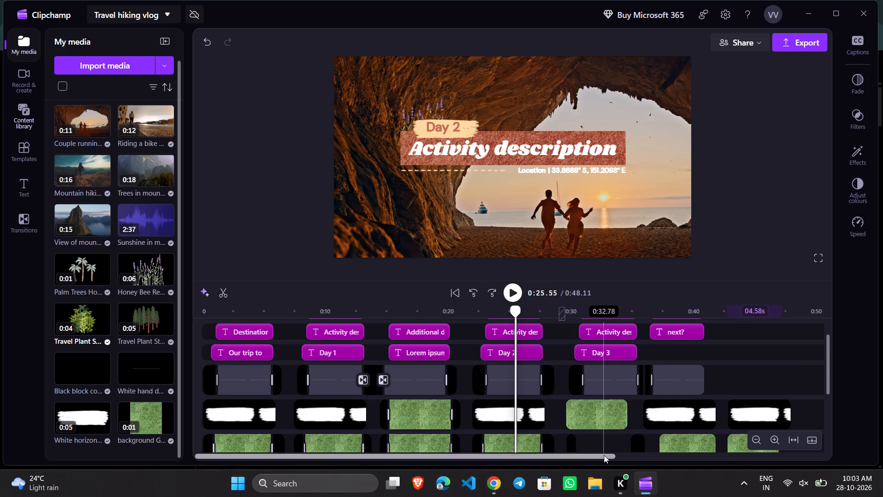
click(513, 284)
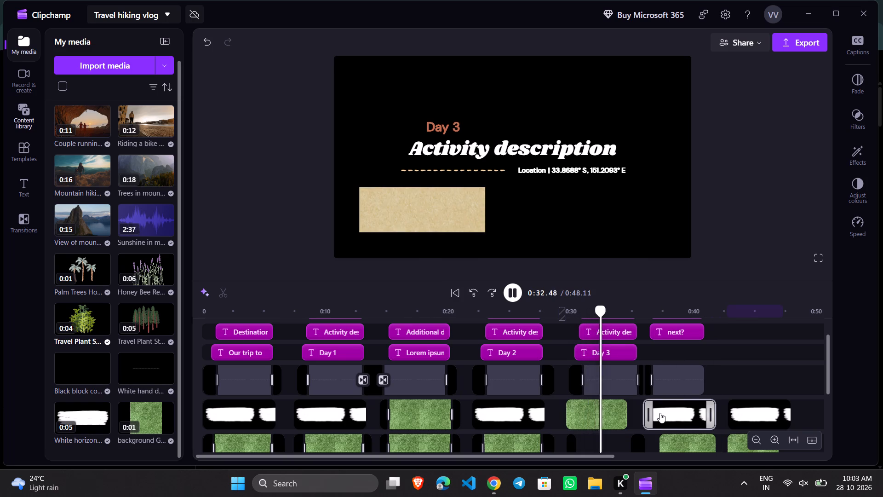
scroll(664, 414, down, 3)
scroll(659, 413, up, 2)
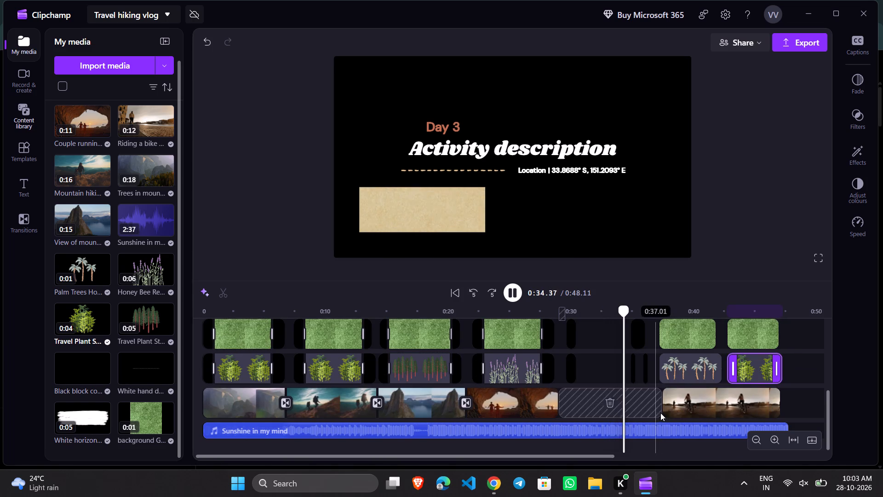
scroll(656, 411, down, 2)
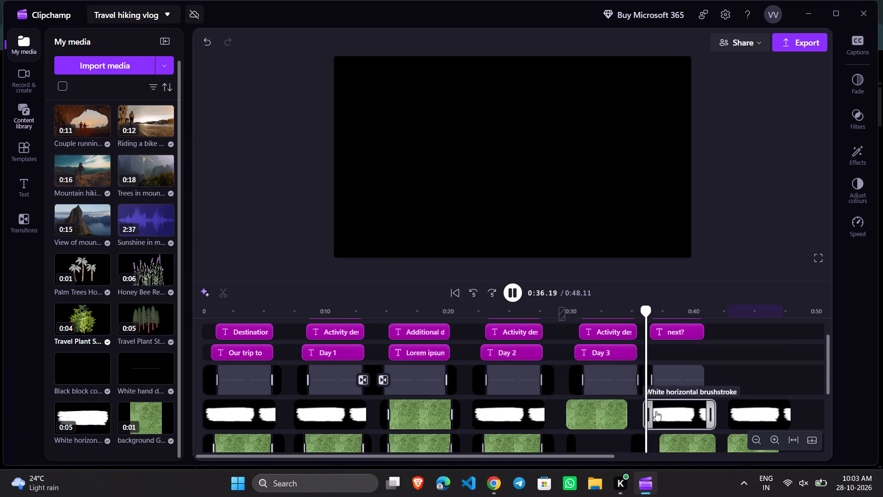
scroll(617, 408, up, 2)
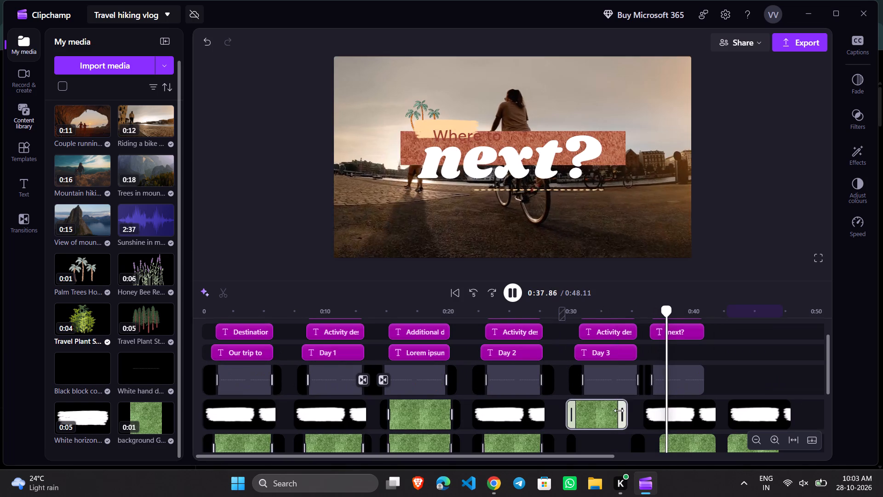
click(515, 291)
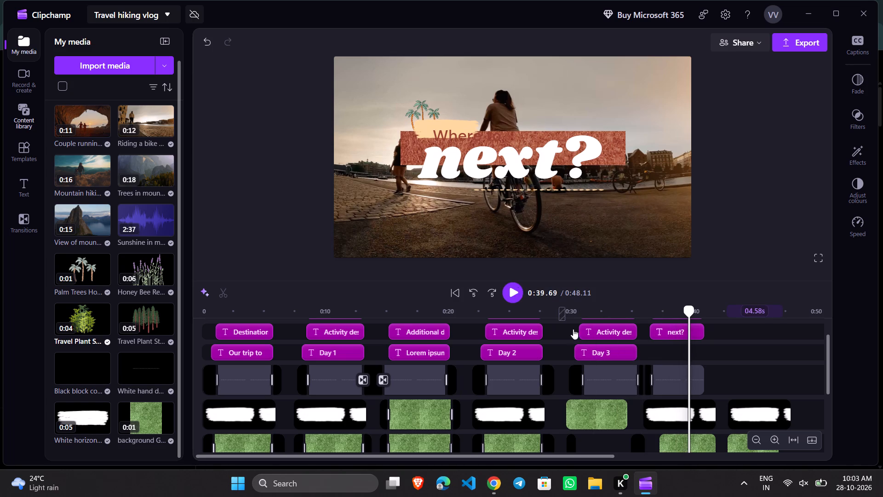
drag(689, 312, 614, 309)
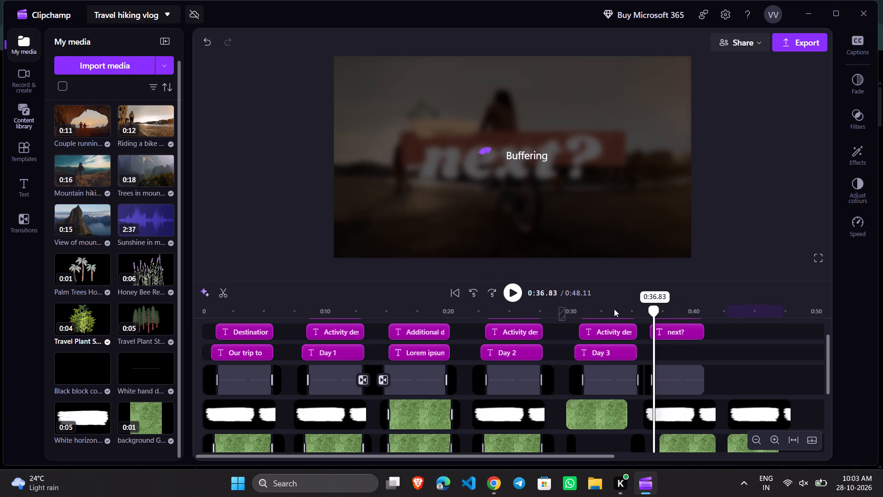
drag(614, 309, 566, 318)
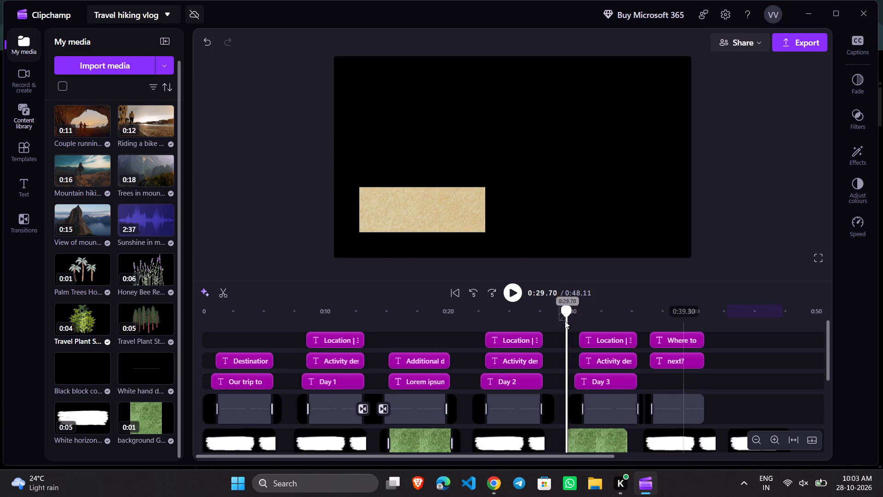
click(514, 295)
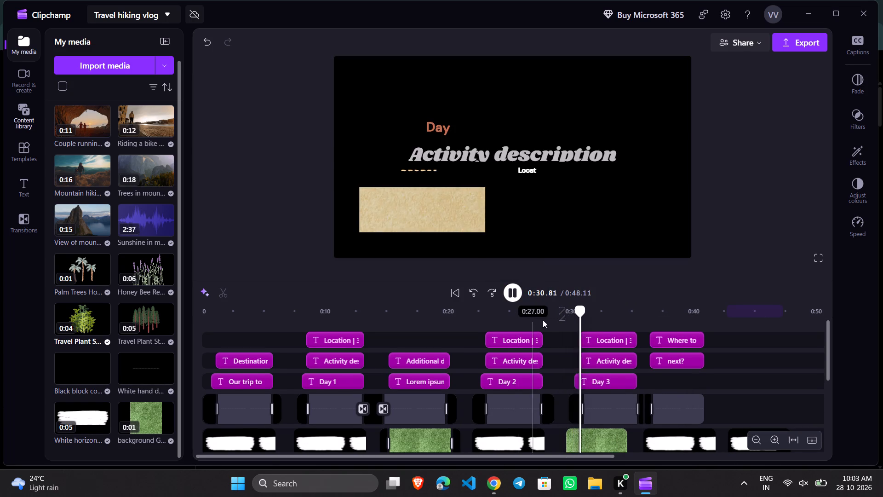
click(515, 295)
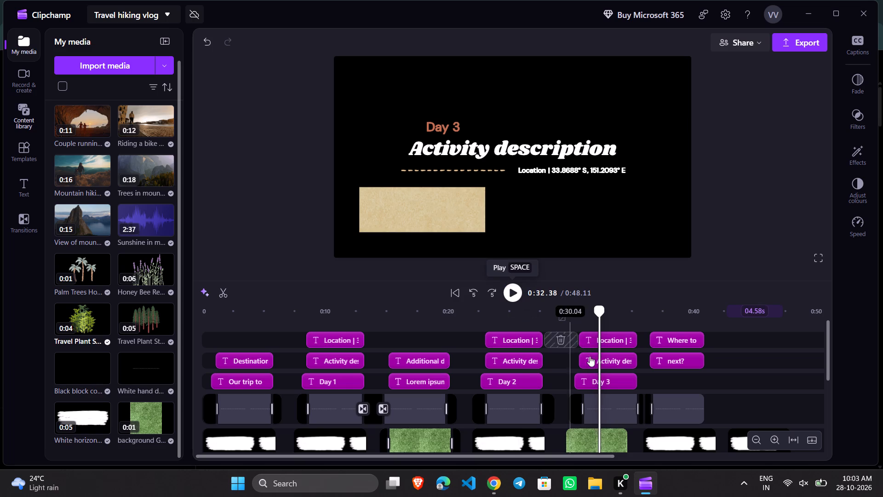
Move the Day 3 title along its own track to start at about 0:37.
scroll(614, 399, down, 1)
scroll(634, 399, up, 2)
scroll(636, 403, down, 2)
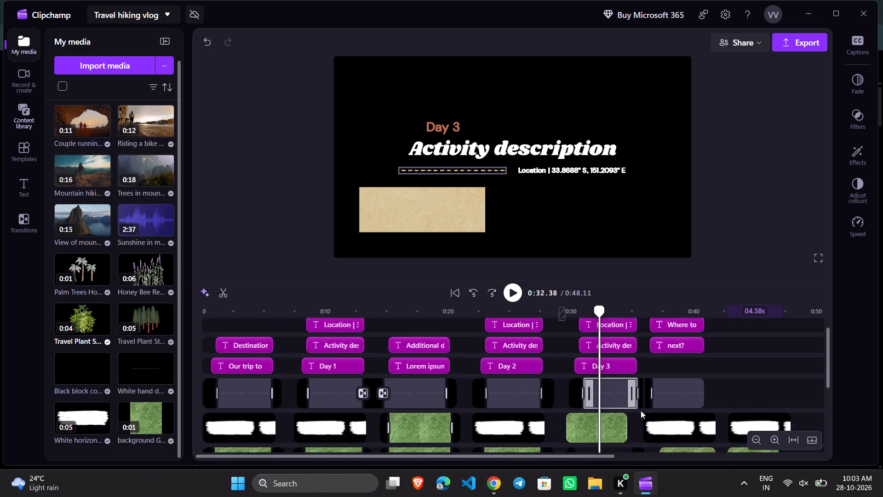
scroll(682, 422, up, 2)
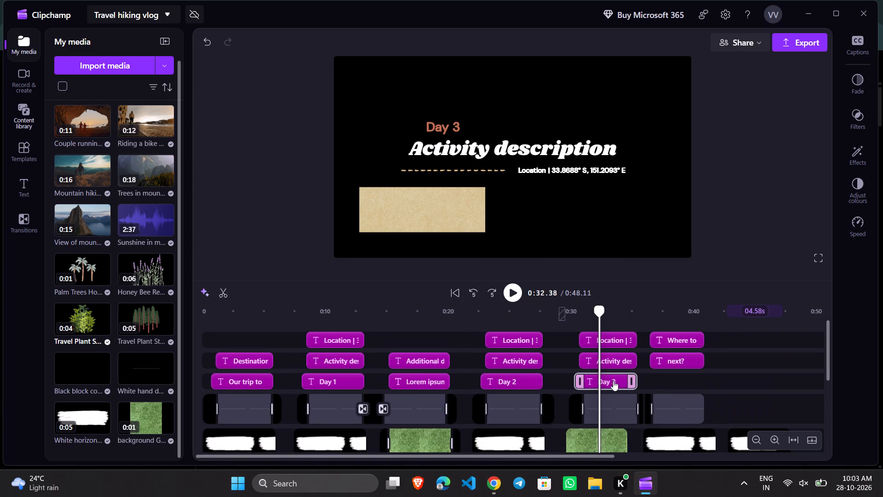
drag(607, 383, 692, 385)
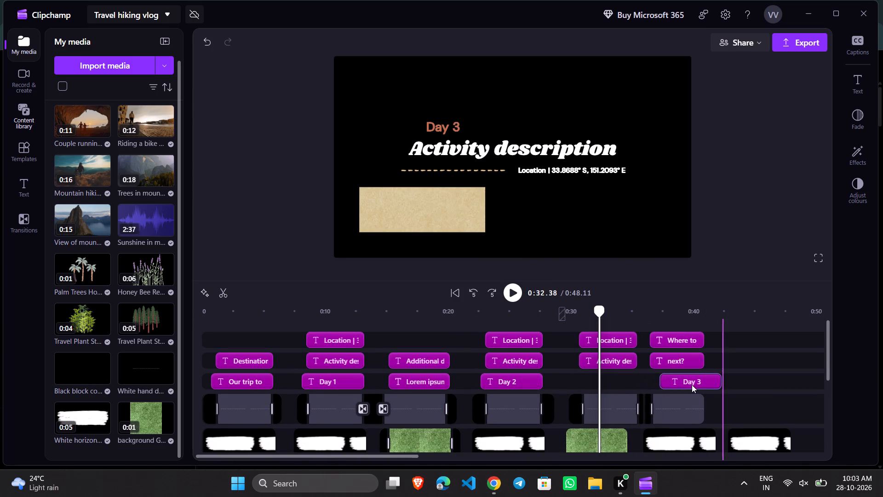
drag(692, 385, 689, 385)
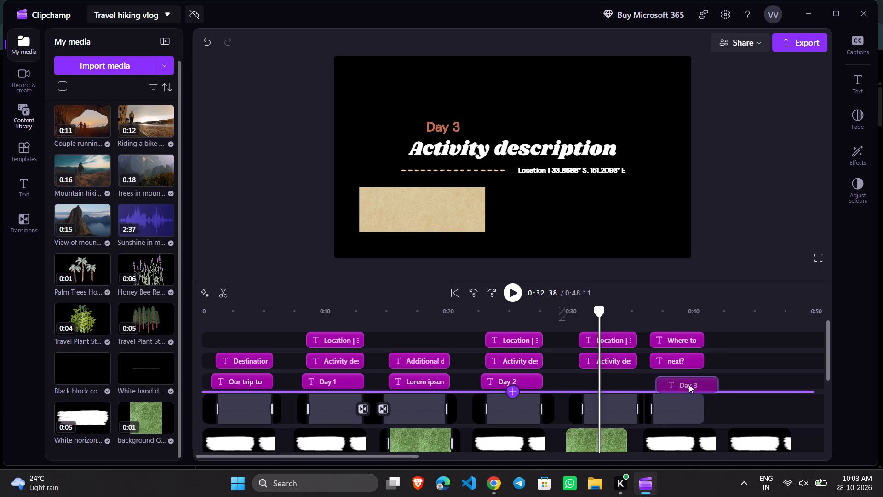
drag(689, 385, 690, 381)
Move the closing scene's dashed line to start at about 0:43.5 and the Day 3 dashed line to start at about 0:37.
scroll(686, 399, down, 3)
scroll(699, 399, up, 1)
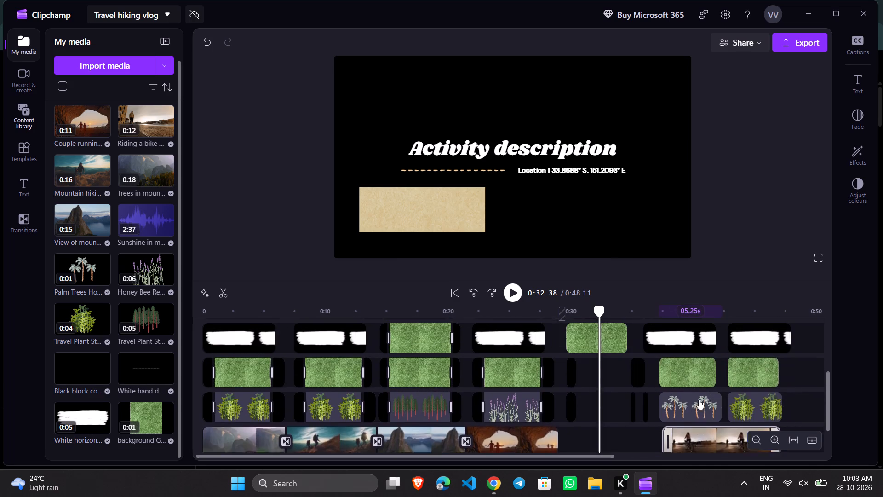
scroll(694, 391, up, 1)
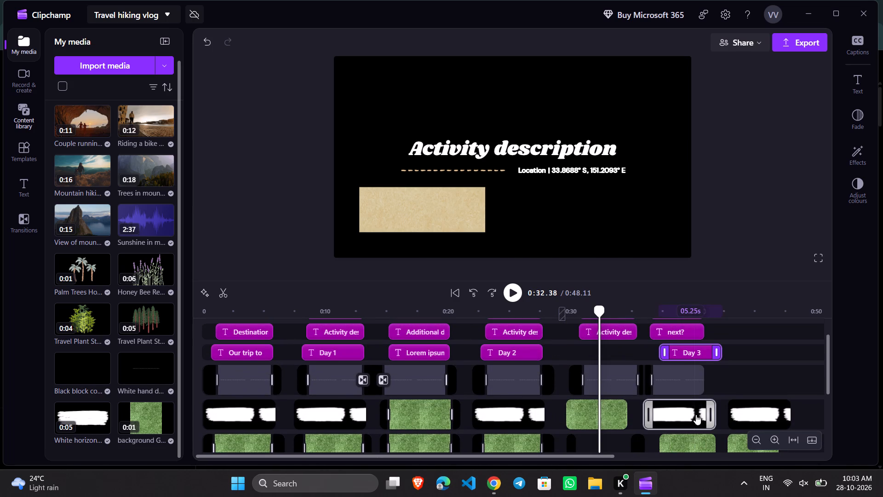
drag(680, 383, 702, 389)
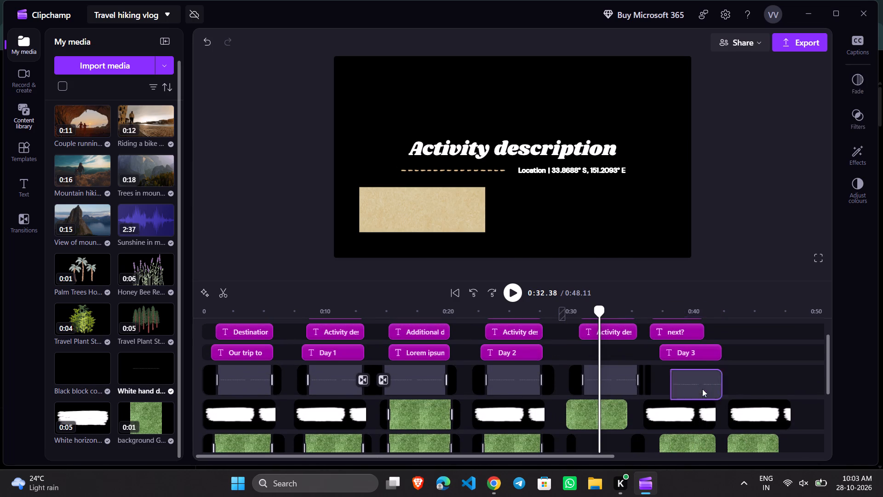
drag(702, 389, 763, 389)
drag(619, 378, 696, 387)
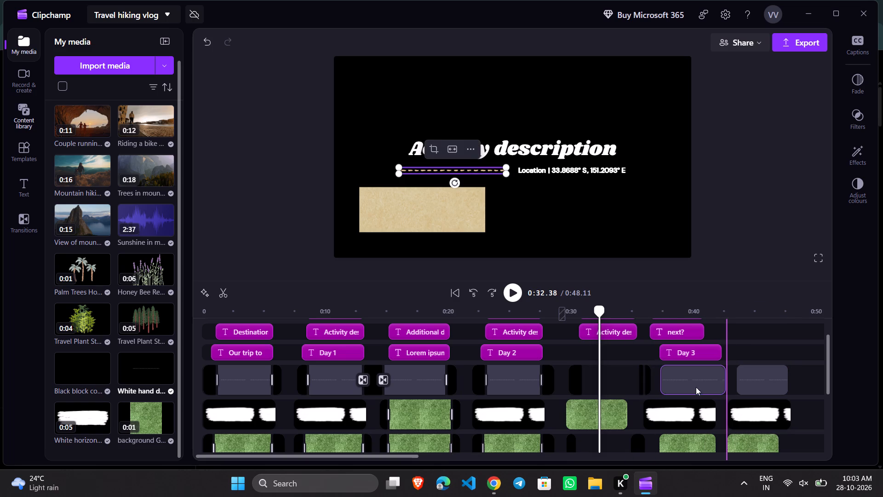
drag(696, 387, 684, 388)
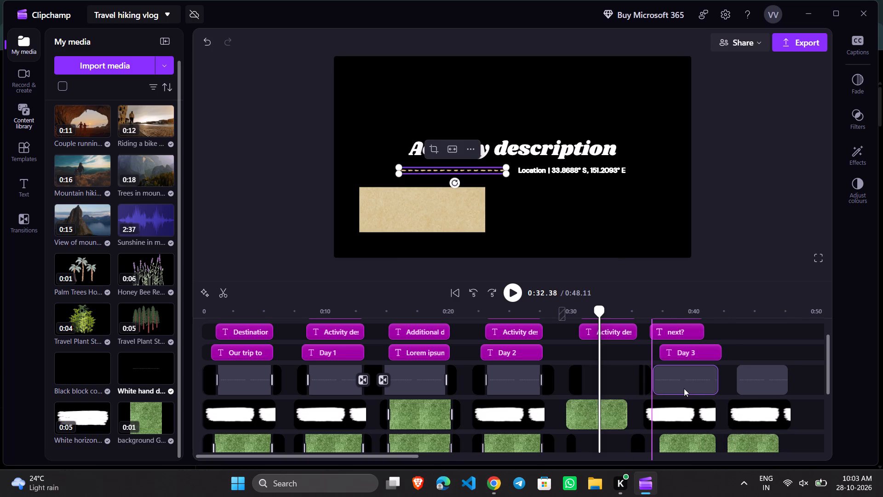
drag(684, 388, 683, 388)
Move the closing "Where to" title to about 0:45 and the Day 3 location text to about 0:37.
scroll(687, 412, down, 3)
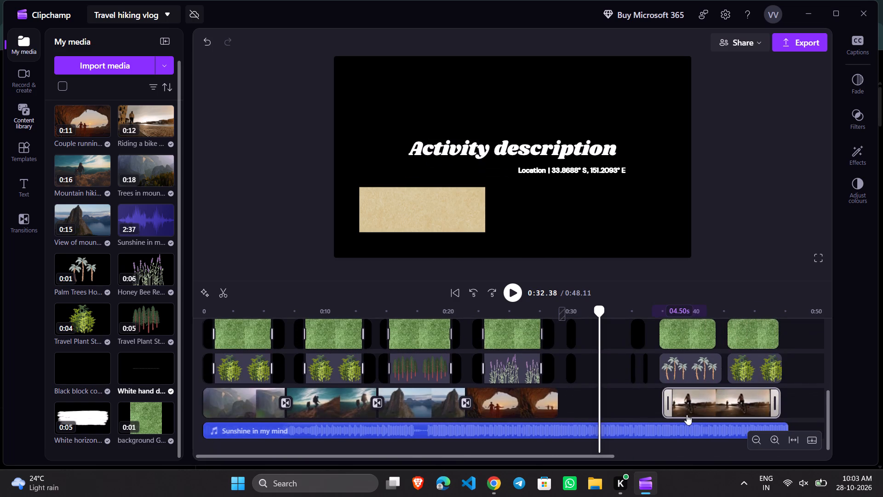
scroll(687, 415, up, 1)
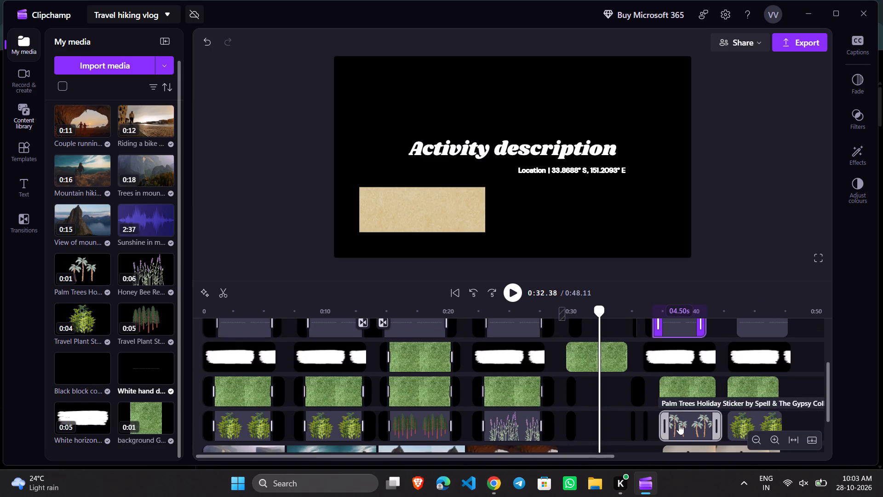
scroll(698, 410, up, 3)
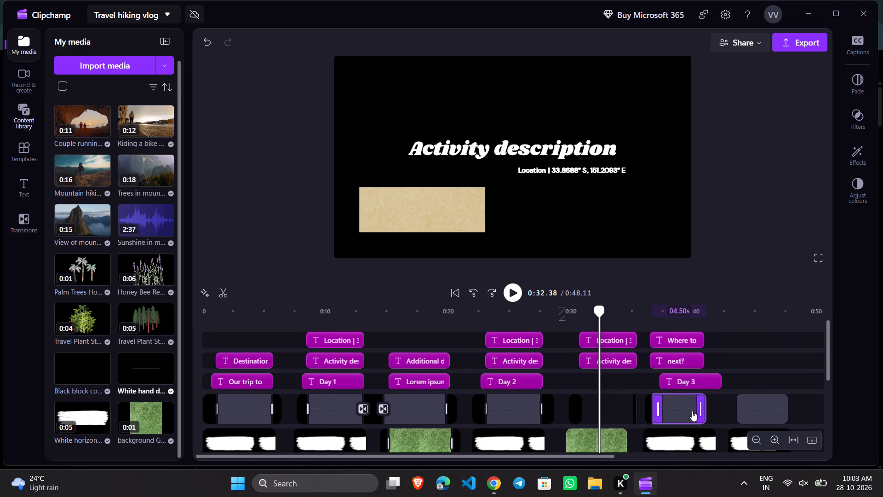
drag(674, 341, 776, 342)
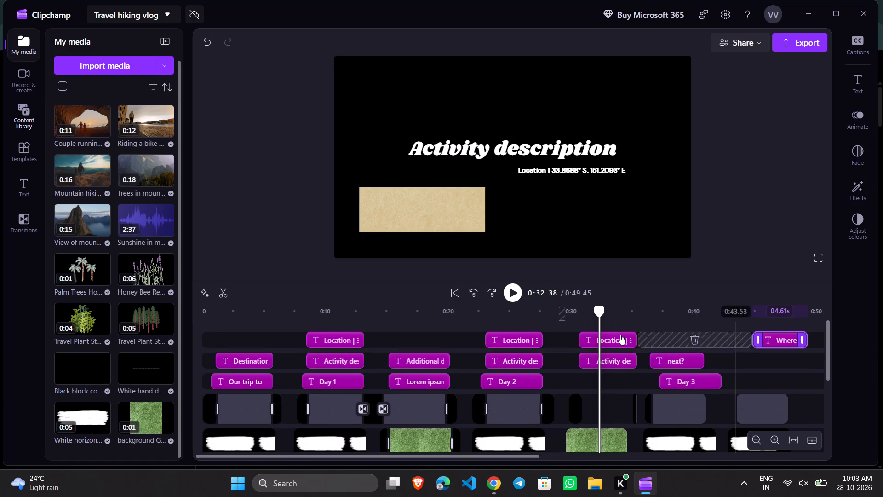
drag(613, 338, 688, 337)
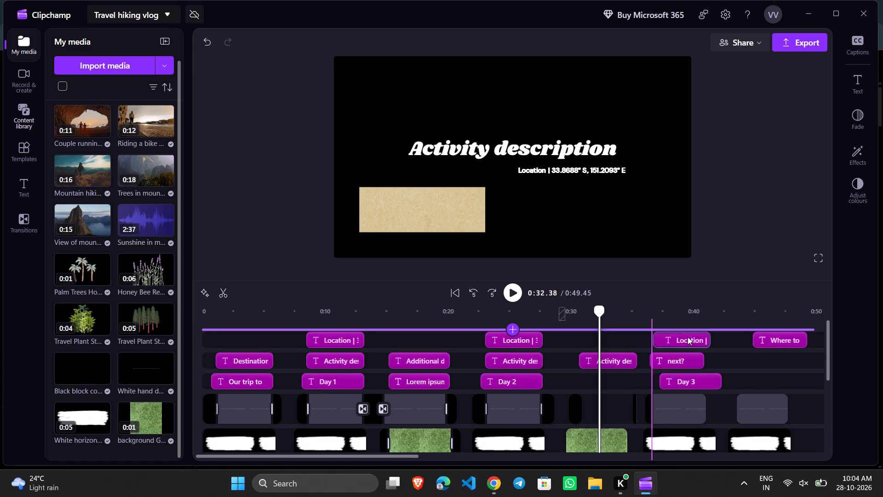
drag(688, 337, 685, 339)
Move the closing "next?" title along its track to start at about 0:44.5.
drag(676, 359, 738, 357)
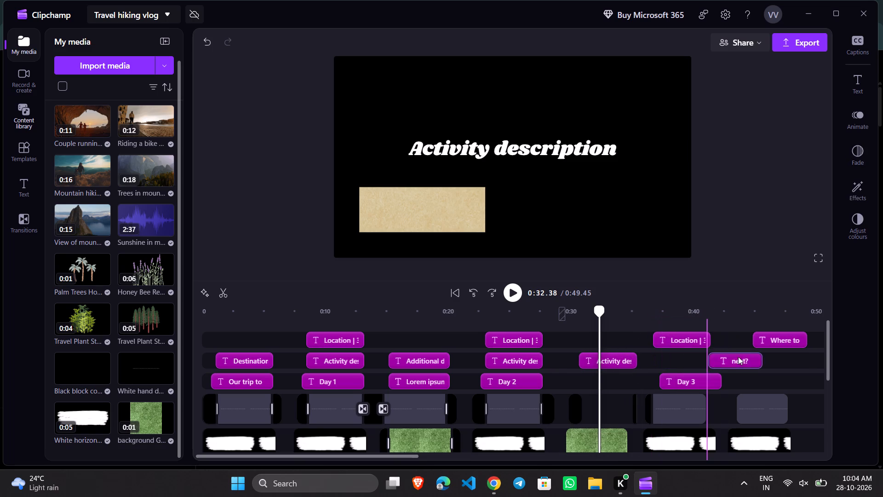
drag(738, 357, 785, 359)
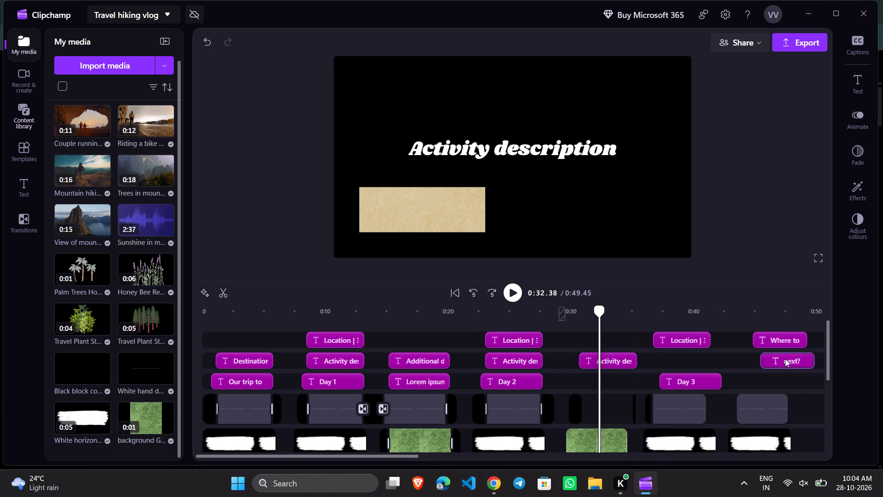
drag(785, 359, 773, 361)
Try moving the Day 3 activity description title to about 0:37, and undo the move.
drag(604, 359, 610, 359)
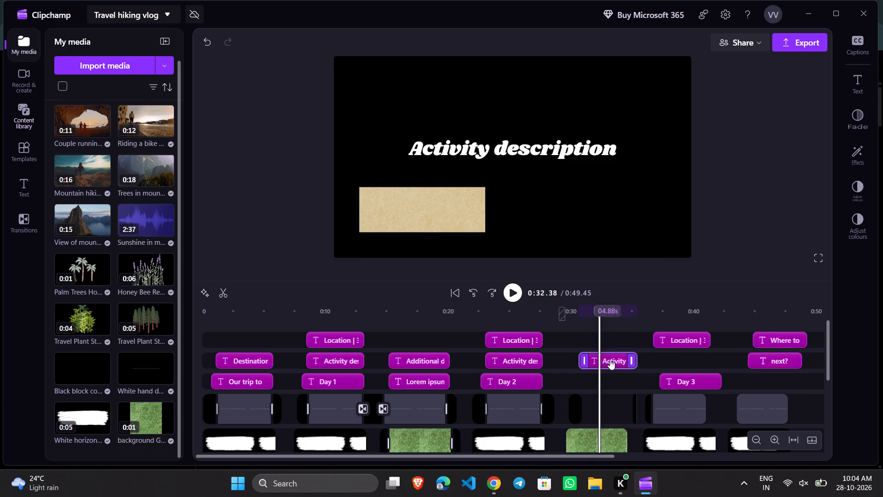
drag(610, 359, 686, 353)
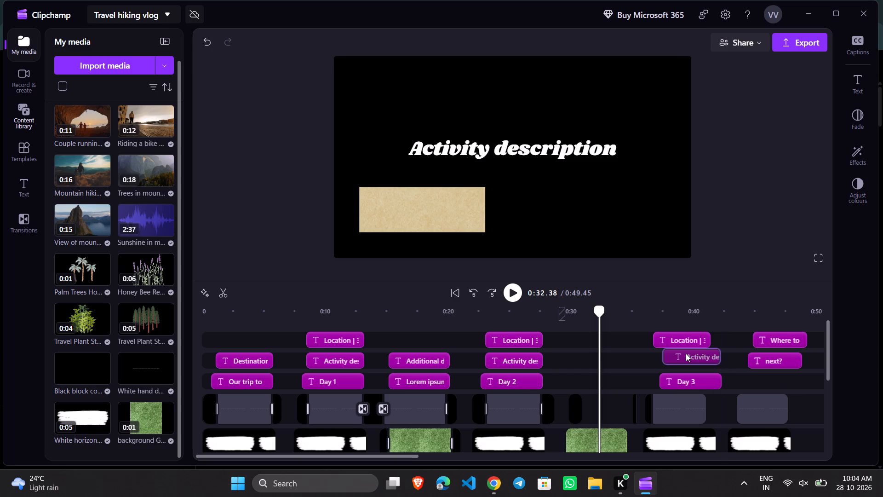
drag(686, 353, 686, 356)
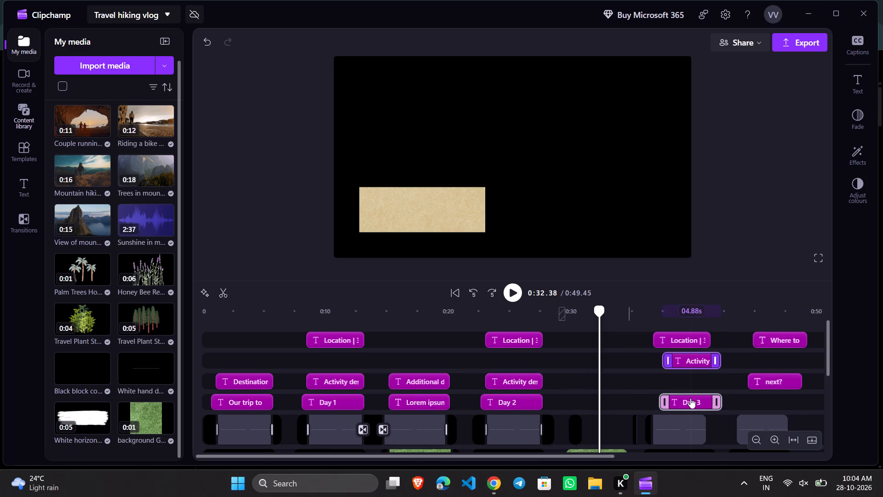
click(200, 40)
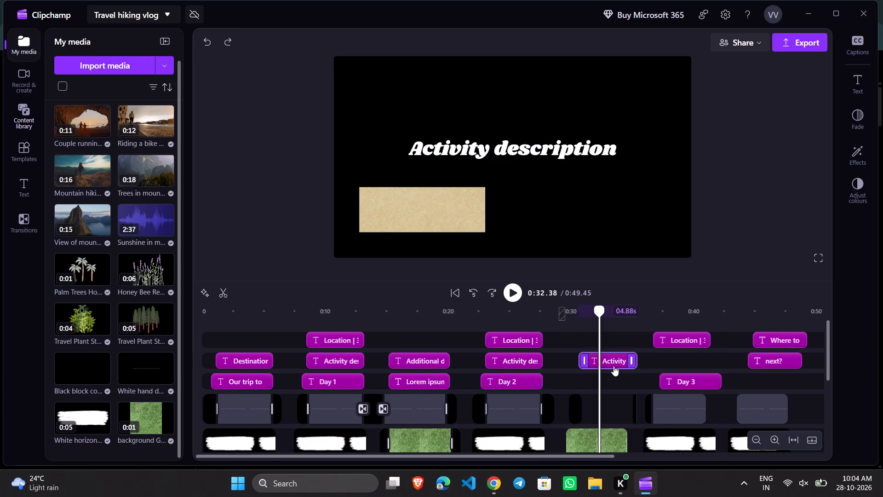
Move the Day 3 activity description title to start at about 0:37, keeping it on the track with the other activity descriptions.
drag(614, 366, 693, 365)
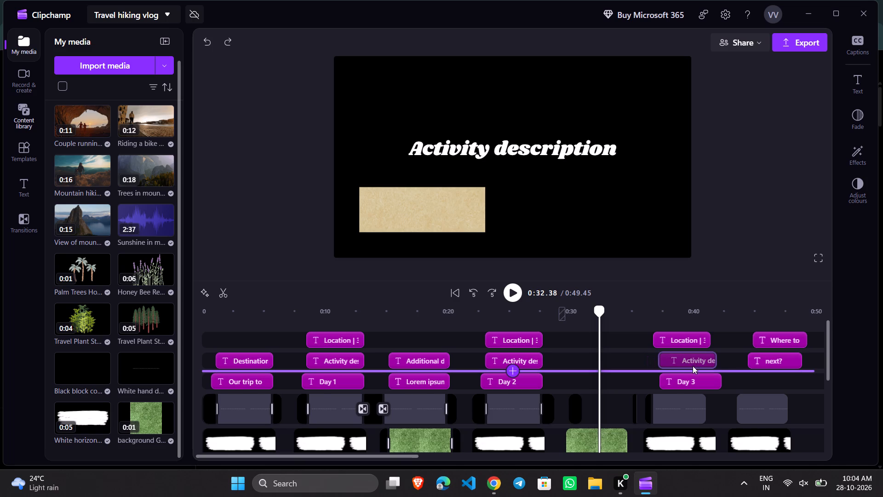
drag(687, 383, 689, 376)
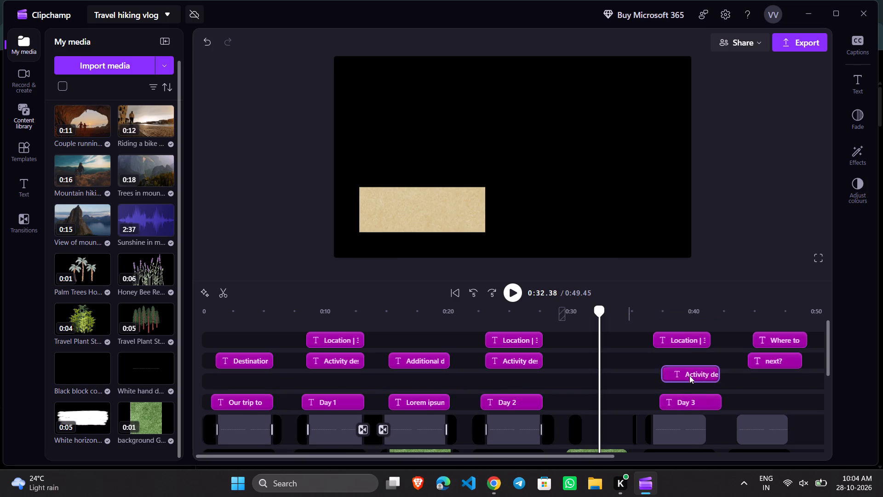
drag(689, 376, 683, 360)
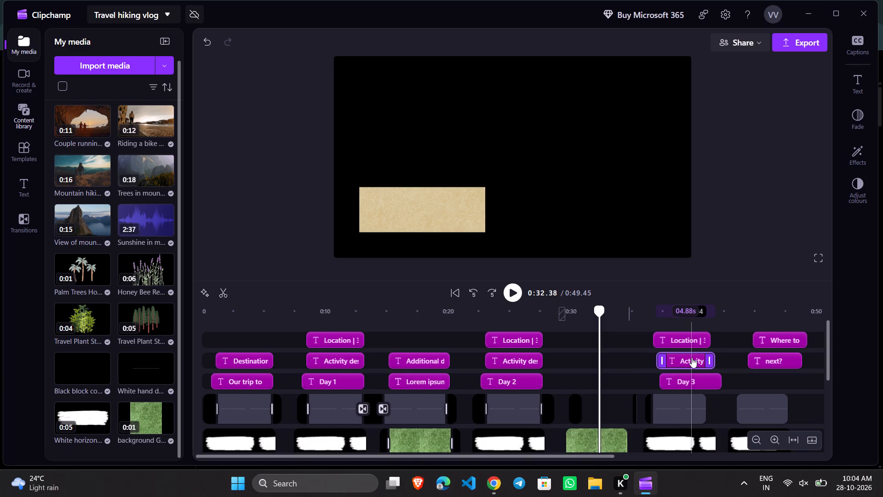
click(692, 358)
Play the vlog from about 0:32 into the Day 3 scene to check the moved titles, and pause it.
scroll(700, 381, down, 3)
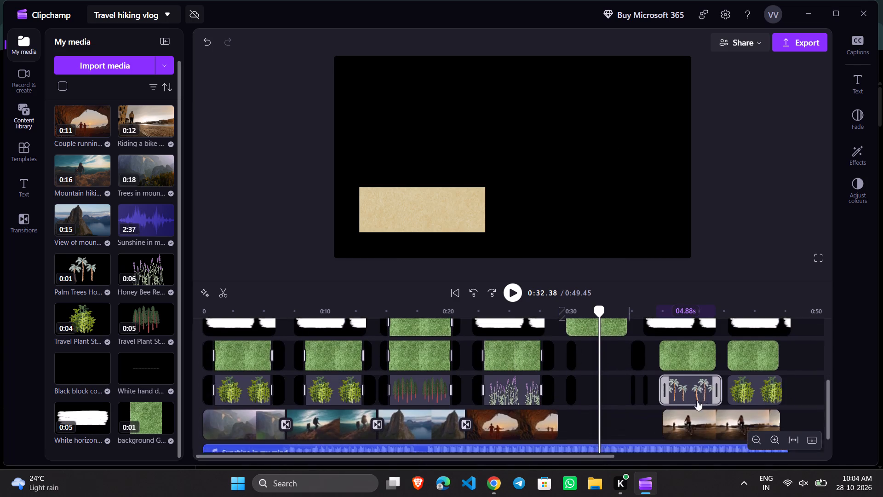
click(517, 294)
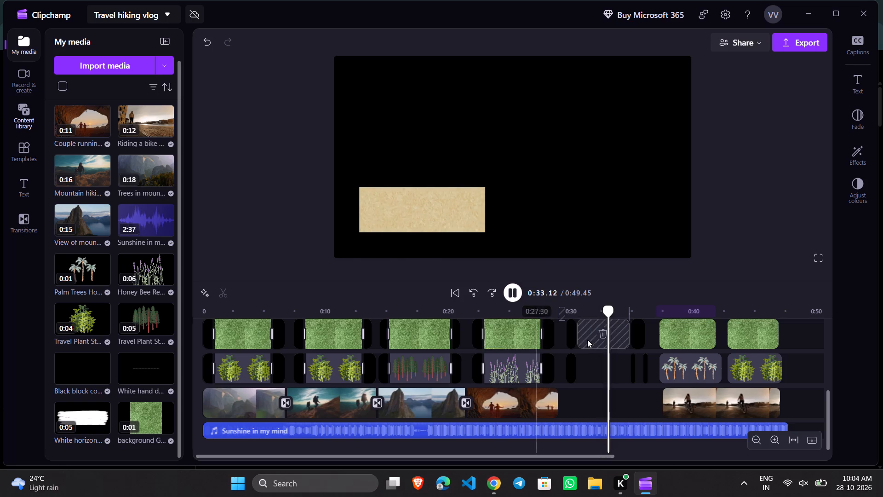
scroll(594, 345, up, 2)
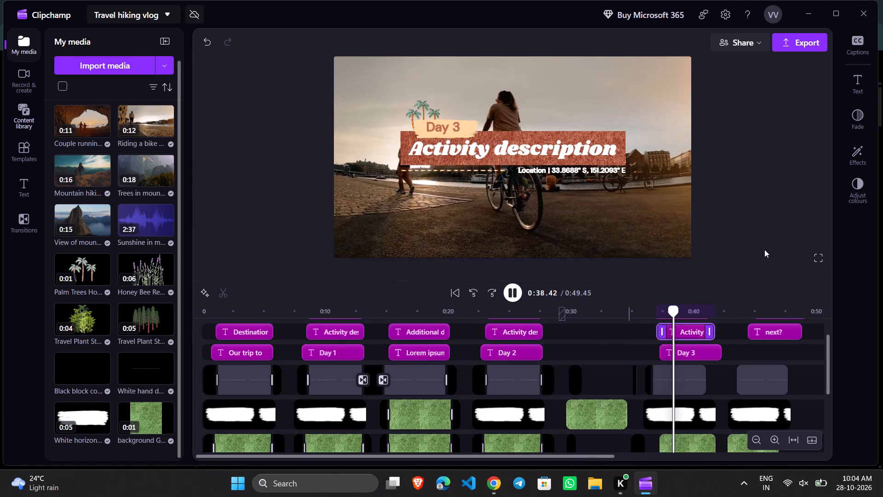
click(520, 294)
Shift the bike-riding video clip slightly earlier so its start aligns with the Day 3 dashed line at about 0:37.
scroll(762, 357, down, 2)
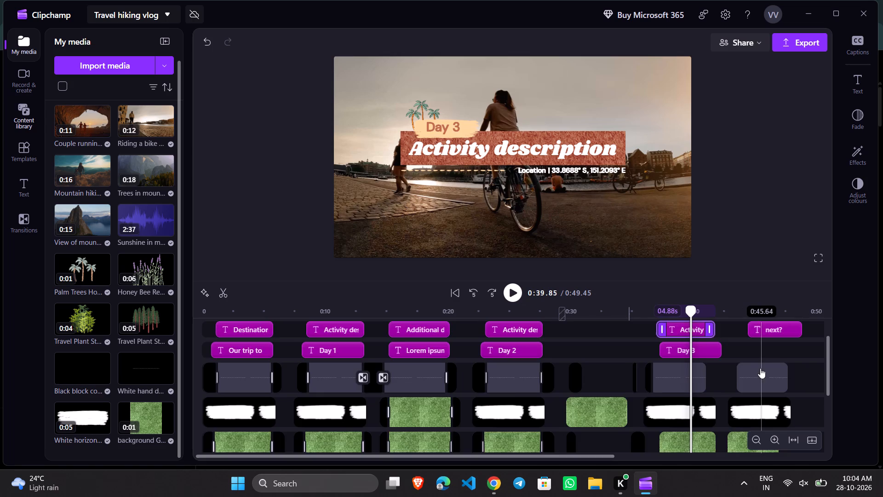
drag(706, 405, 706, 405)
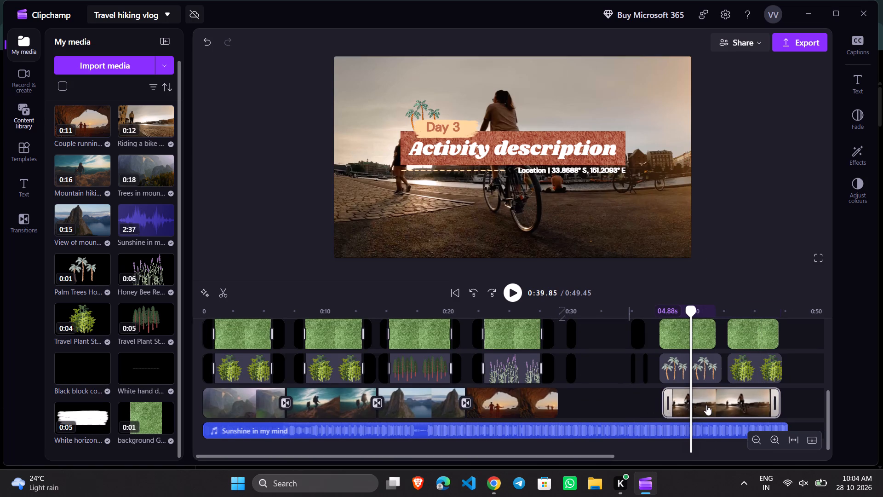
drag(706, 405, 697, 406)
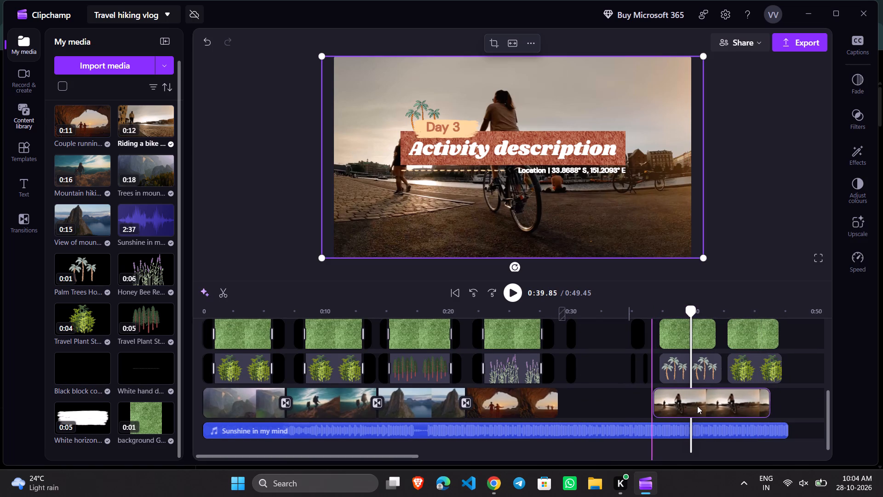
drag(697, 406, 697, 406)
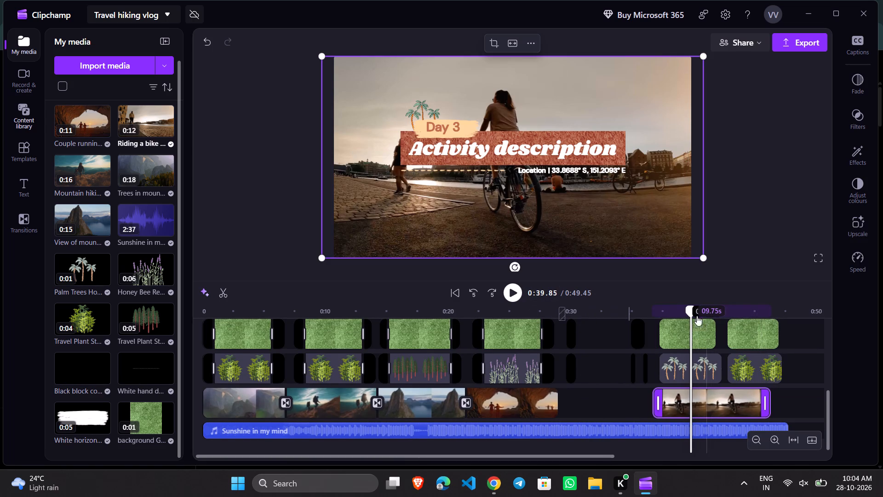
Play the vlog from about 0:35 to the end to check the Day 3 and closing scenes.
drag(690, 310, 631, 301)
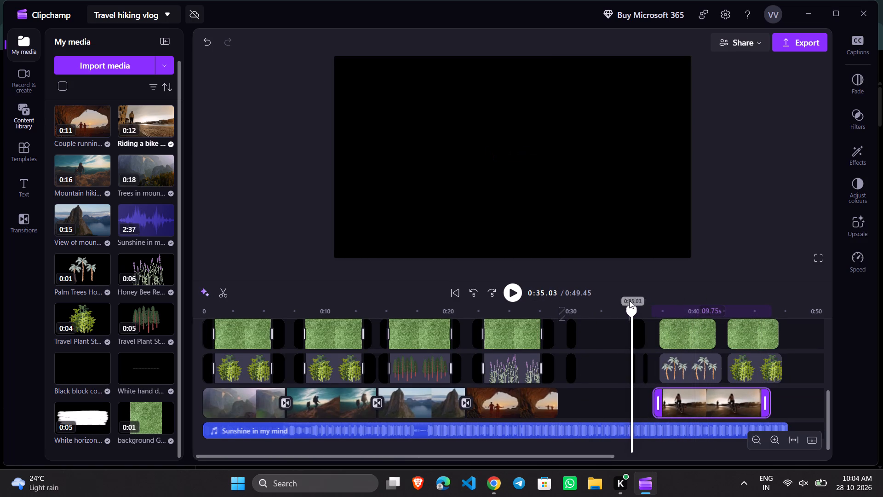
click(517, 296)
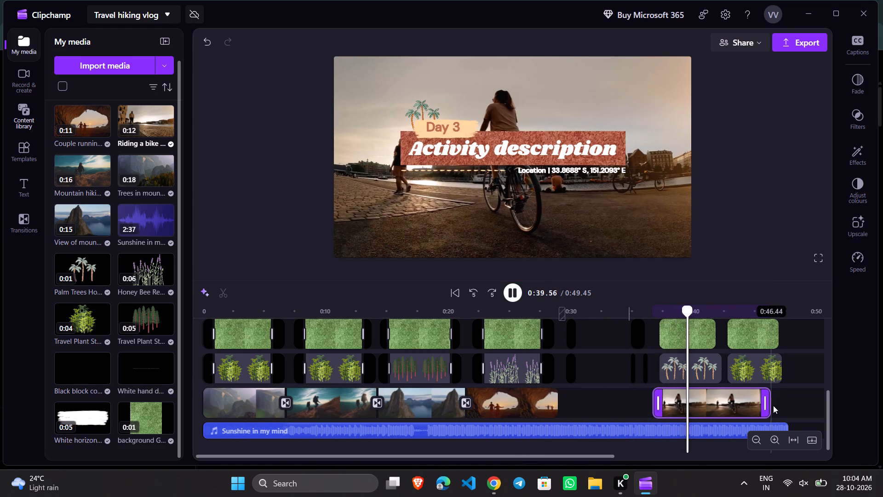
scroll(769, 416, up, 1)
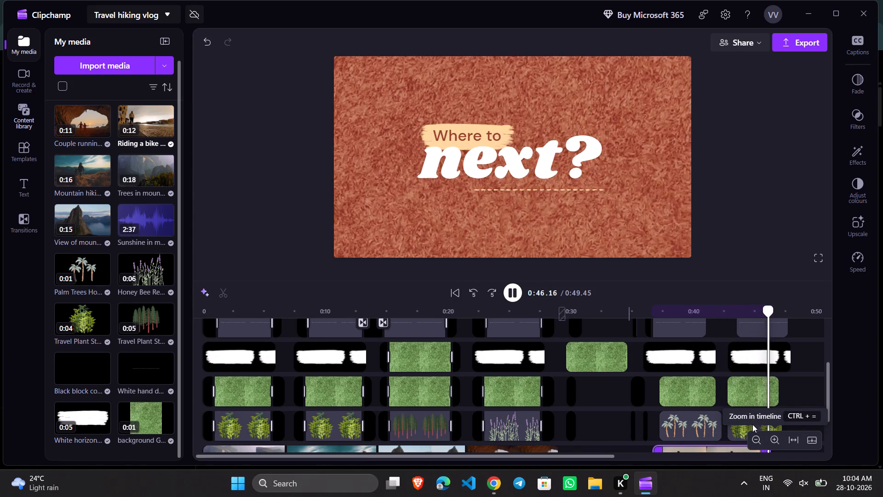
scroll(732, 397, up, 2)
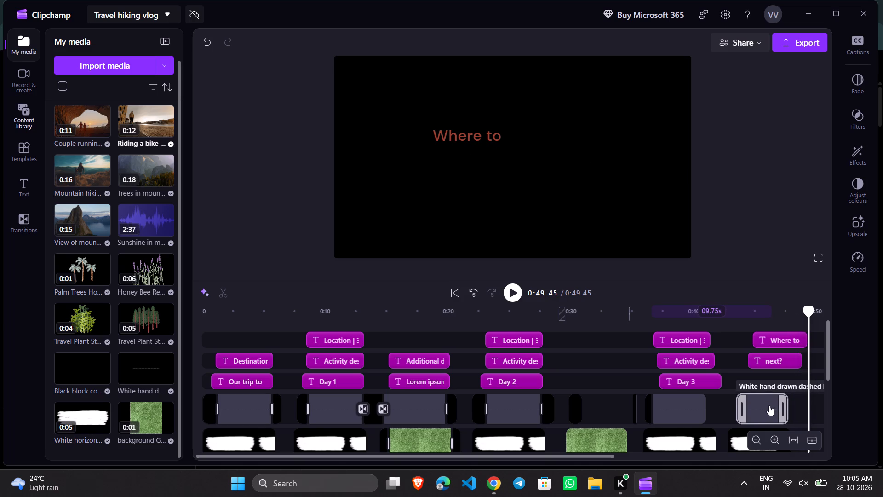
Move the "Where to" closing title earlier to start at about 0:43, aligned with the start of the closing dashed line.
drag(778, 341, 776, 341)
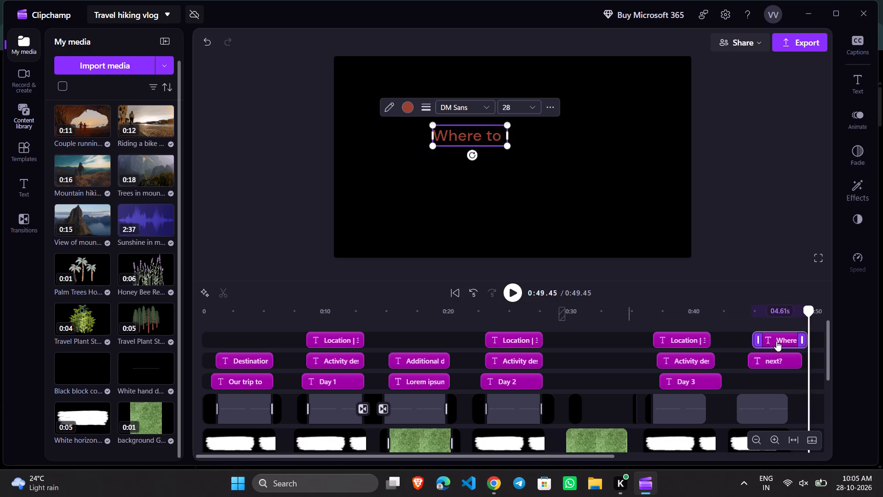
drag(776, 341, 760, 342)
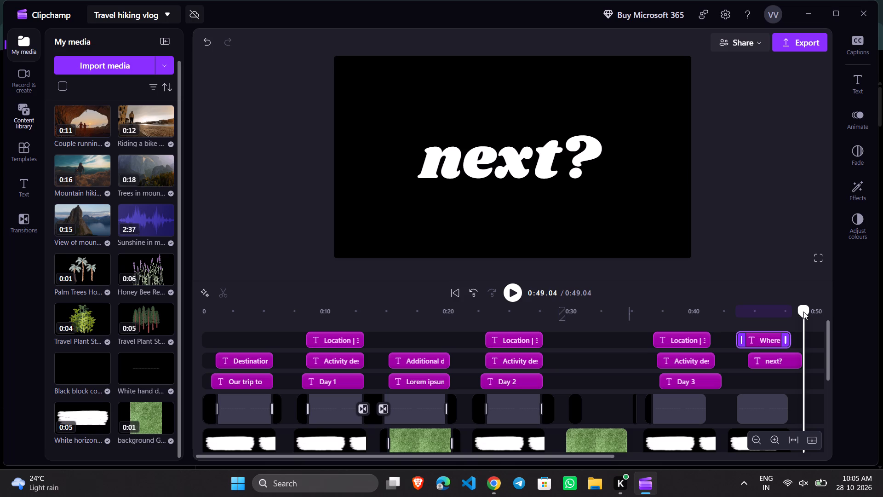
Try to play the vlog from about 0:40 to check the Day 3 and closing scenes, and stop playback.
drag(805, 312, 698, 314)
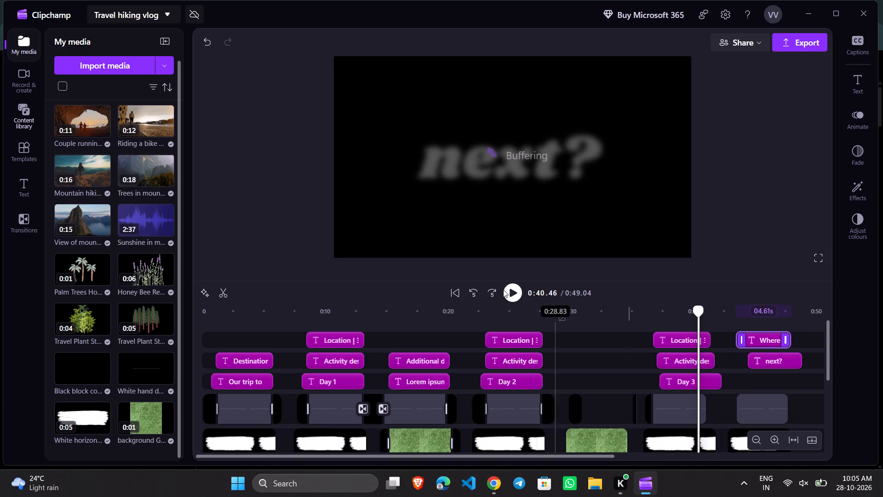
click(502, 289)
click(507, 293)
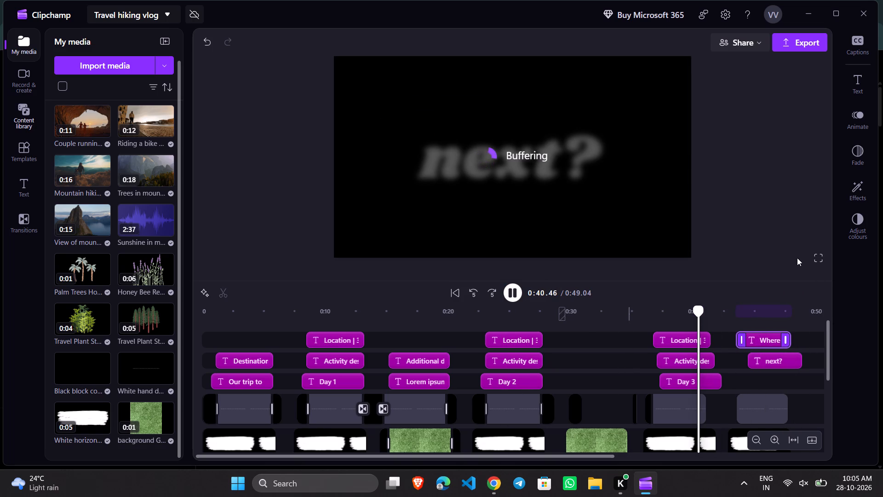
scroll(758, 395, down, 3)
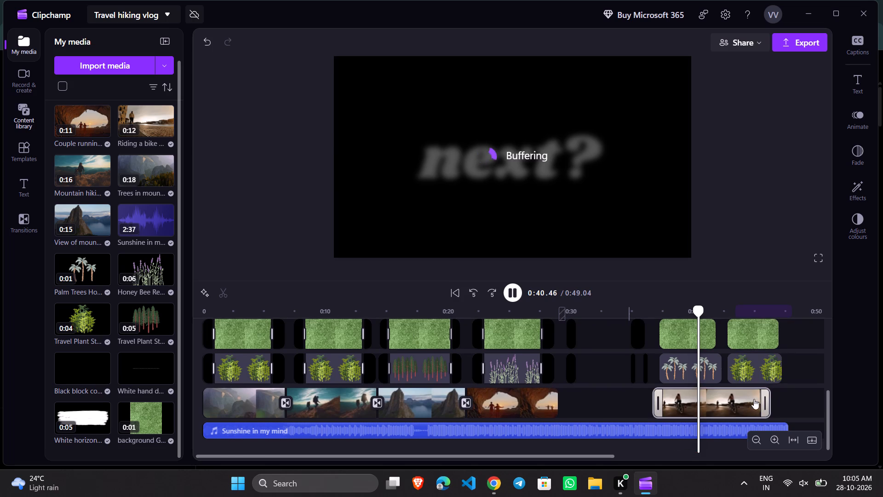
click(770, 211)
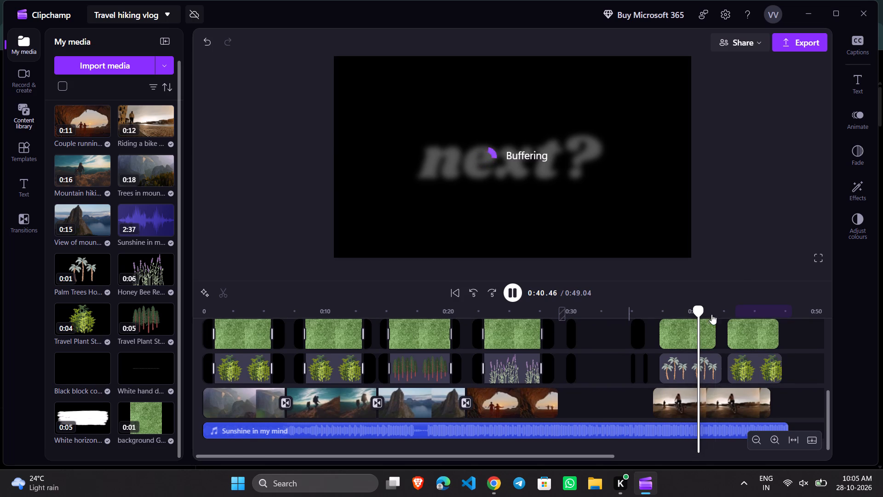
click(512, 297)
Move the Day 3 title earlier to start at about 0:36, keeping it on the track with the other day titles.
scroll(667, 377, up, 5)
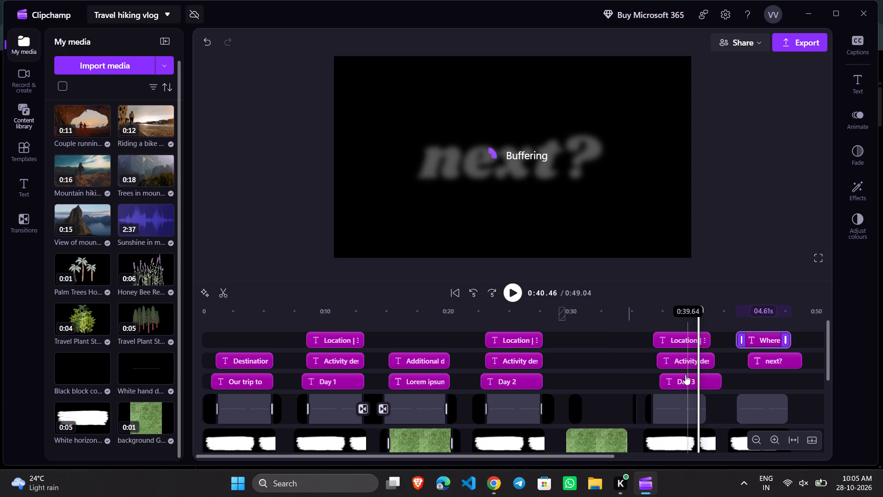
drag(687, 386, 670, 387)
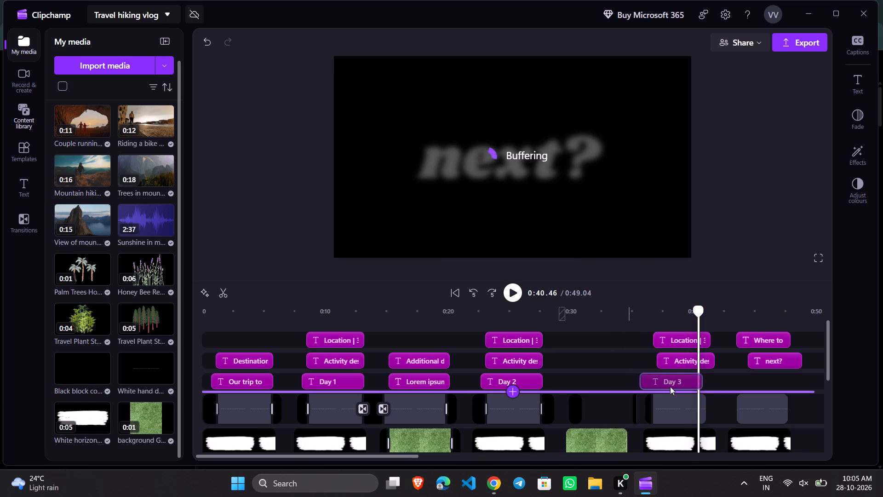
drag(670, 387, 673, 387)
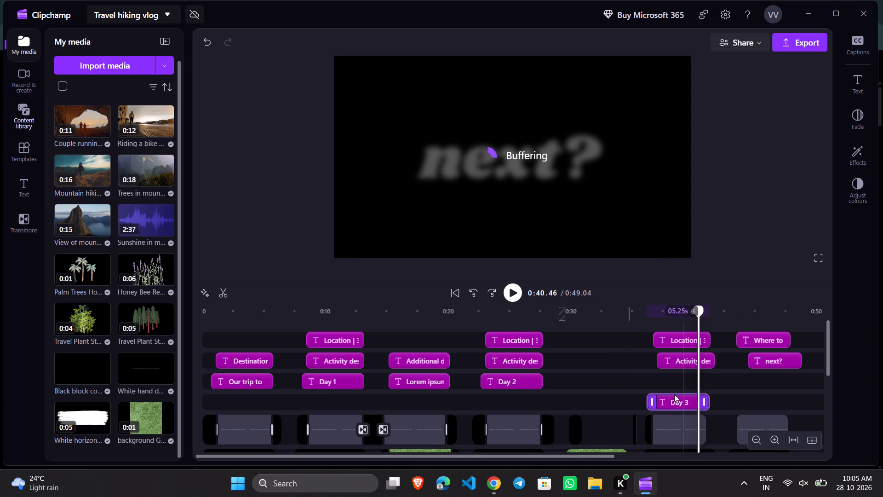
drag(674, 398, 671, 383)
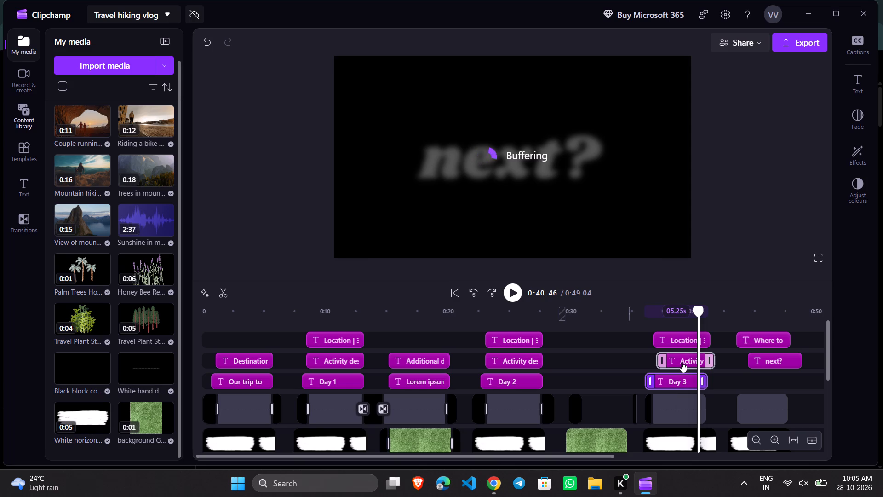
Move the Day 3 activity description title slightly earlier so it starts together with the Day 3 location title.
drag(682, 362, 675, 364)
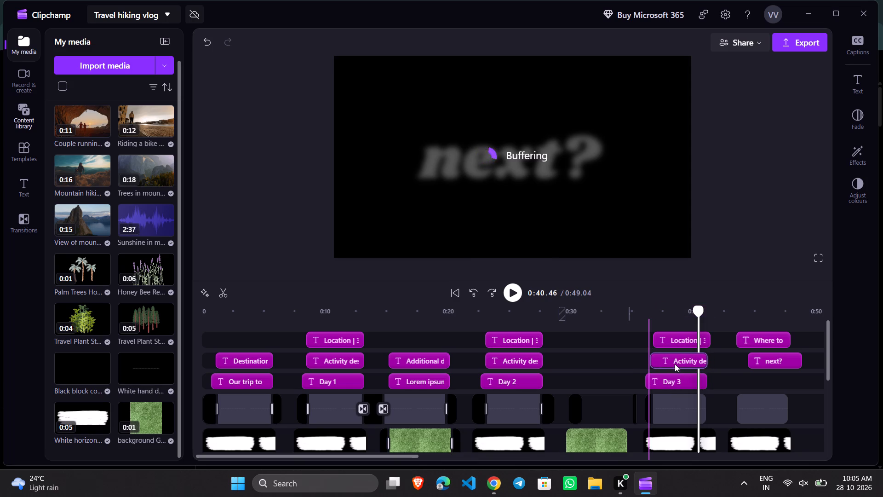
drag(675, 364, 678, 361)
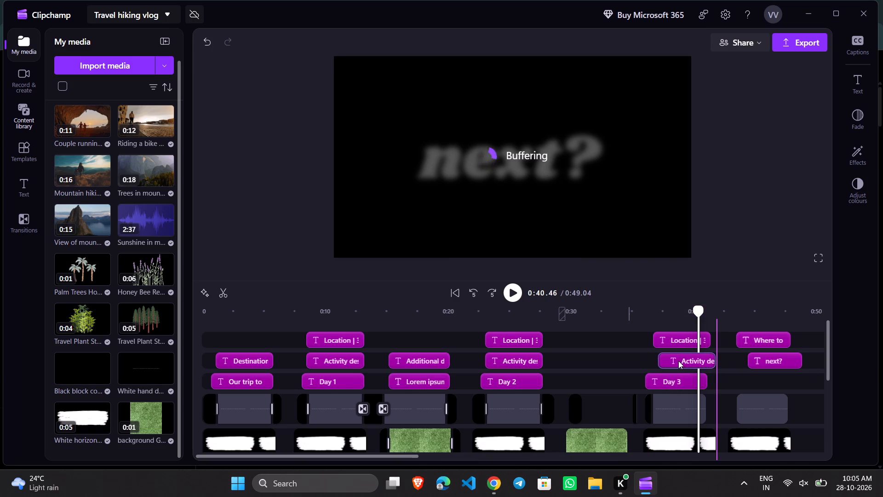
drag(678, 361, 677, 360)
Examine how the Day 3 dashed line, brushstroke, background, palm tree and video layers line up across the tracks.
scroll(686, 418, down, 1)
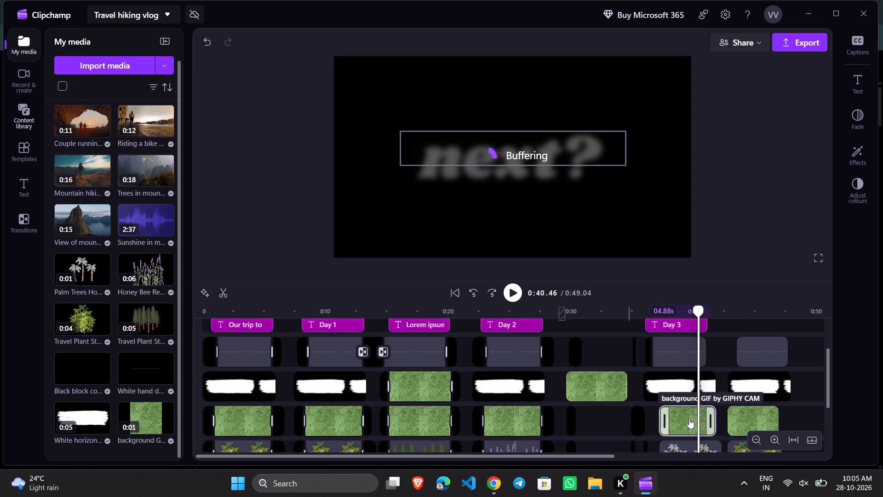
scroll(689, 418, up, 1)
click(672, 404)
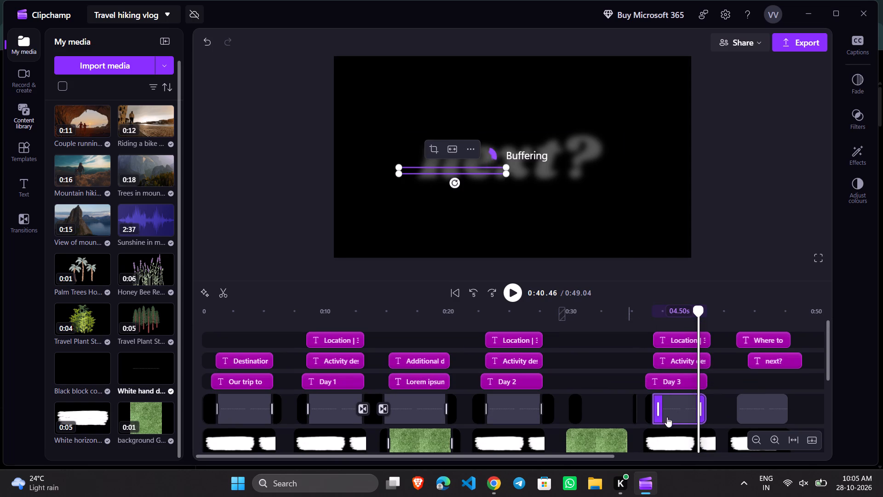
click(656, 412)
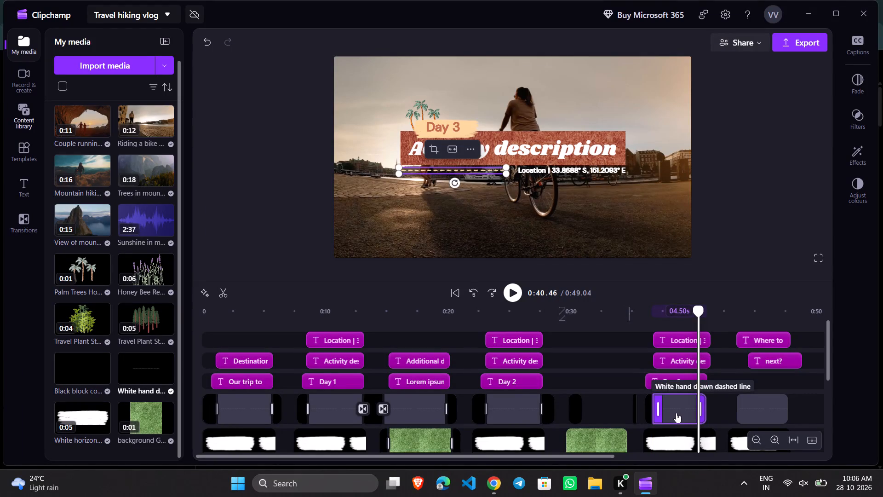
scroll(681, 406, down, 2)
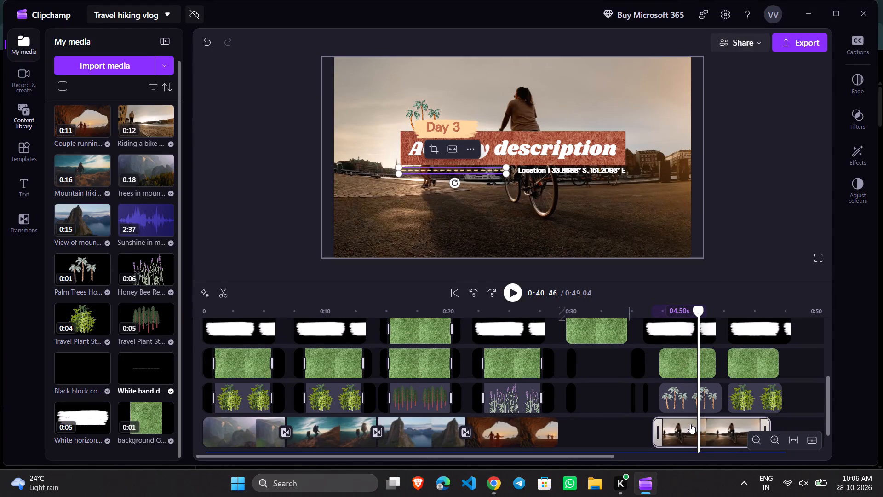
scroll(690, 424, up, 2)
scroll(686, 427, down, 1)
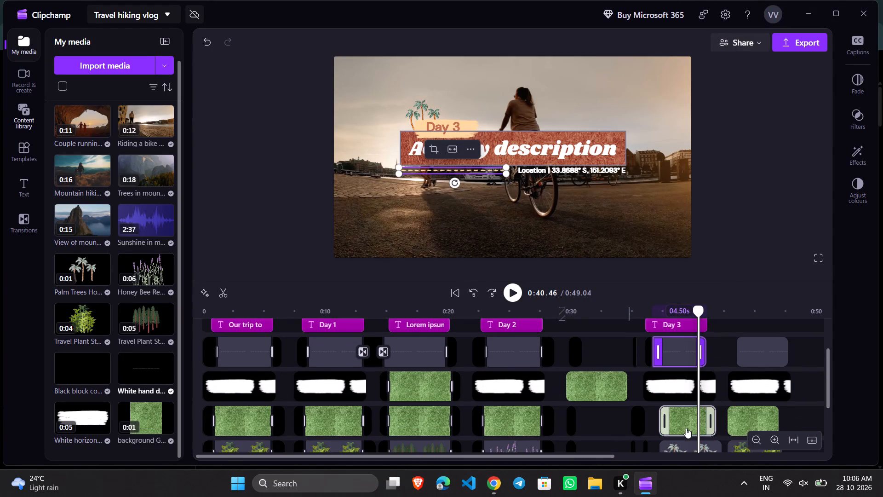
scroll(686, 429, down, 1)
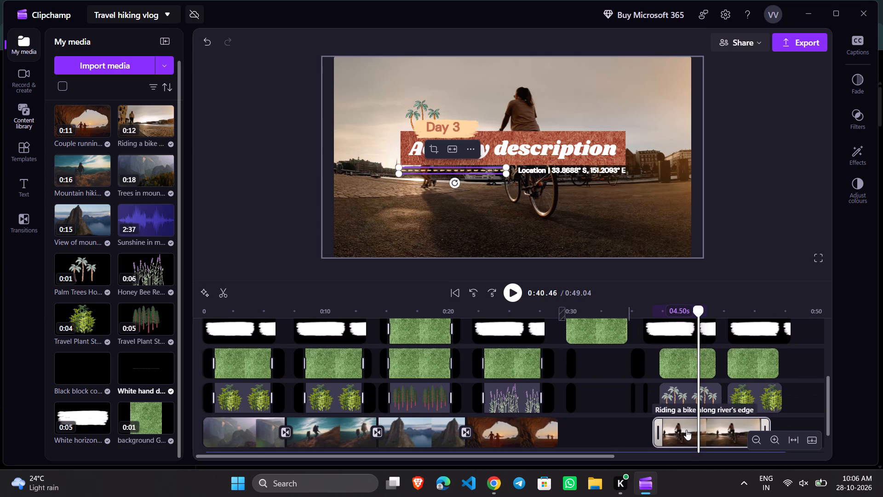
scroll(687, 431, up, 2)
scroll(687, 433, down, 1)
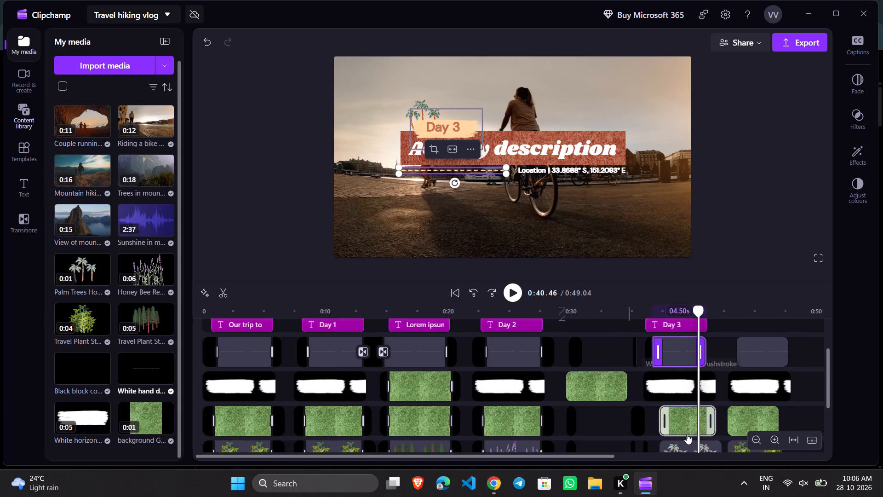
Extend the start of the bike-riding video clip slightly earlier, lengthening the clip to 10 s.
scroll(685, 434, down, 1)
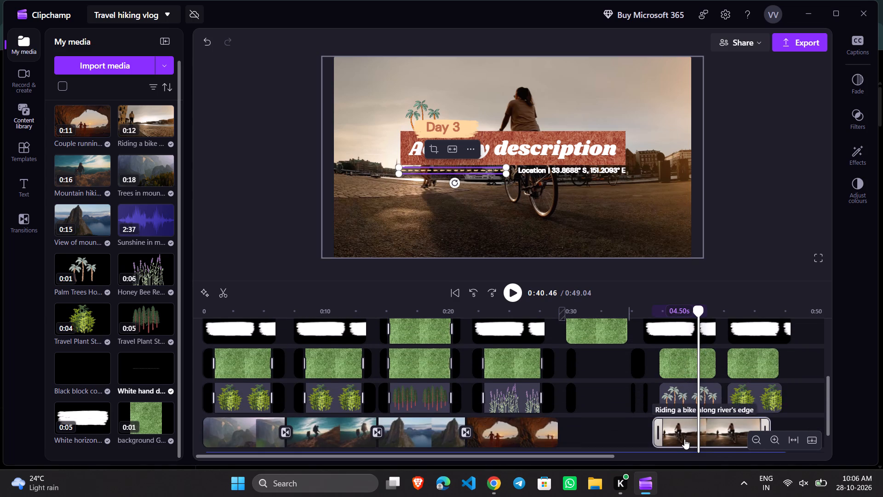
drag(655, 436, 648, 436)
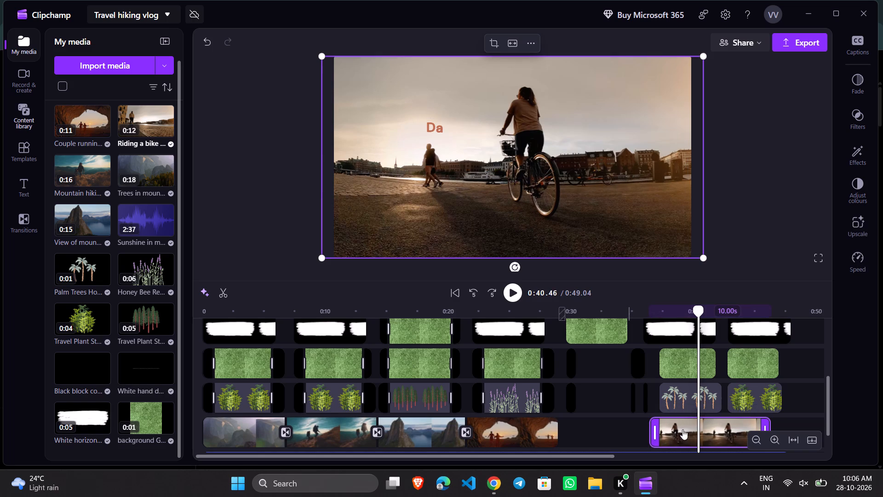
Check the Day 2 couple clip's duration for comparison and set the bike-riding clip's duration to 7.8 s.
click(524, 429)
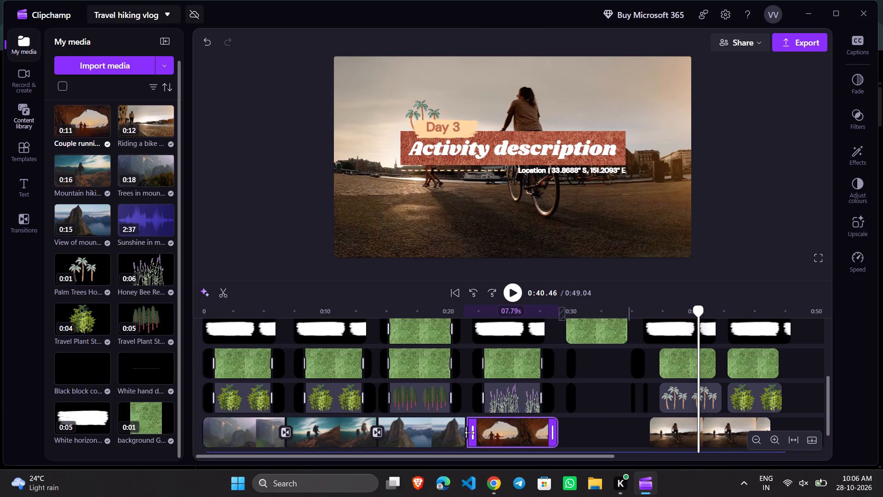
click(405, 436)
click(705, 436)
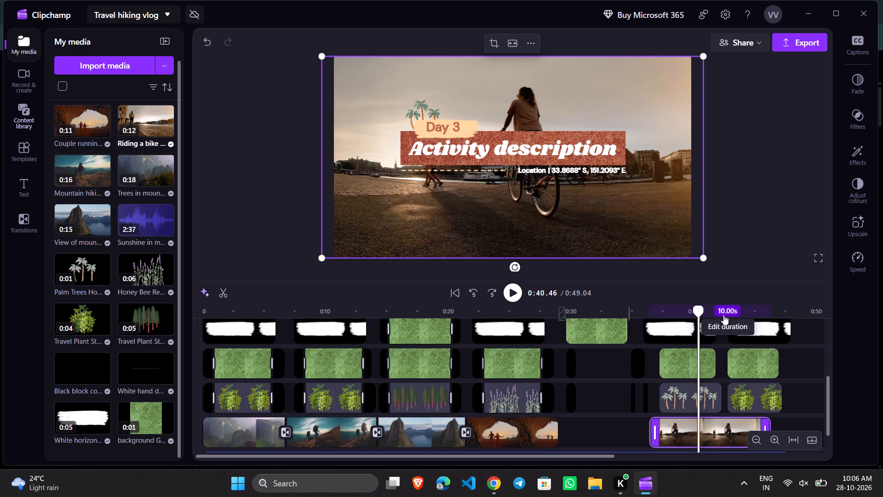
click(723, 315)
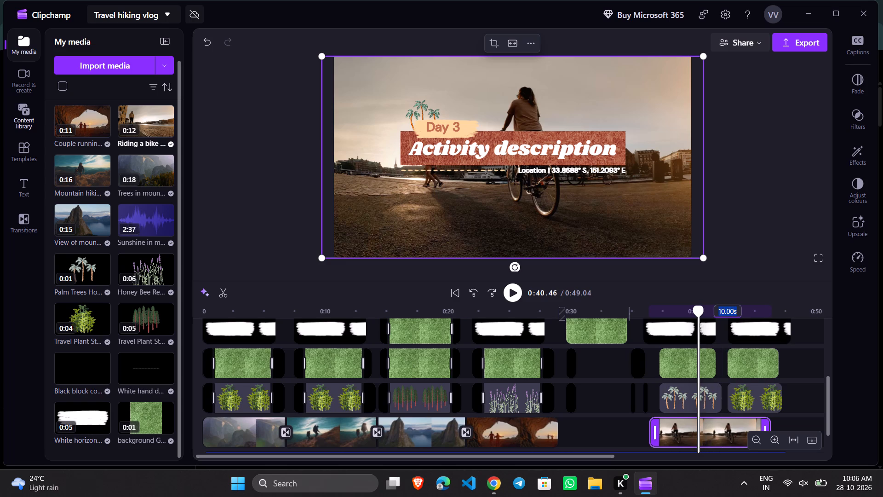
key(7)
text(.8)
key(Return)
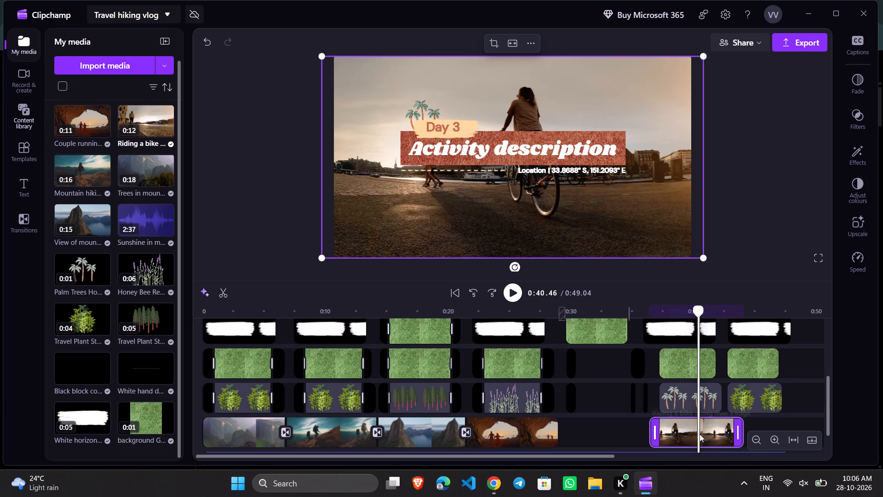
Play the vlog from about 0:41 to the end to check the transition from Day 3 into the closing scene.
drag(700, 434, 712, 436)
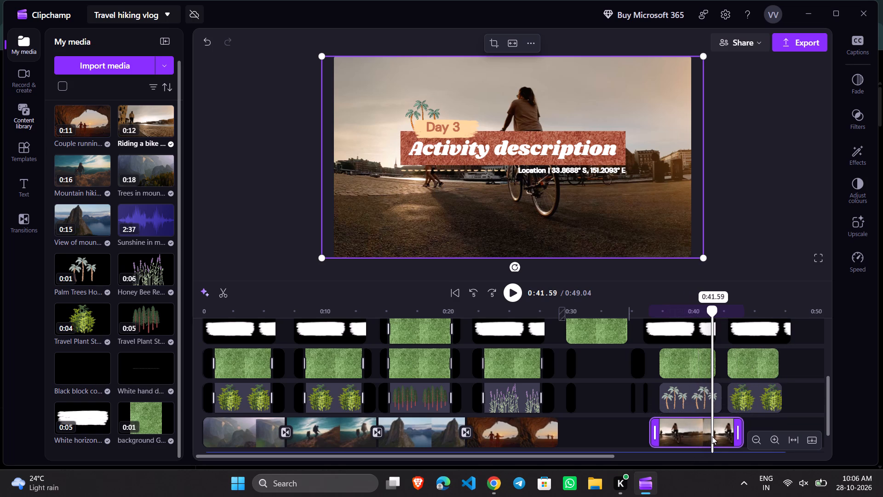
drag(712, 436, 708, 437)
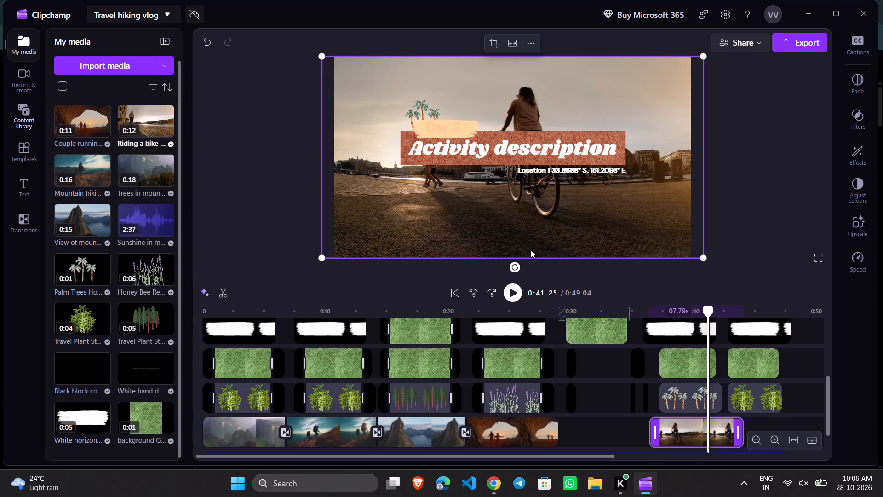
click(517, 293)
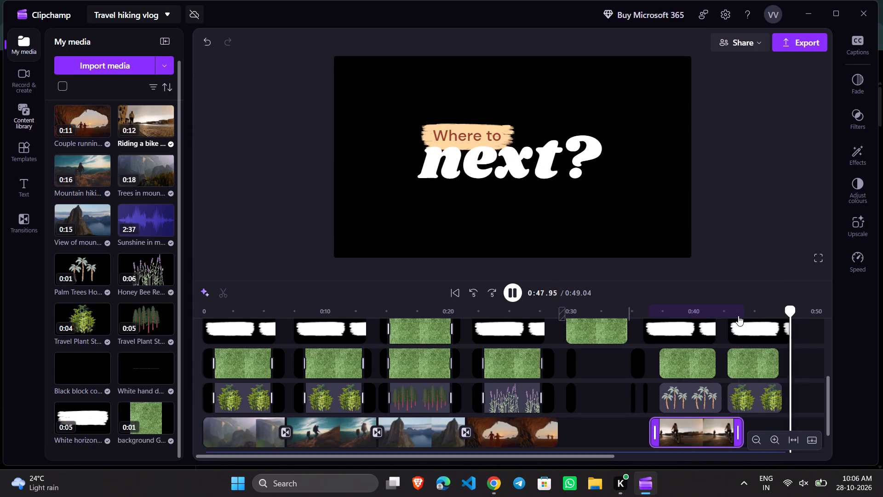
Move the "next?" closing title slightly earlier to start at about 0:44, just after the "Where to" title begins.
scroll(738, 317, up, 1)
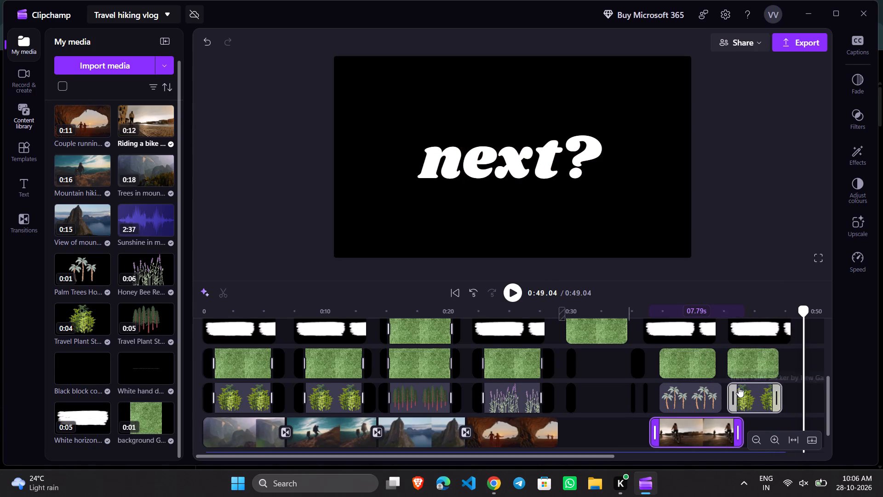
scroll(744, 382, up, 2)
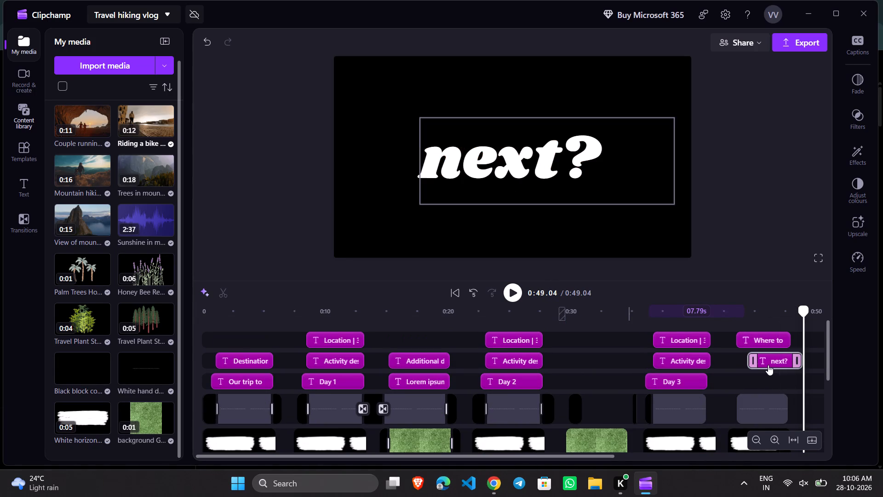
drag(770, 364, 760, 364)
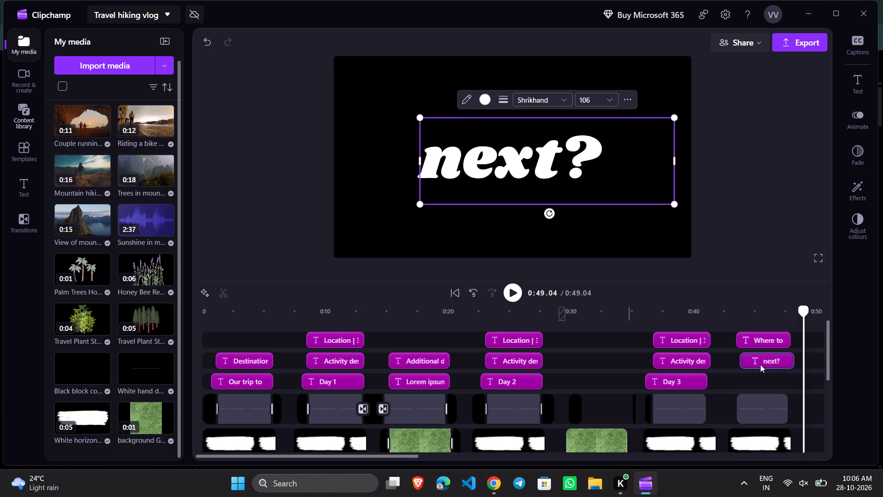
drag(760, 364, 761, 362)
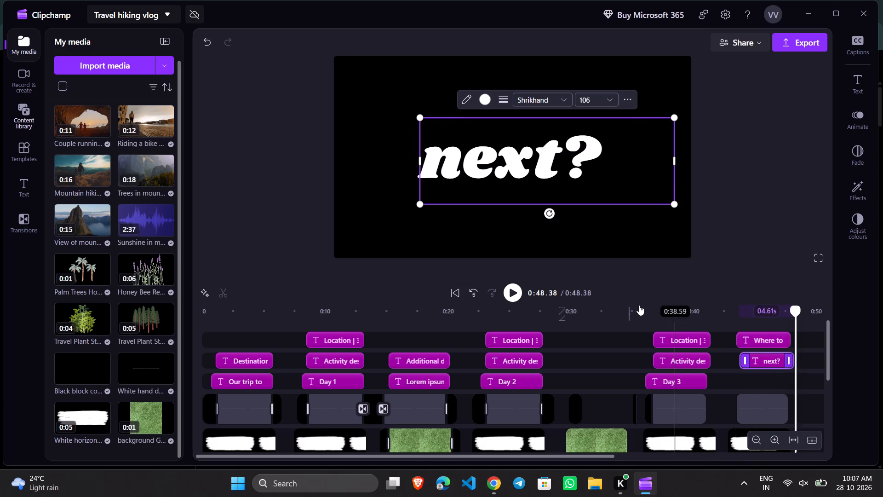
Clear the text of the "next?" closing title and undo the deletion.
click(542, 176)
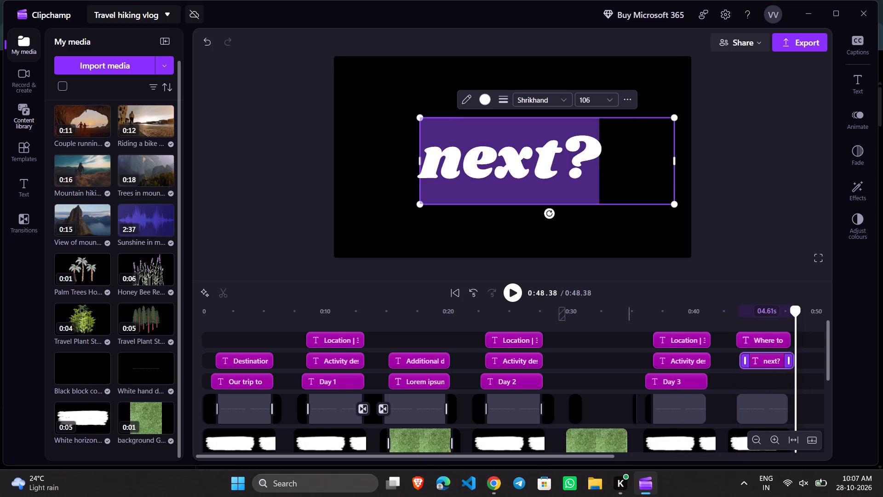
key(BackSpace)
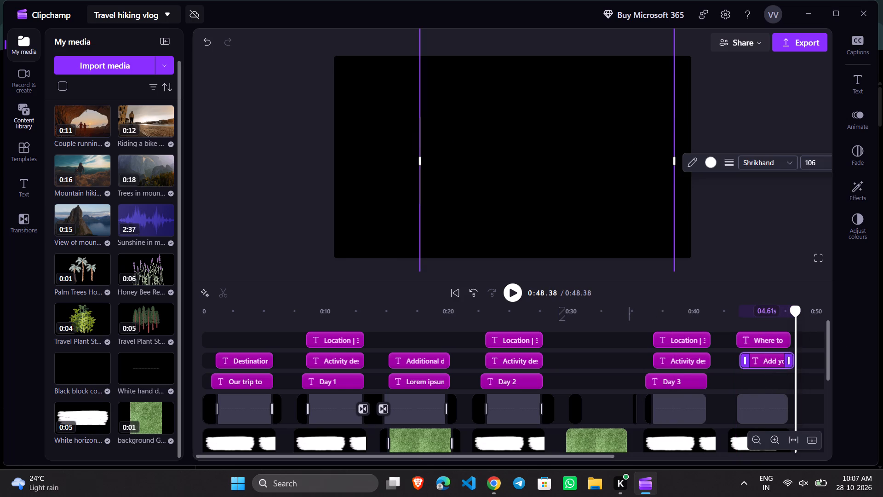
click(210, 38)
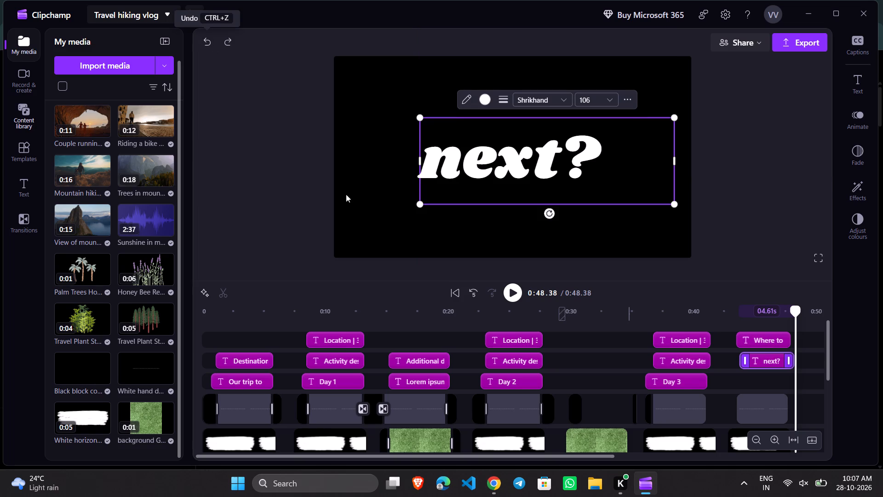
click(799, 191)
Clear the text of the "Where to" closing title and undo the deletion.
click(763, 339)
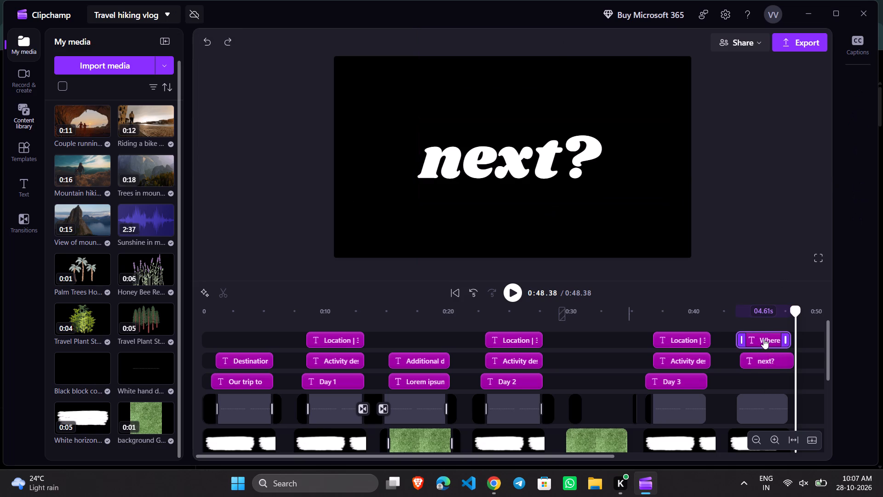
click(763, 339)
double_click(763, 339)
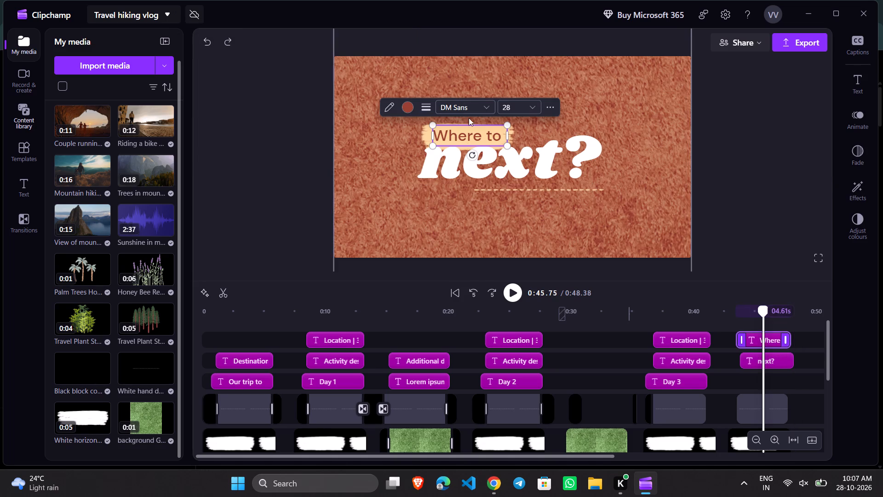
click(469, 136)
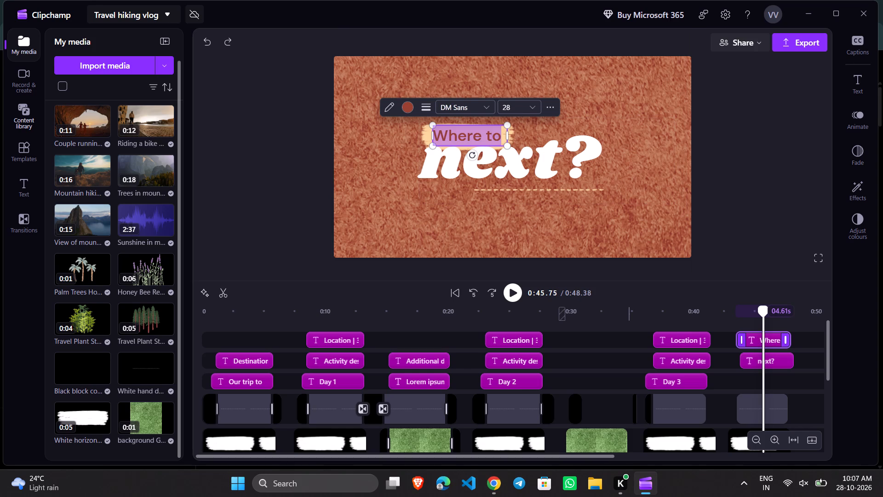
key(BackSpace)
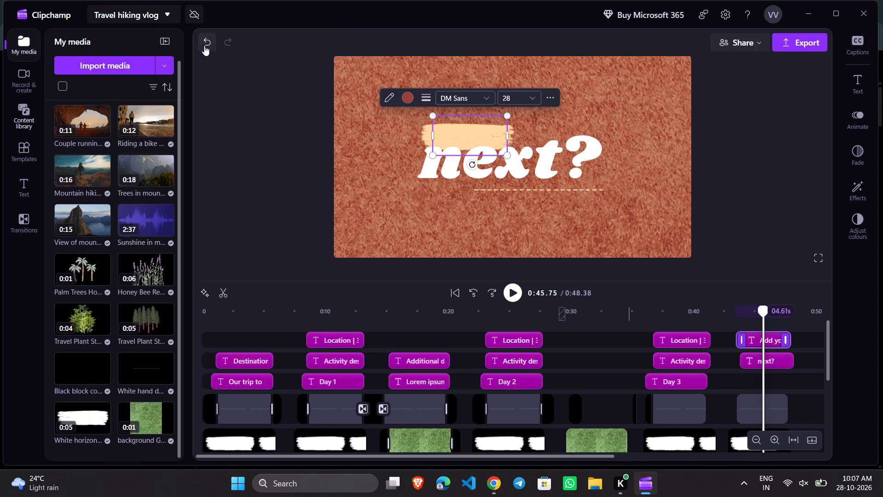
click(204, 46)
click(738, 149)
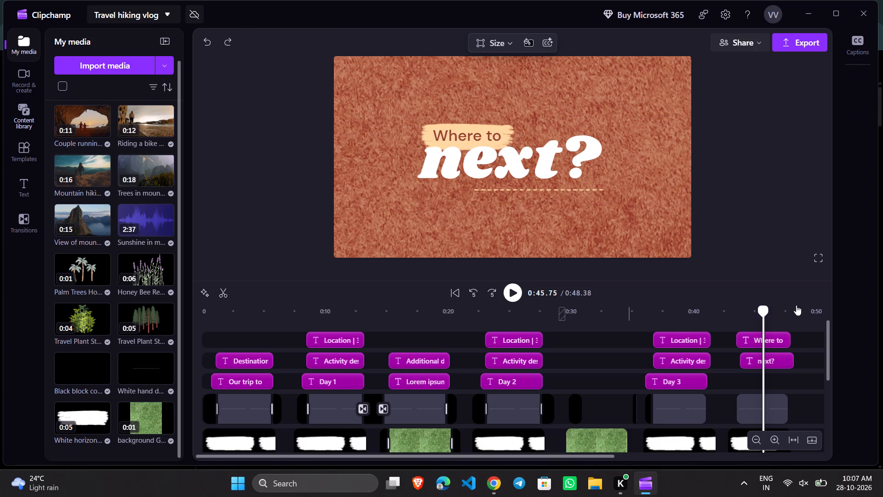
Play the closing scene from about 0:45 to the end and look over the timeline tracks.
click(510, 301)
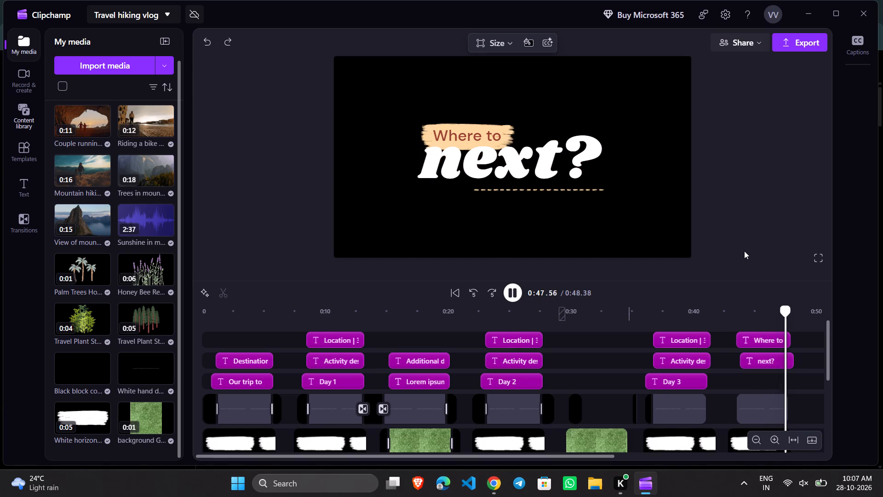
scroll(720, 256, down, 2)
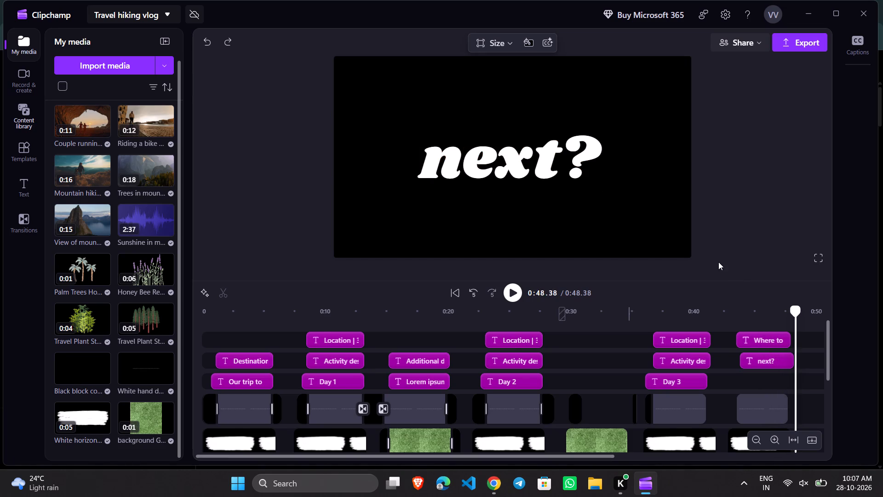
scroll(729, 370, down, 3)
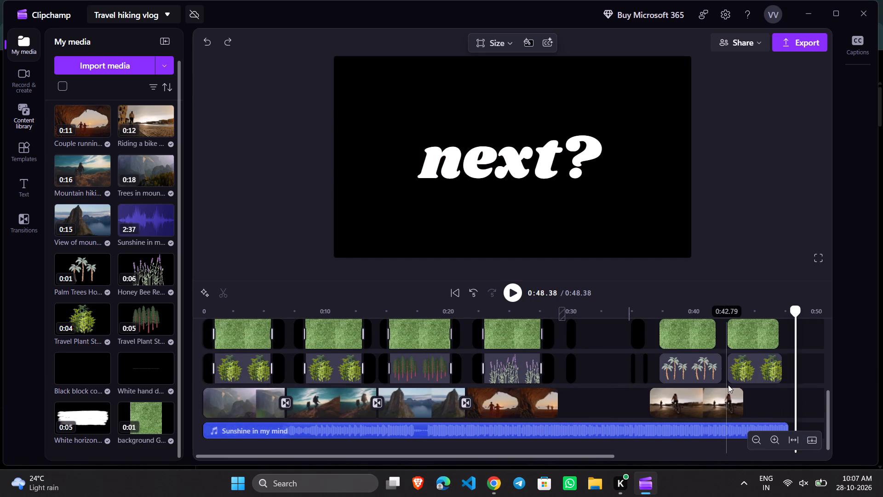
scroll(728, 385, down, 2)
scroll(735, 393, up, 2)
scroll(735, 393, down, 2)
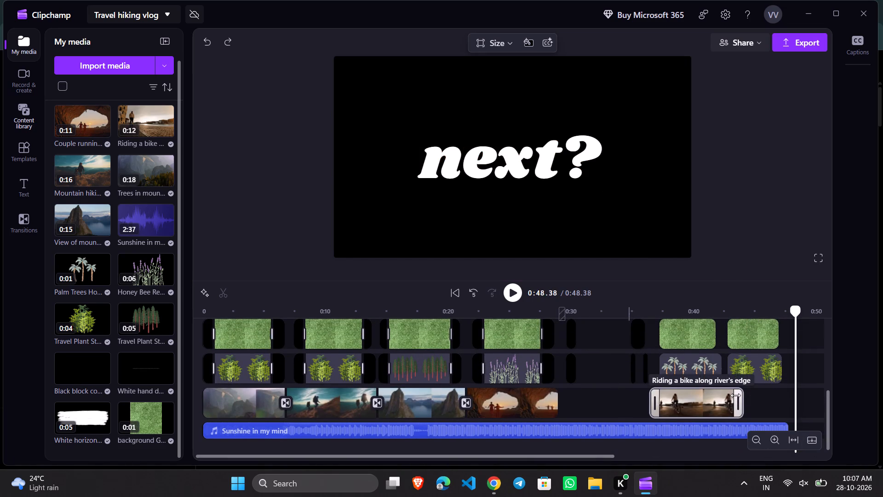
scroll(619, 439, up, 1)
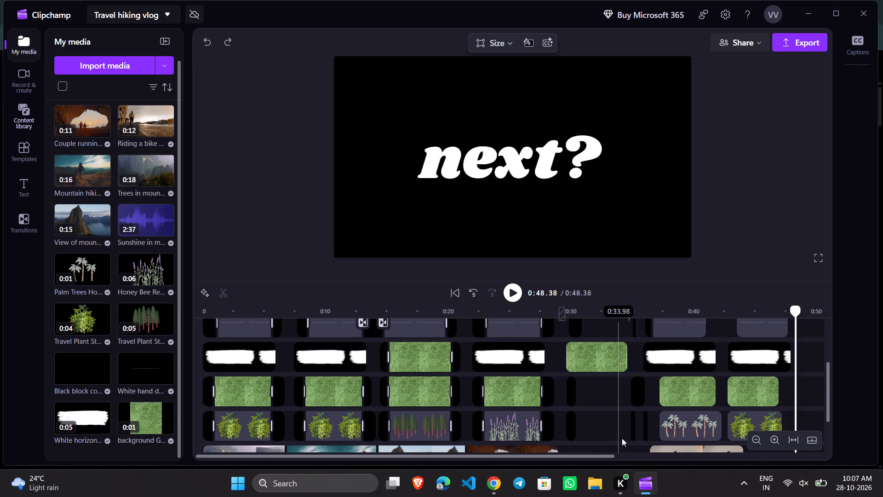
scroll(624, 437, up, 2)
scroll(626, 440, down, 1)
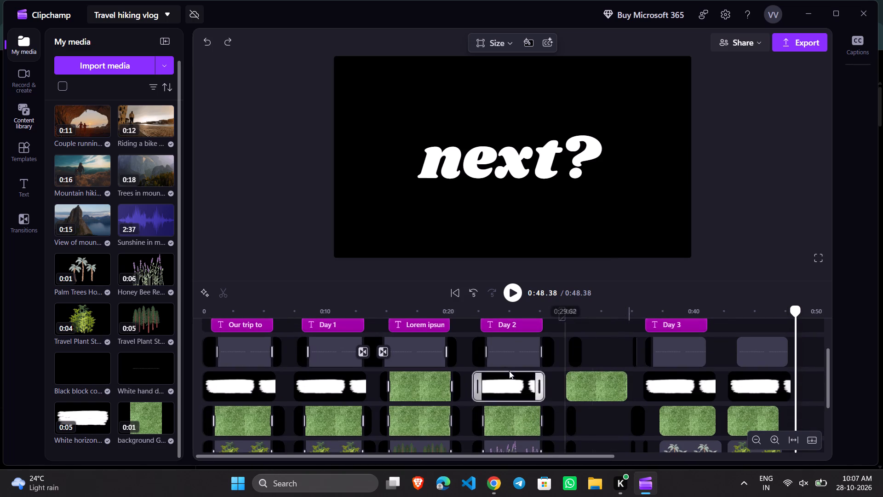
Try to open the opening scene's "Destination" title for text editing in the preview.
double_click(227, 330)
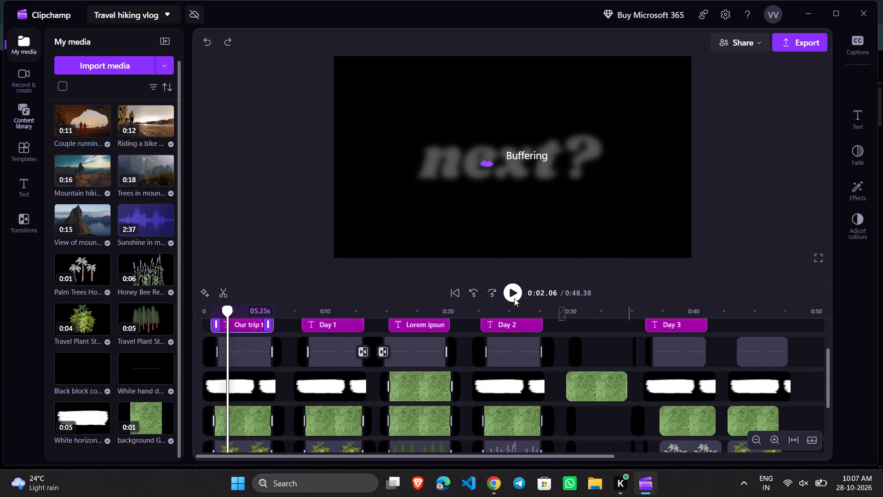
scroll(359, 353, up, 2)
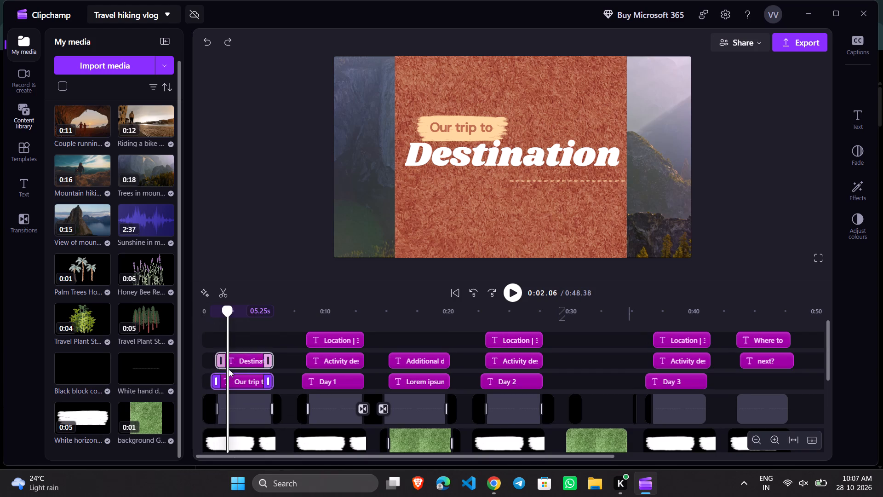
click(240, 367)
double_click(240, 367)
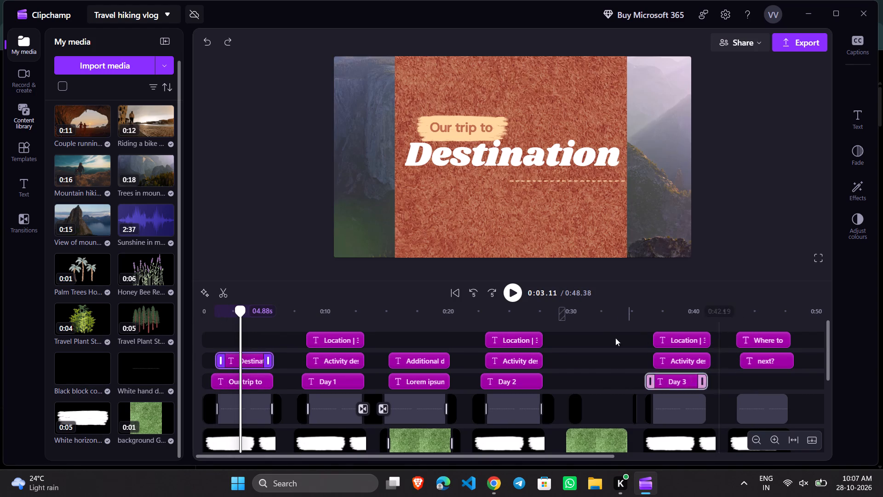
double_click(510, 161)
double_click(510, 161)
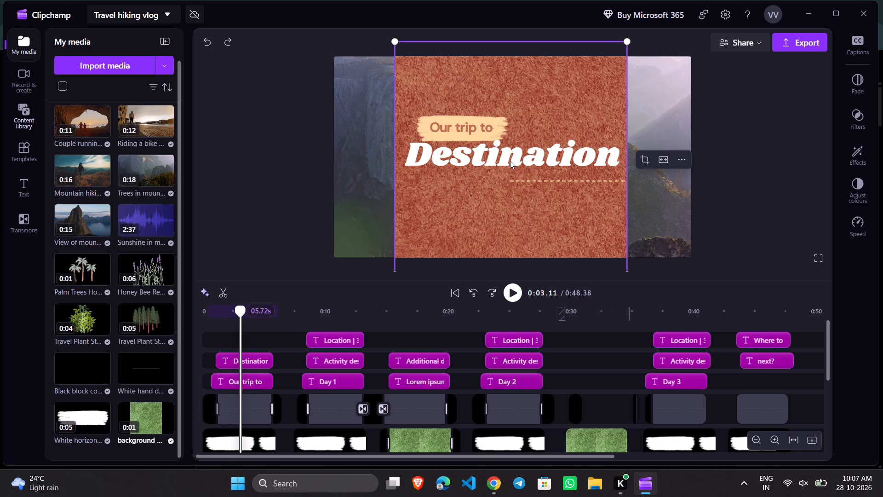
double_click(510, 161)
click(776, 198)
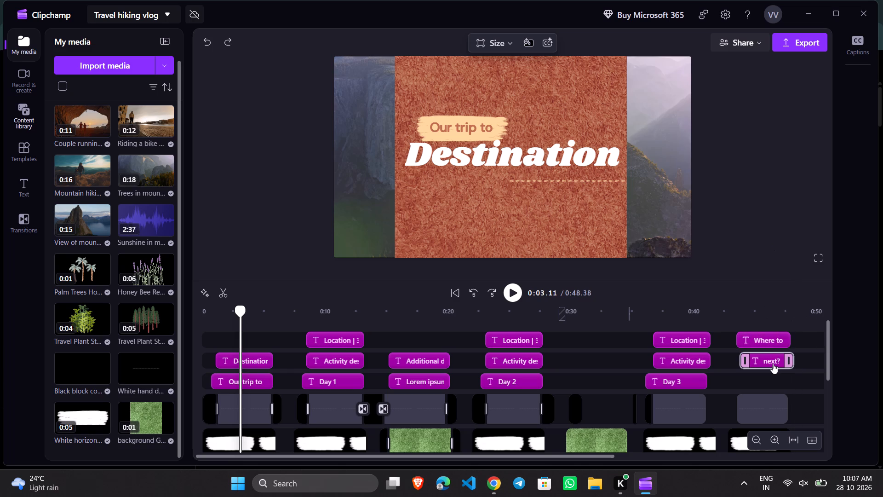
Duplicate the "Where to" closing title and move the copy to about 0:01 on a new track between "Destination" and "Our trip to".
right_click(767, 340)
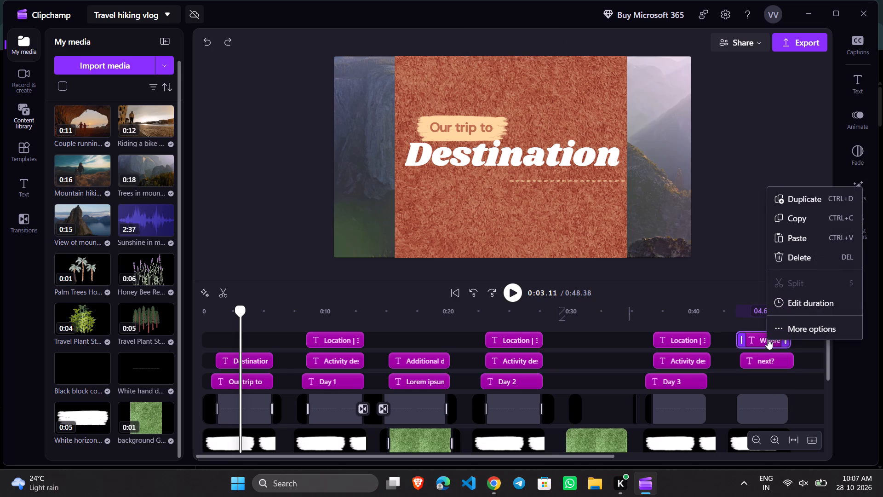
click(805, 203)
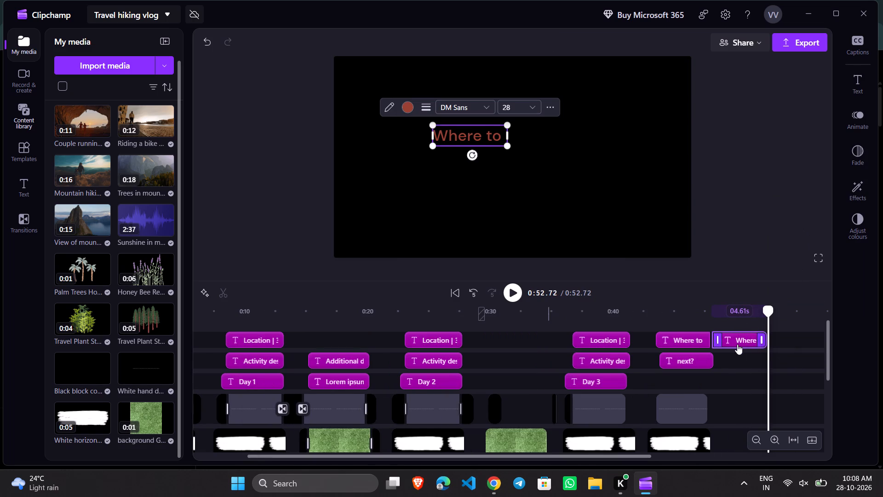
drag(737, 344, 406, 330)
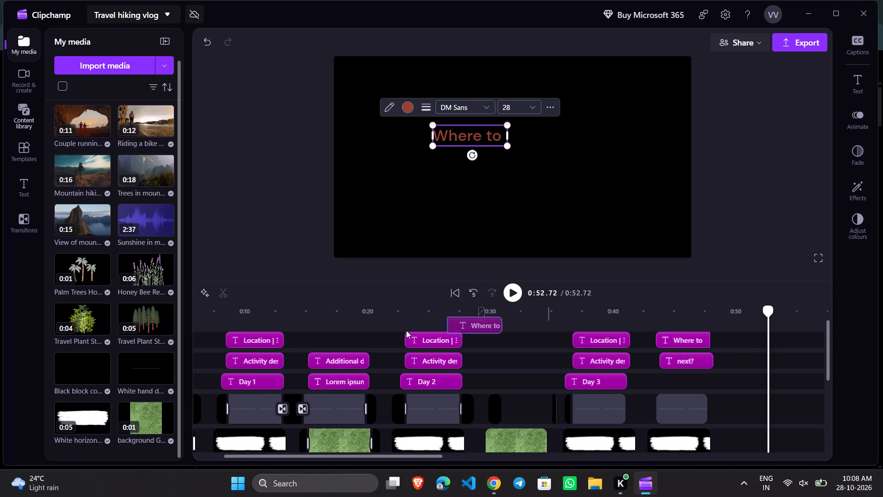
drag(406, 330, 243, 359)
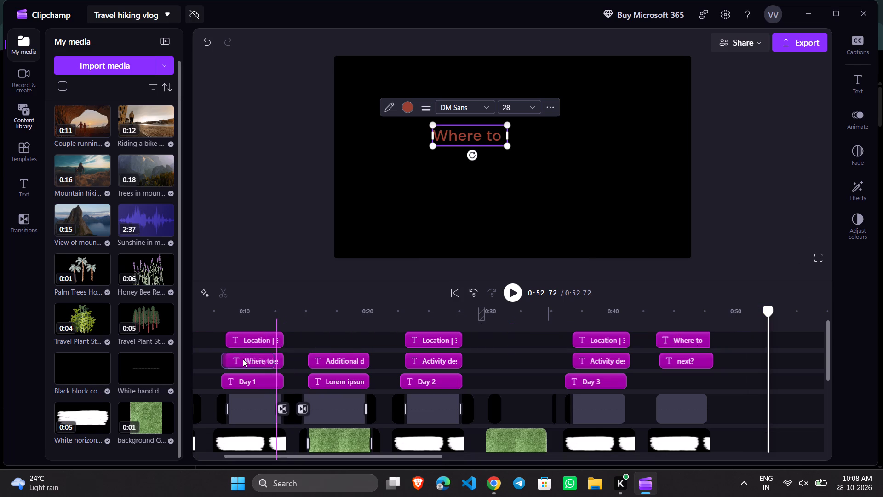
drag(243, 359, 169, 324)
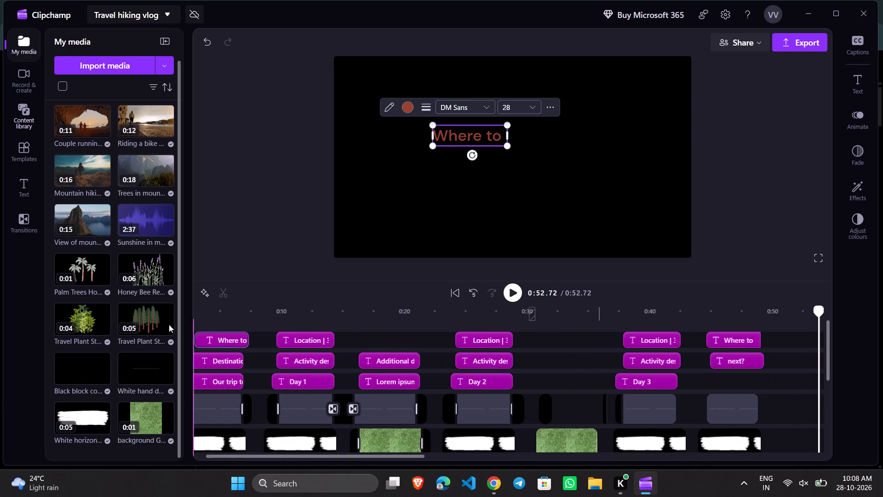
drag(169, 324, 239, 376)
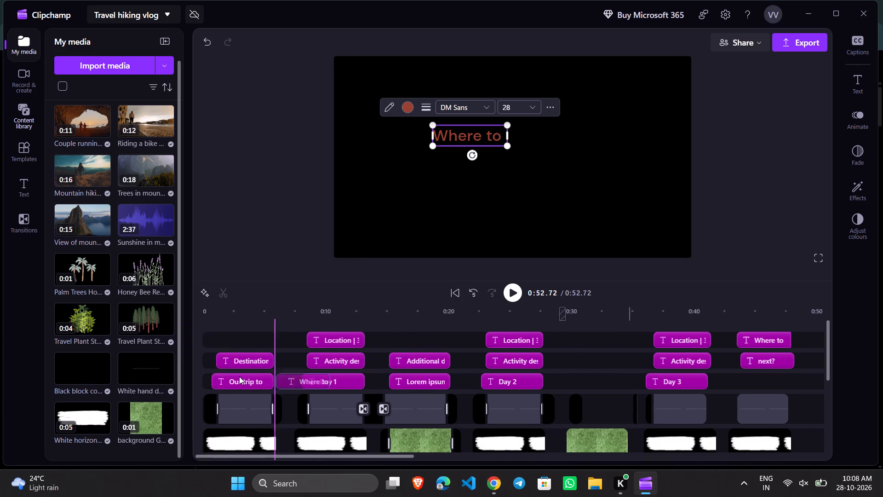
drag(239, 376, 240, 365)
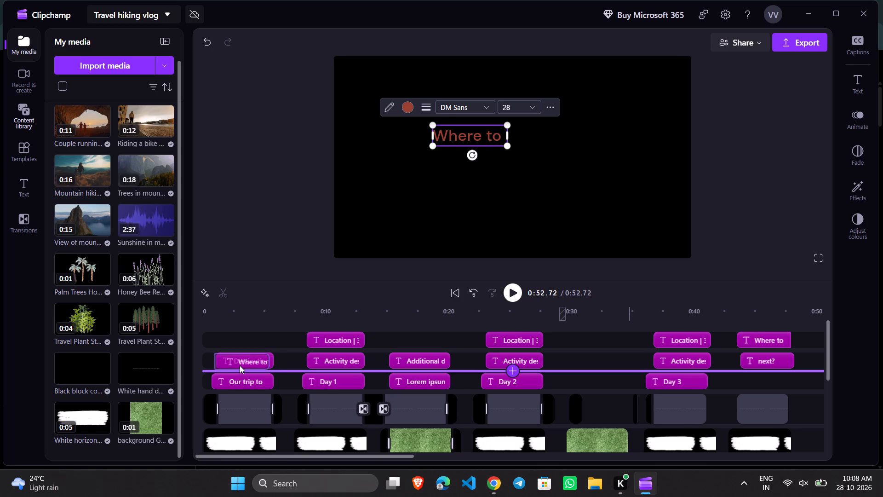
drag(240, 365, 246, 364)
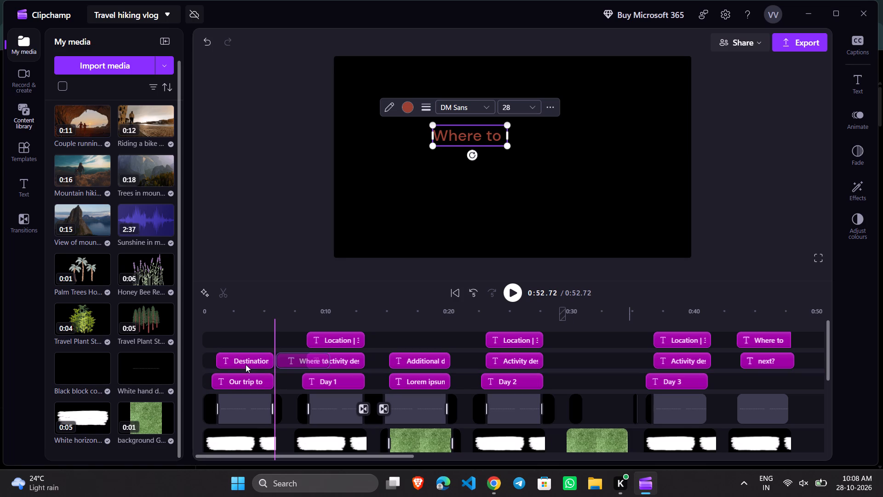
drag(246, 364, 239, 365)
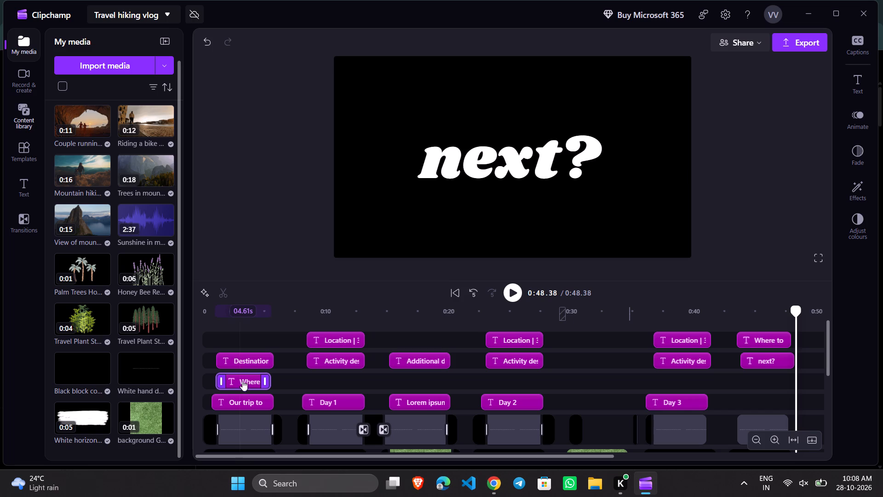
Delete the opening "Destination" title and move the "Where to" copy into its place on that track.
right_click(248, 360)
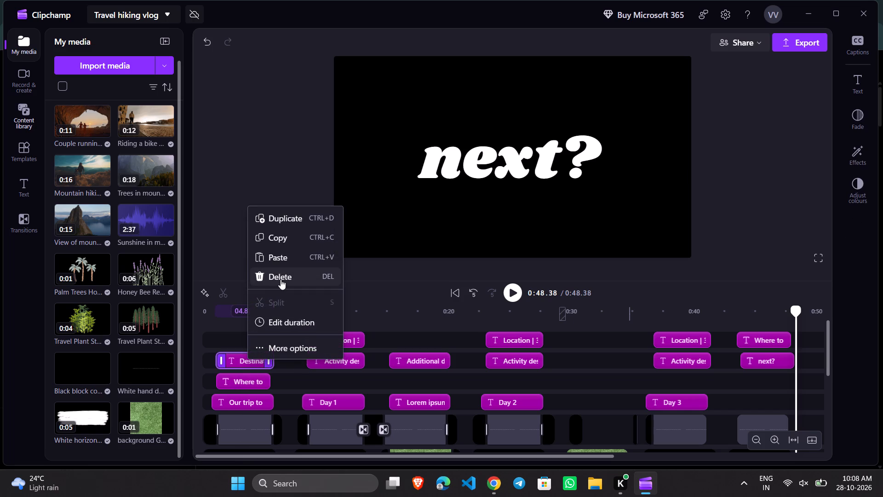
click(281, 279)
drag(243, 380, 244, 368)
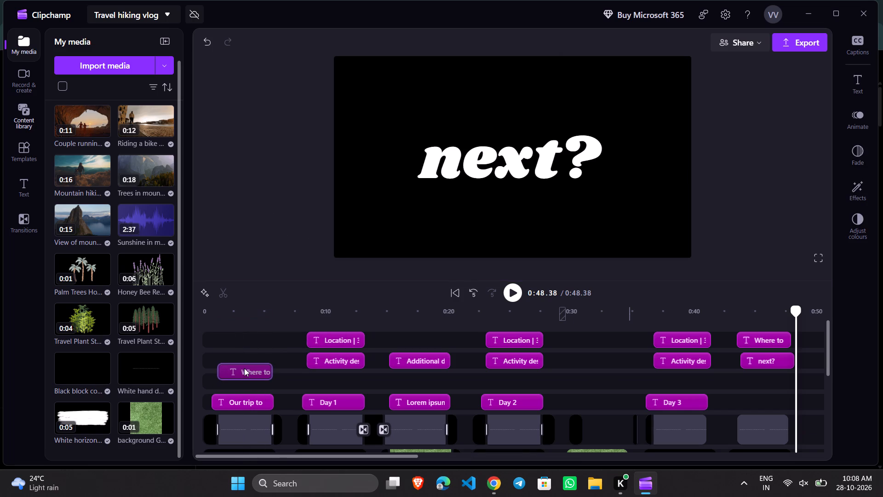
drag(244, 368, 243, 363)
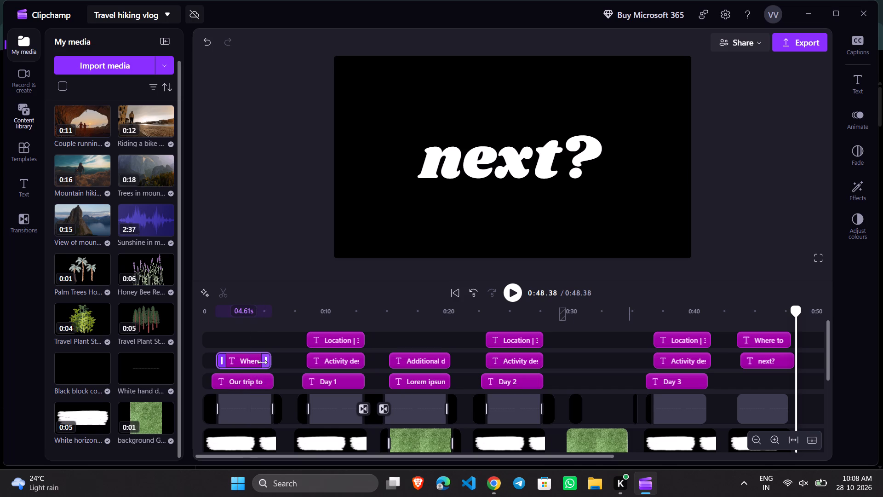
Extend both ends of the opening "Where to" copy to 5.25 s, aligned with the "Our trip to" title.
click(263, 361)
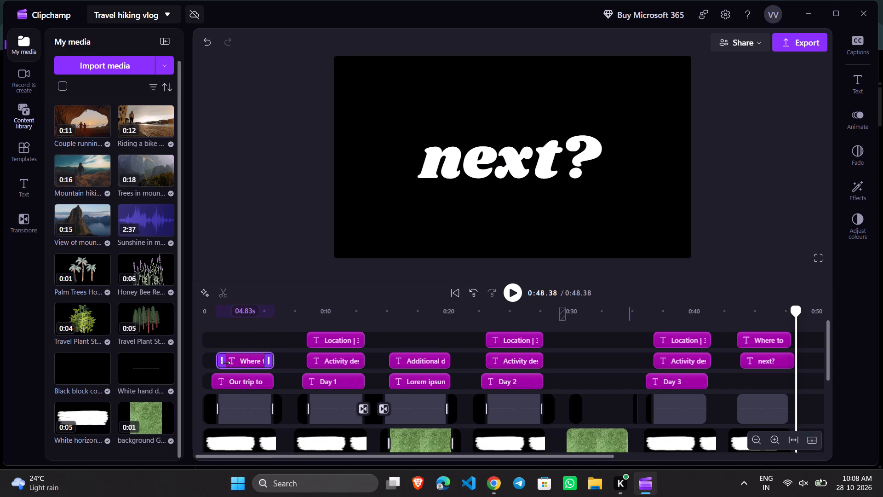
click(224, 363)
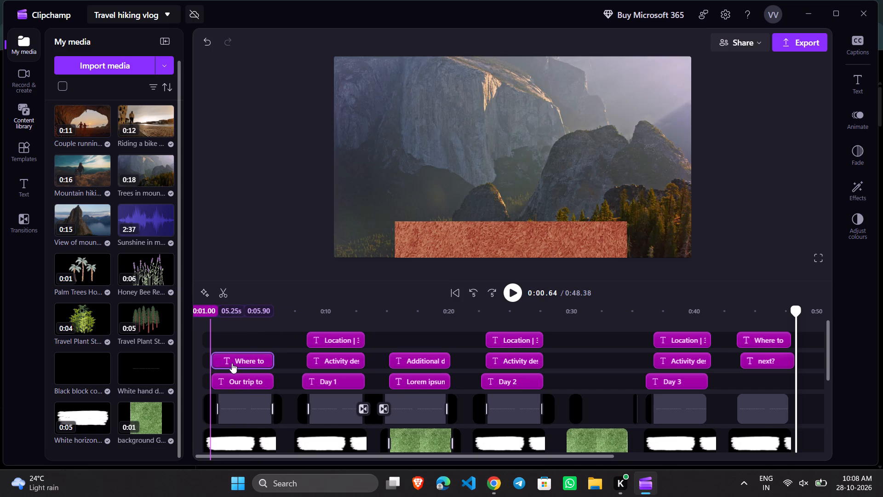
double_click(237, 363)
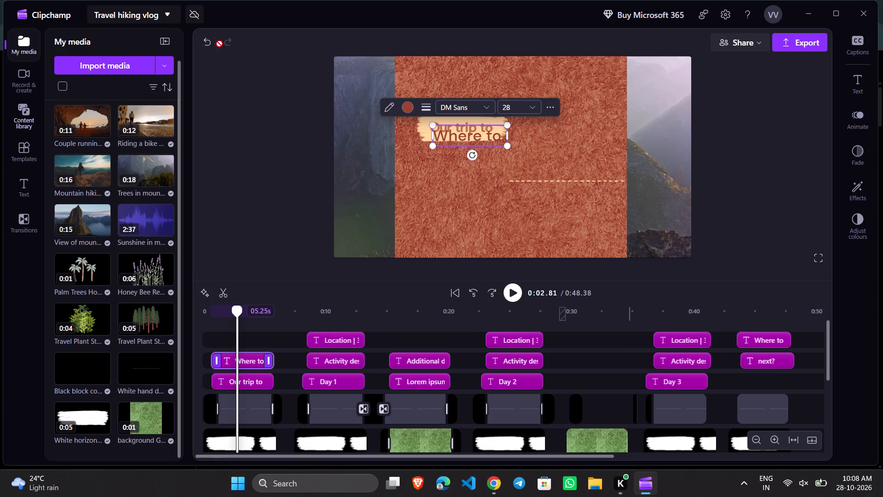
Undo the opening "Where to" copy's trimming, placement and duplication, along with the deletion of the opening "Destination" title.
click(205, 45)
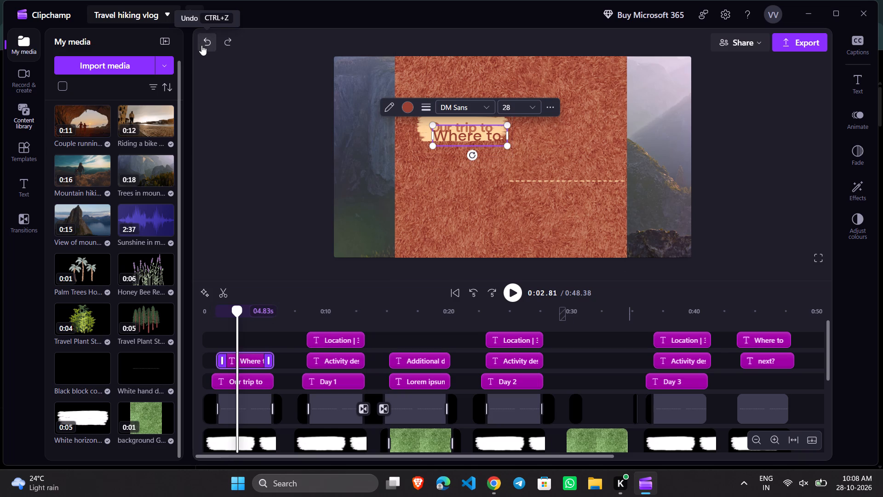
click(201, 45)
click(201, 45)
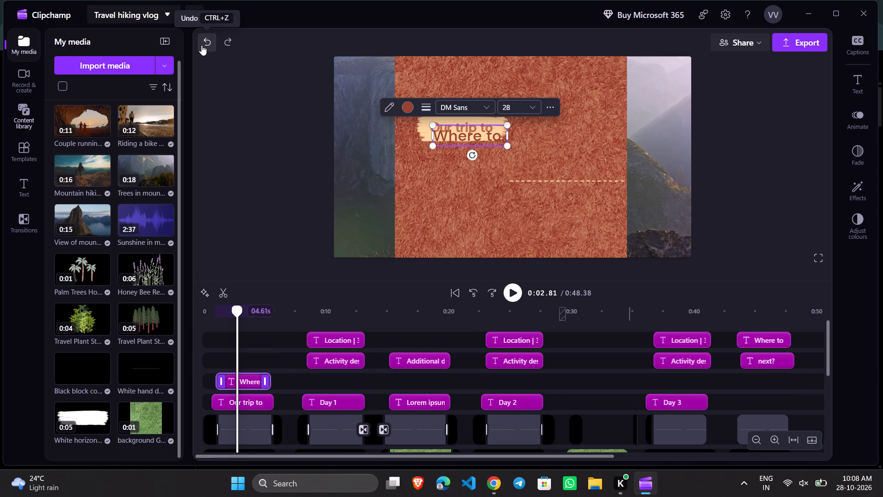
click(201, 45)
click(201, 45)
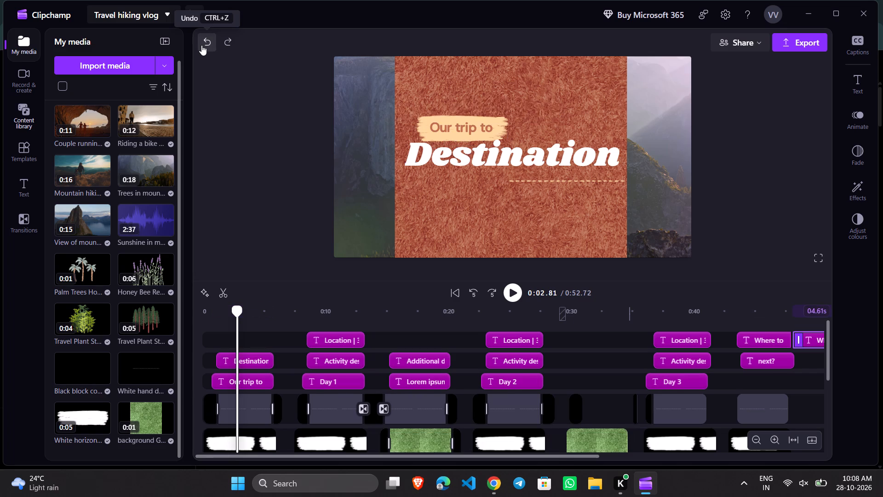
click(201, 45)
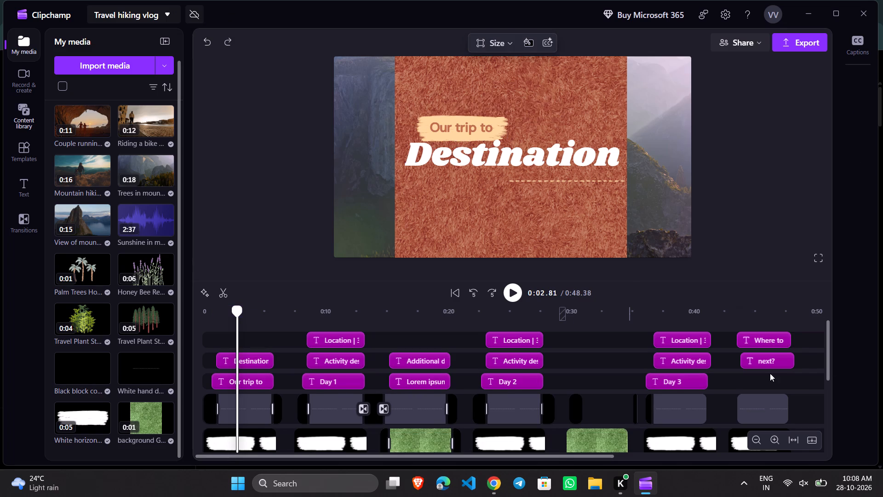
Duplicate the closing "next?" title and move the copy to about 0:01 on the same track, ahead of "Destination".
click(762, 366)
right_click(762, 366)
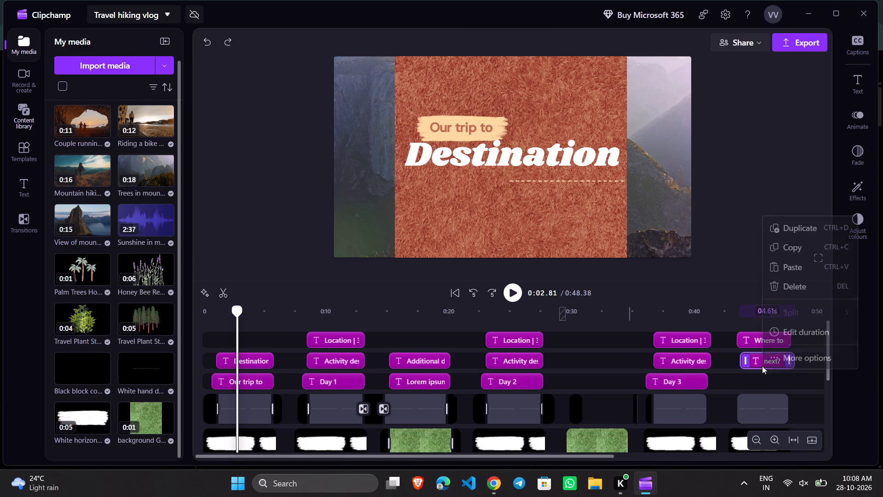
click(801, 226)
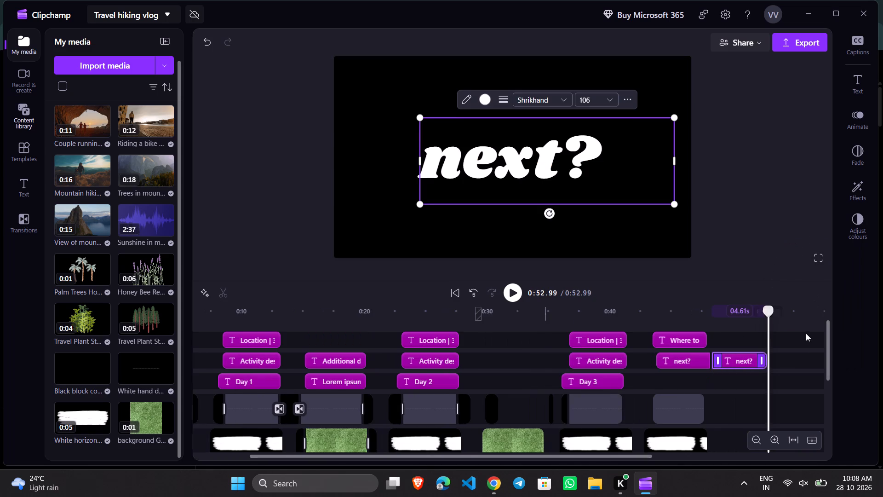
drag(744, 362, 268, 338)
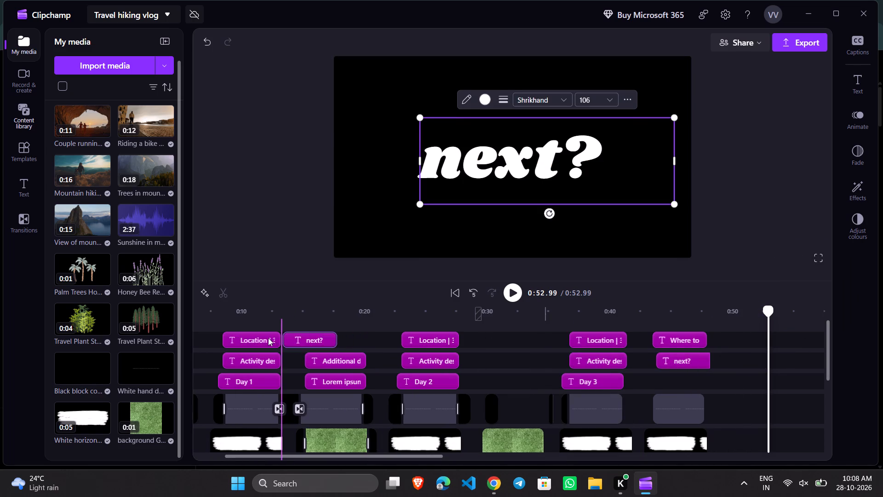
drag(268, 338, 187, 341)
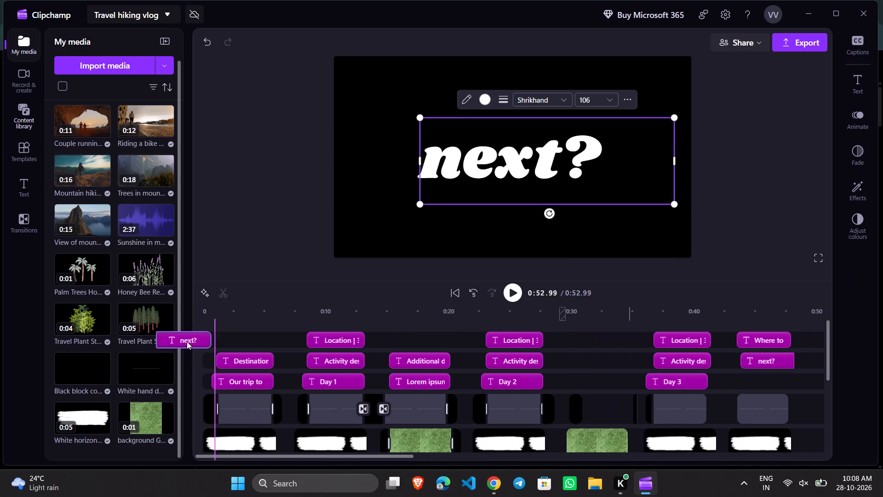
drag(187, 341, 246, 361)
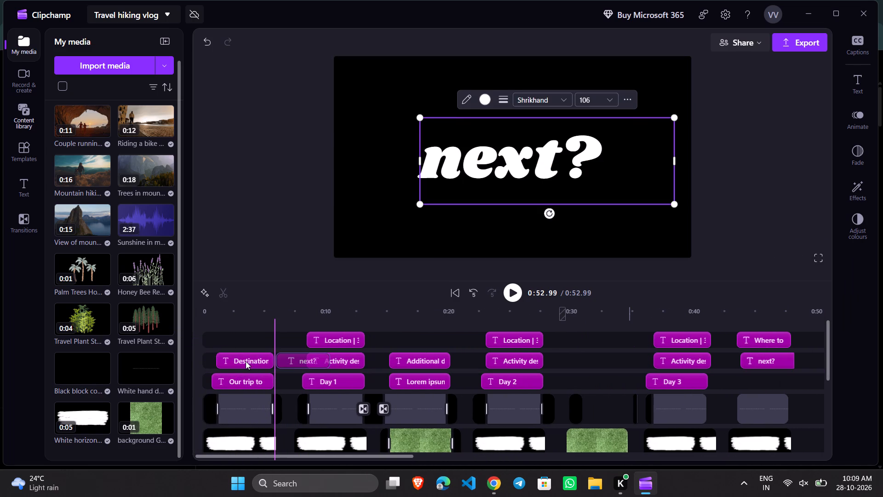
drag(246, 361, 249, 365)
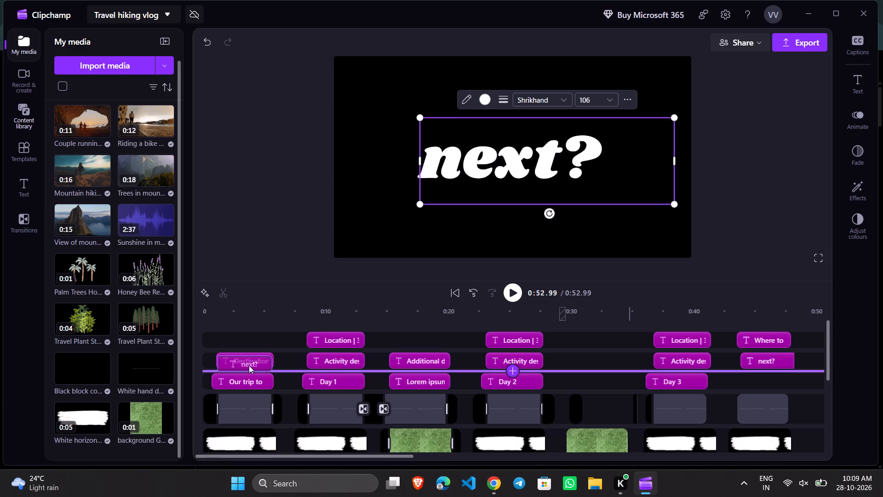
drag(249, 365, 242, 362)
Delete the opening scene's "Destination" title from the timeline.
right_click(304, 362)
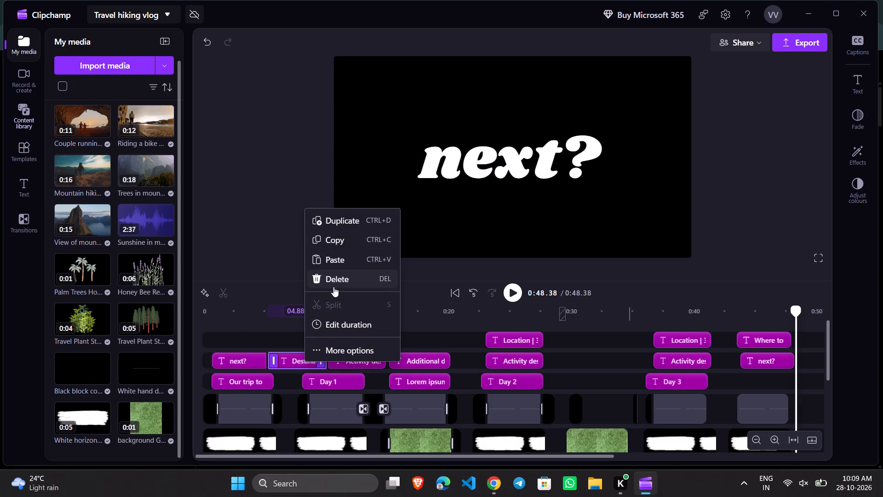
click(333, 288)
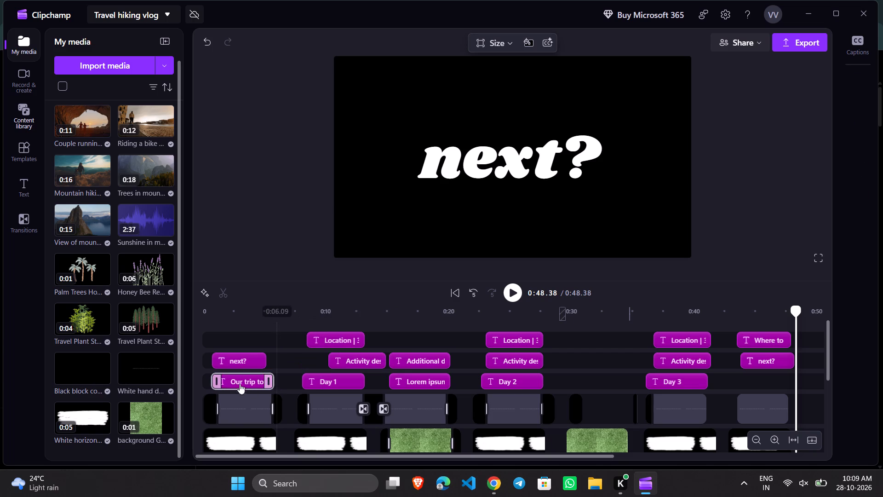
Extend the end of the opening "next?" copy to 5.22 s, aligned with the "Our trip to" title.
drag(263, 359, 272, 358)
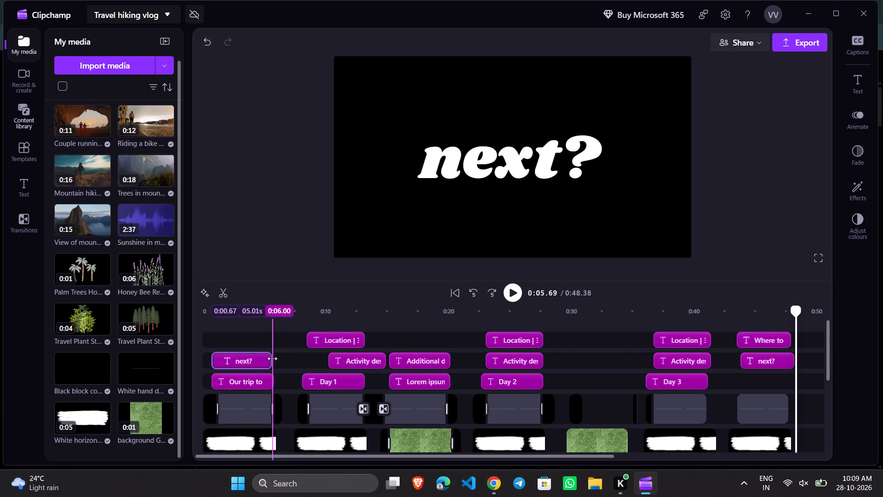
drag(272, 358, 272, 358)
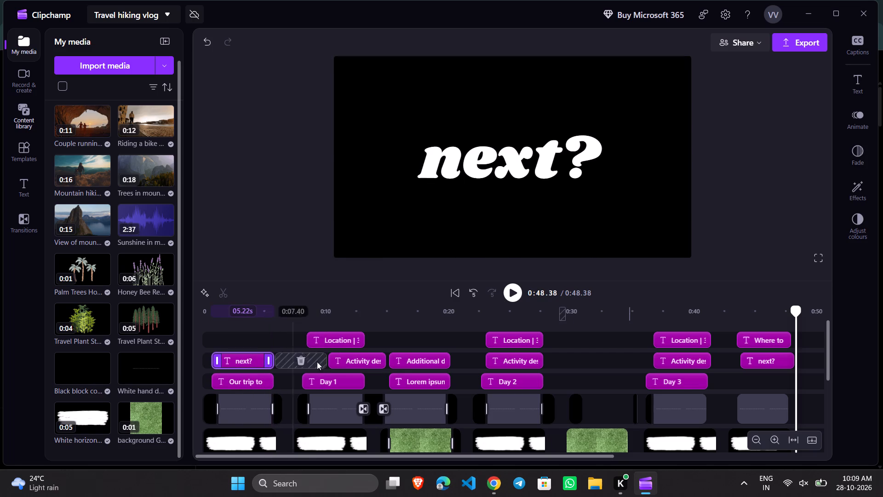
scroll(413, 410, down, 4)
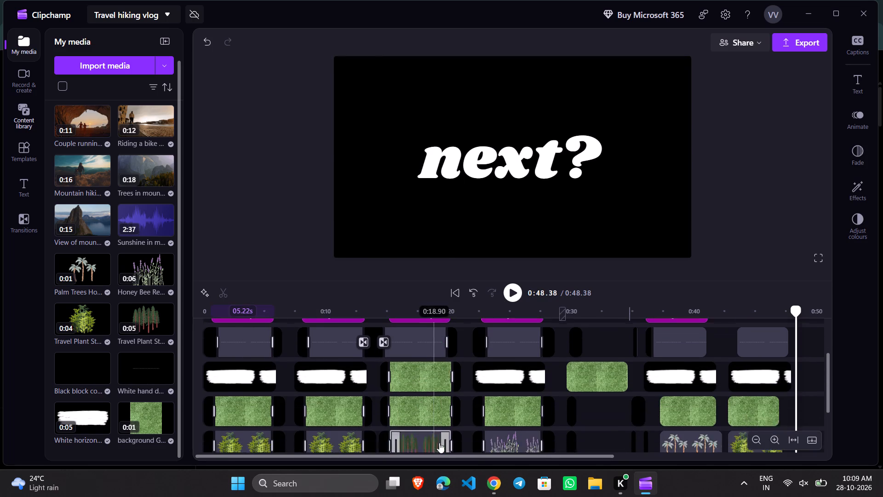
scroll(465, 435, up, 4)
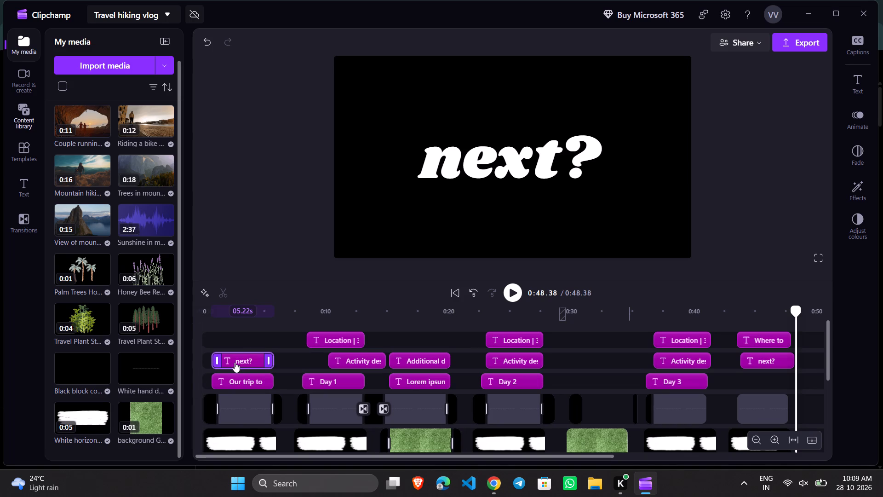
Try font sizes 108 and 50 on the opening "next?" title and settle on 60.
double_click(235, 362)
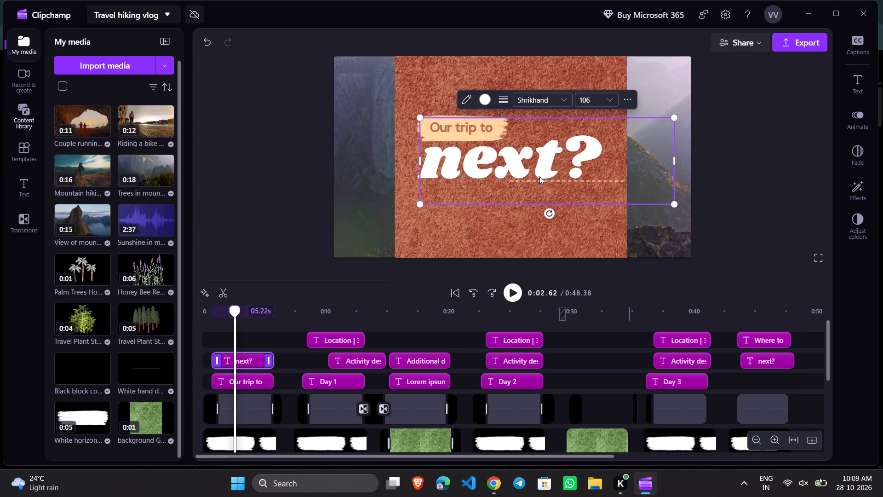
click(591, 104)
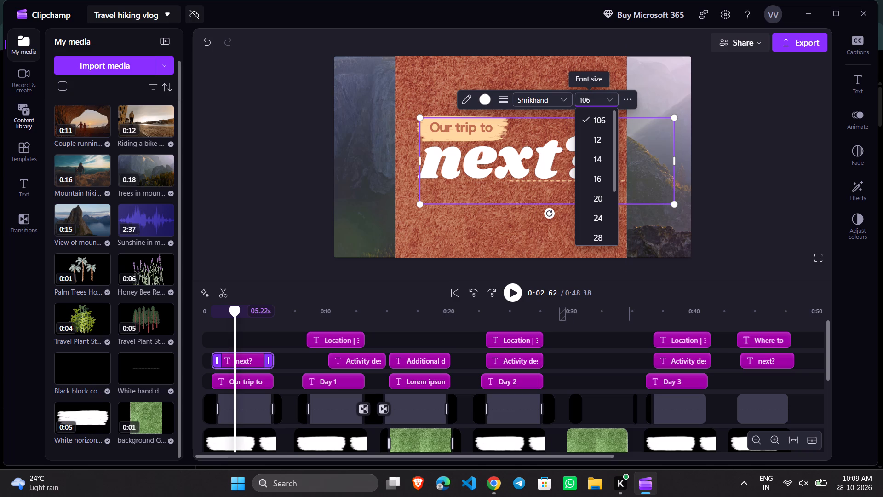
key(BackSpace)
text(80)
key(Return)
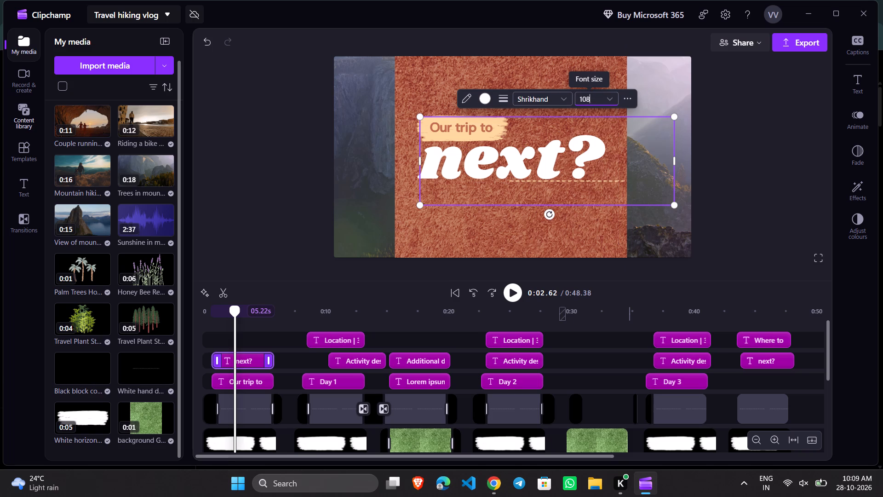
key(BackSpace)
key(BackSpace)
key(BackSpace)
text(50)
key(Return)
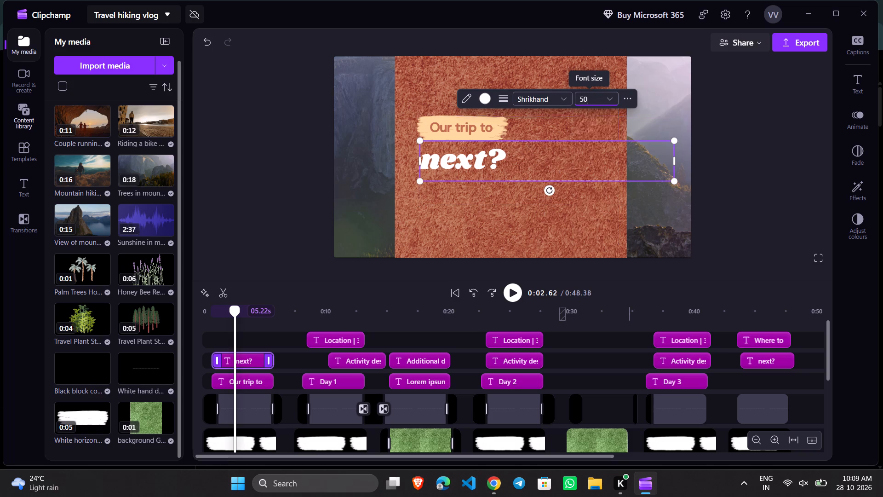
key(BackSpace)
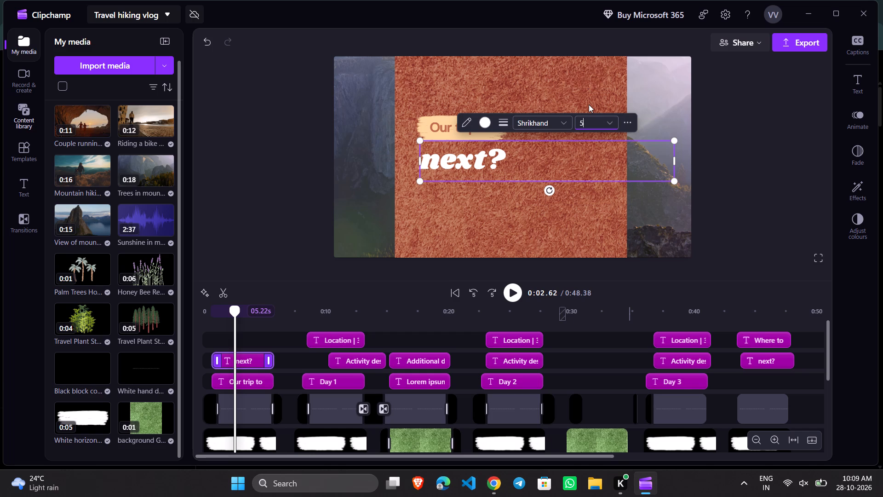
key(BackSpace)
text(60)
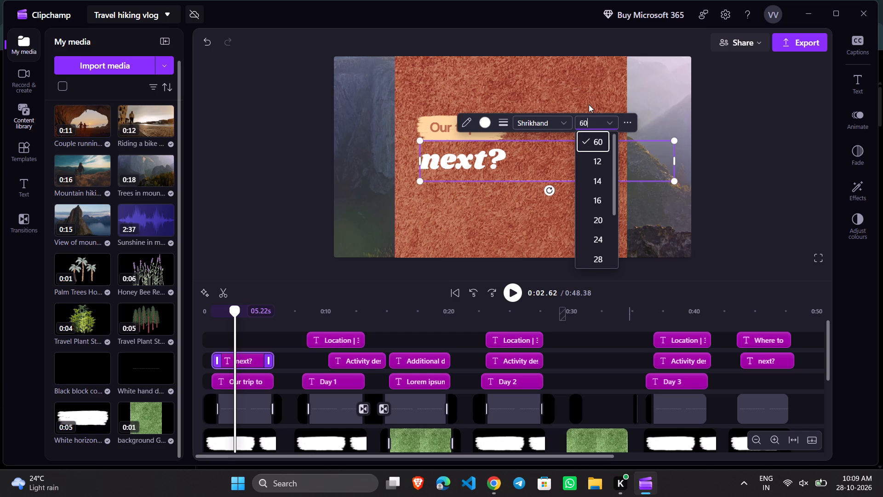
key(Return)
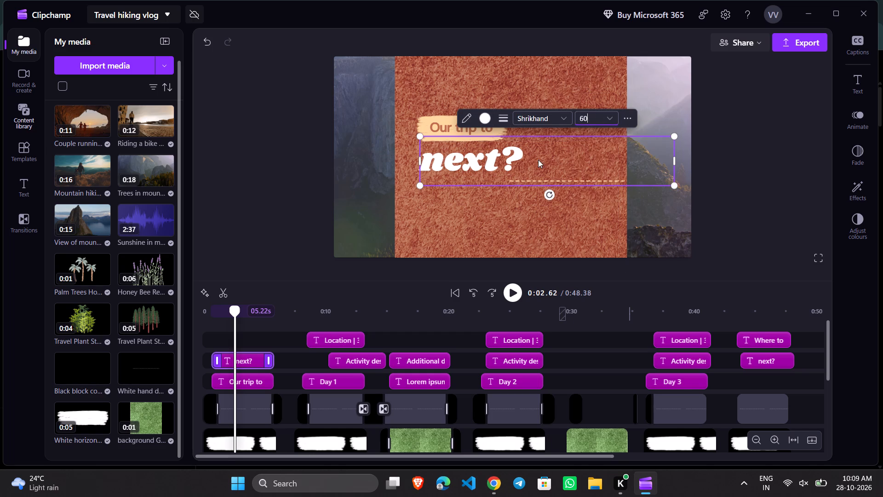
Replace the opening "next?" title text with "Gokarna".
click(538, 160)
key(BackSpace)
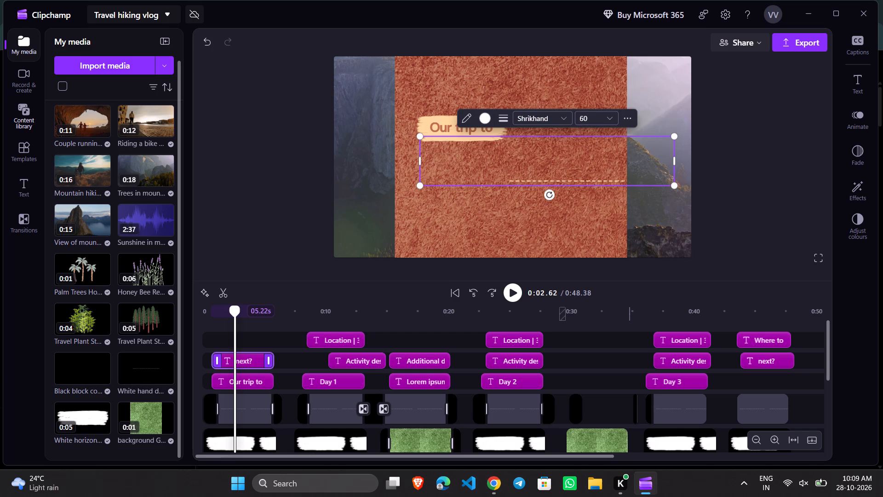
key(shift+g)
text(oka)
text(rna)
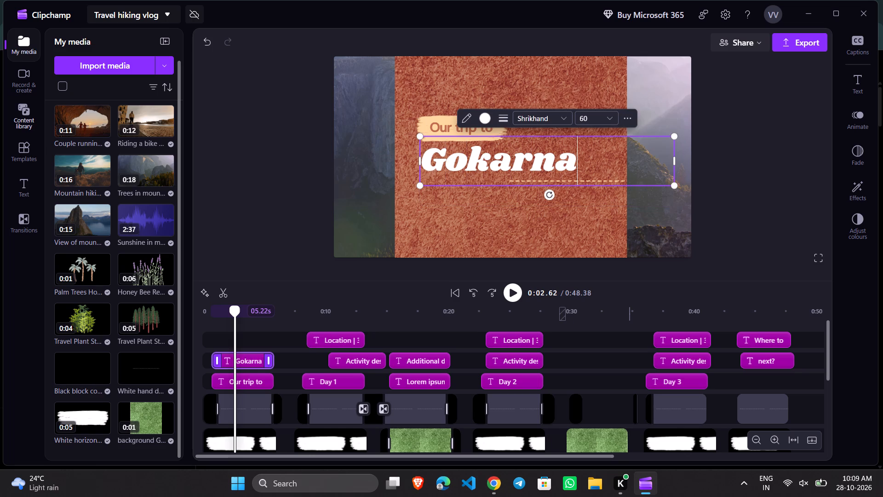
click(737, 164)
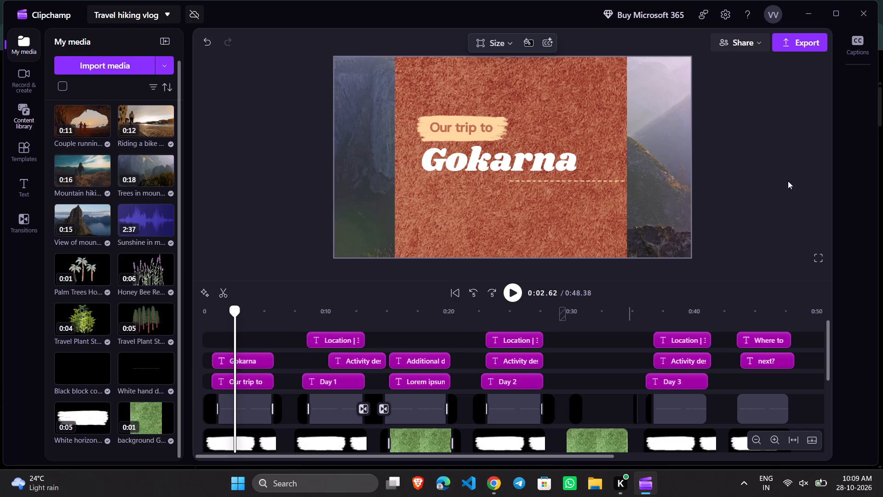
Play the video from the start to about 0:08 to check the opening title scene.
scroll(476, 326, down, 3)
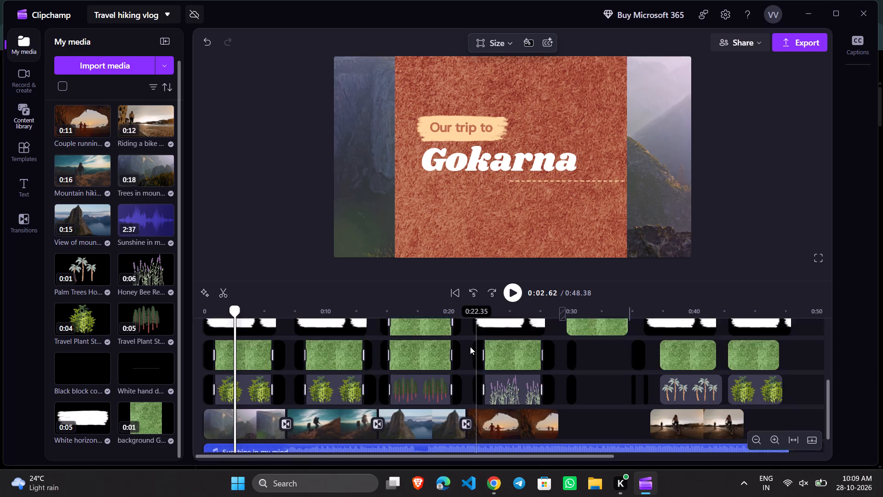
scroll(465, 364, down, 1)
scroll(335, 411, up, 1)
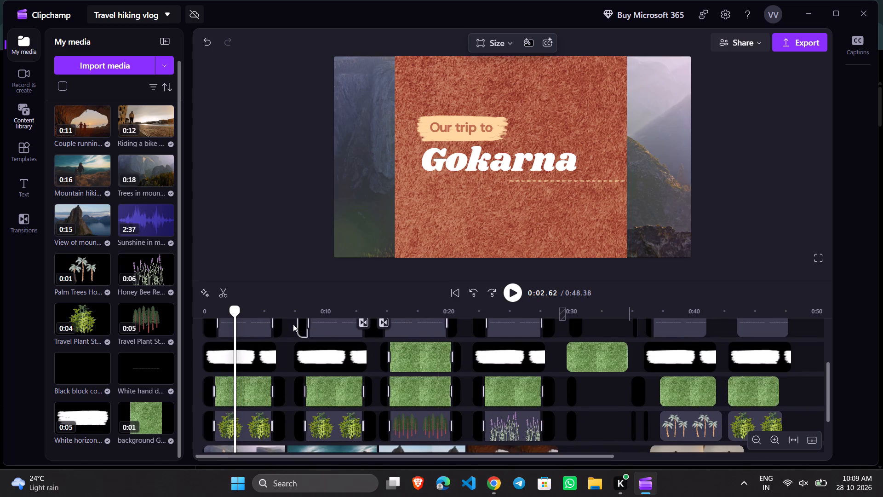
drag(233, 310, 180, 310)
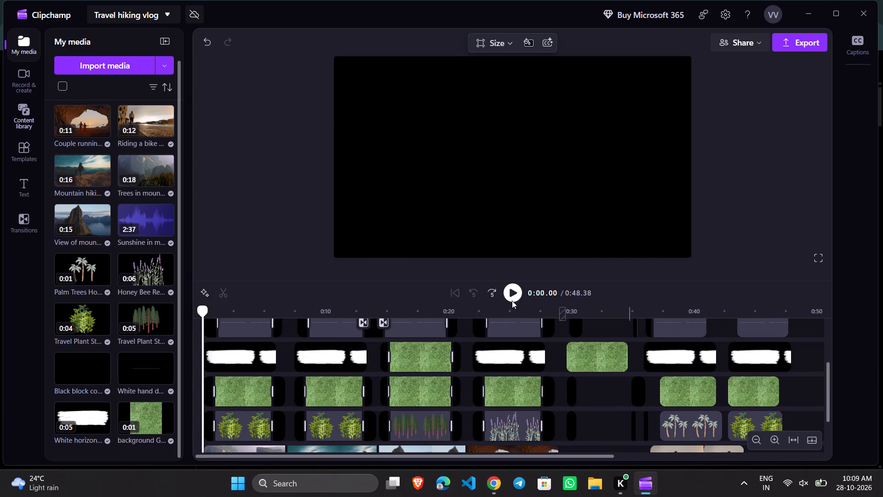
click(512, 301)
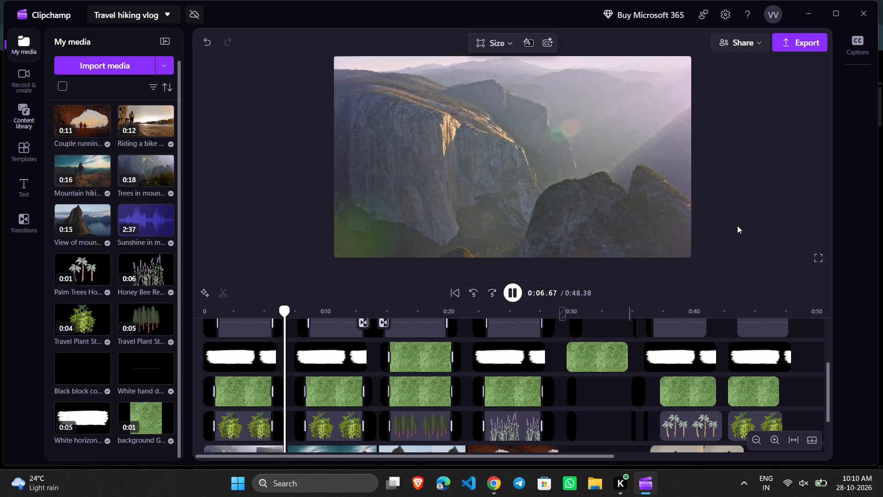
click(516, 290)
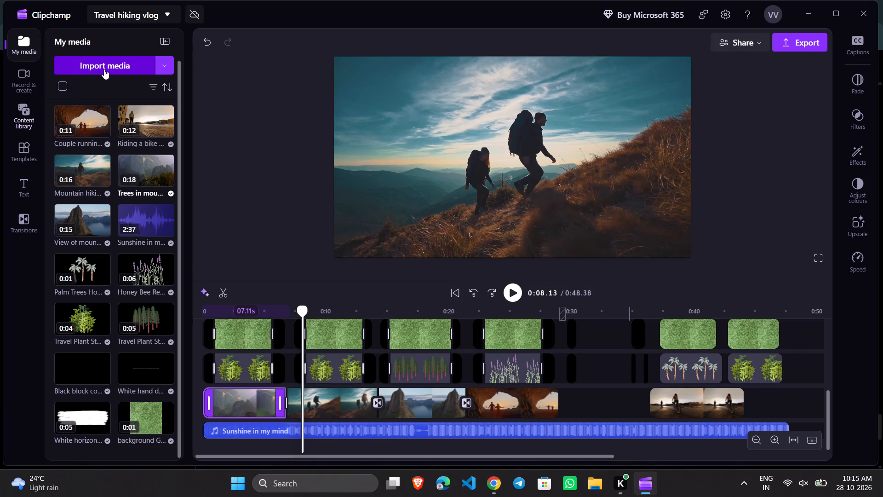
click(104, 69)
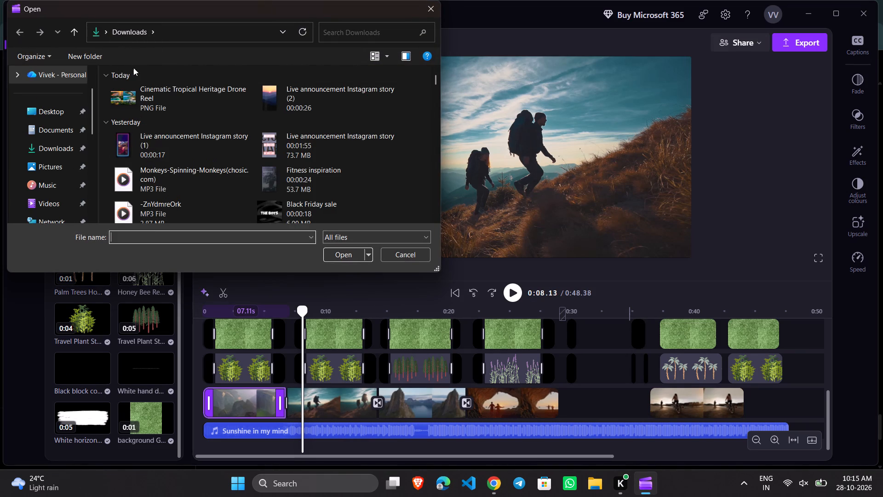
click(144, 101)
click(351, 251)
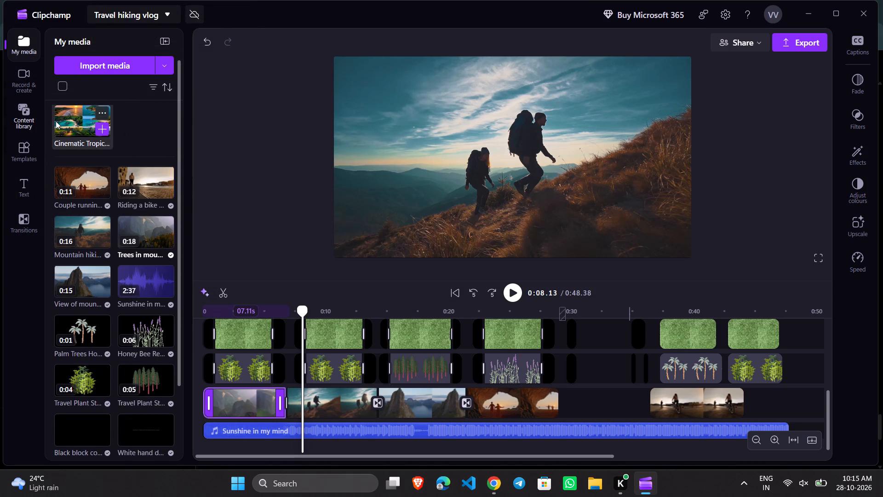
Replace the opening trees-in-mountains clip on the timeline with the imported Cinematic Tropical Heritage Drone Reel image.
drag(70, 121, 233, 400)
Play the video from the Gokarna opening title through the Day 1 title to check the new opening image.
drag(303, 309, 259, 312)
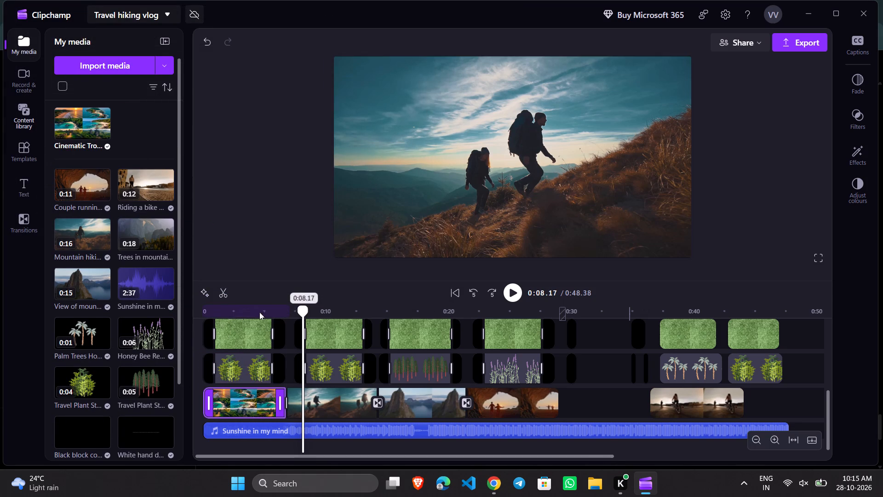
drag(259, 312, 217, 318)
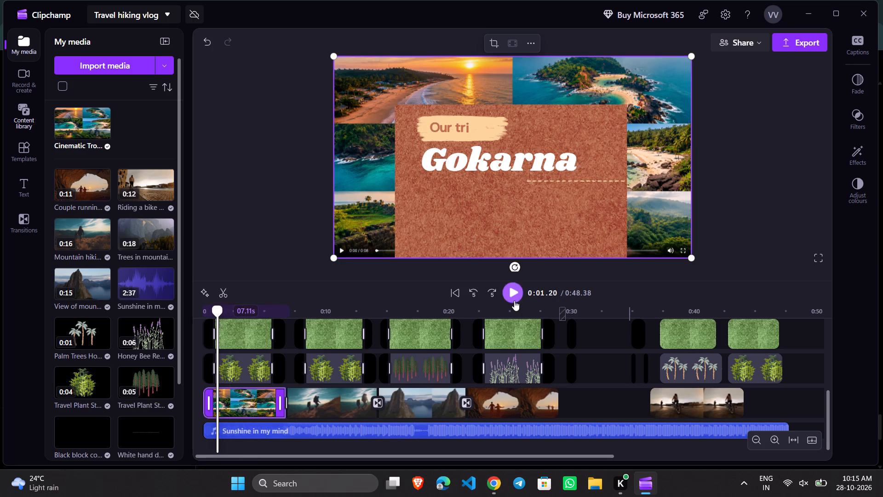
click(513, 298)
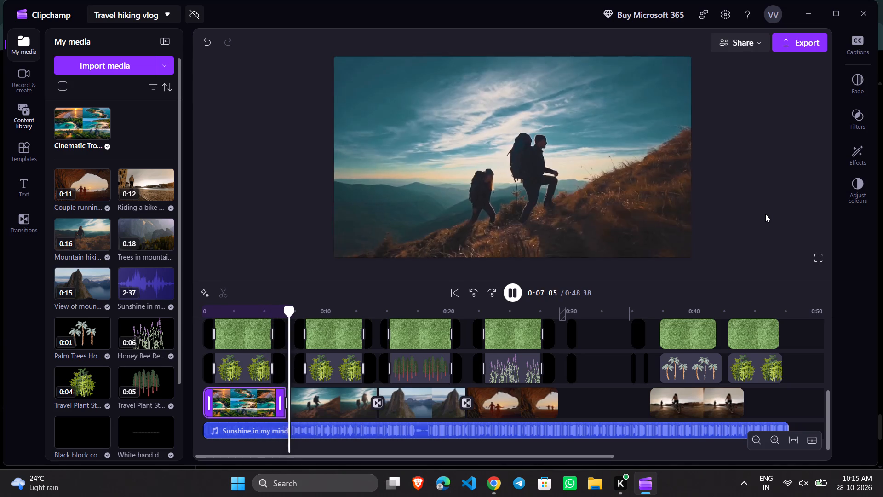
click(517, 293)
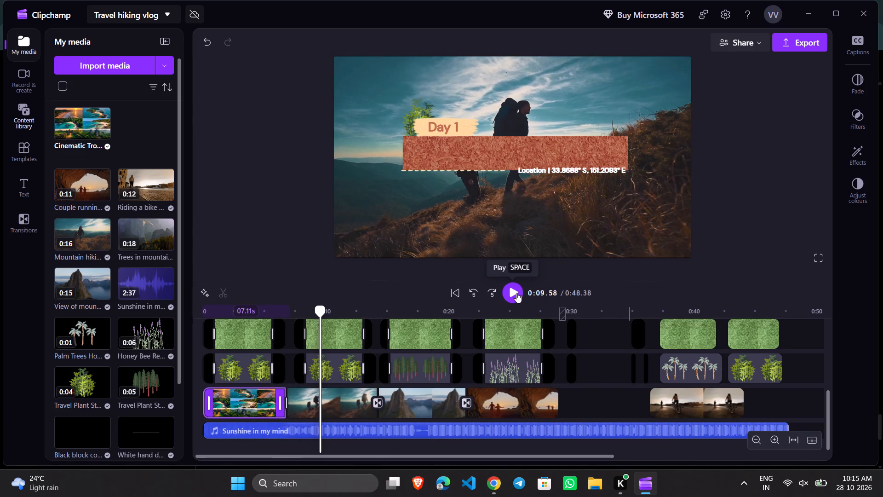
click(516, 293)
click(516, 293)
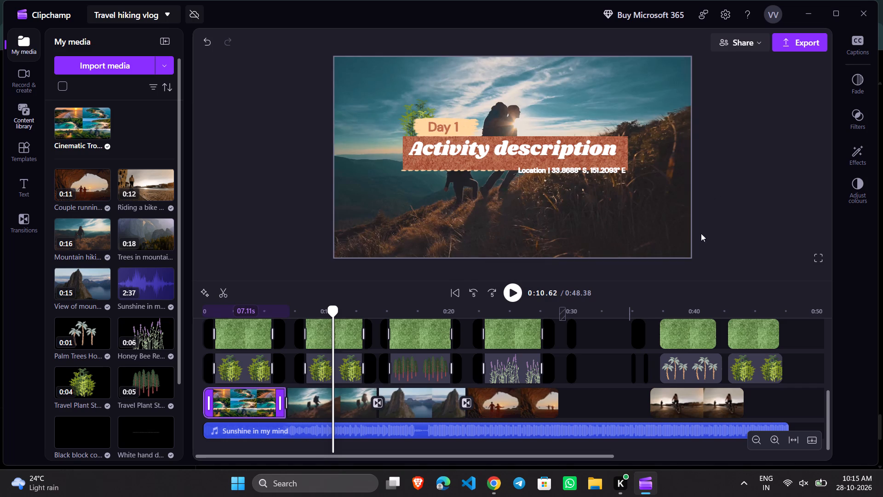
Move the Day 1 activity description text earlier on its track so it starts together with the Day 1 location text.
scroll(388, 387, up, 3)
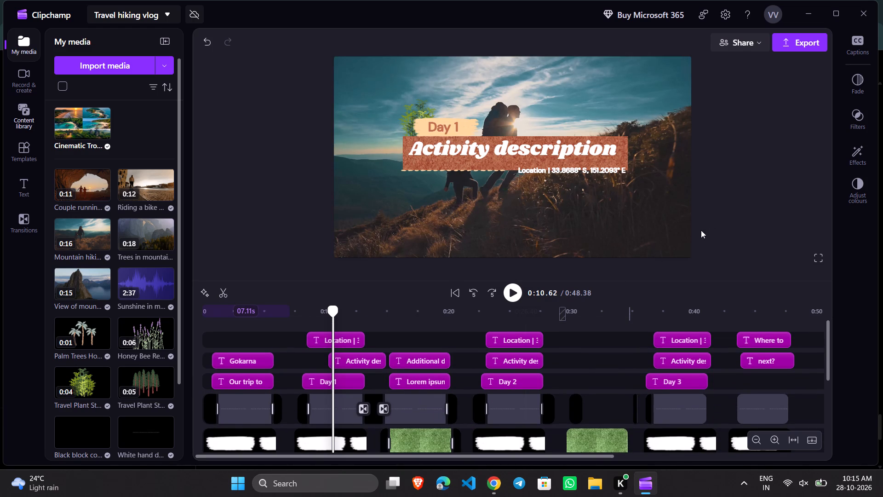
scroll(491, 372, up, 2)
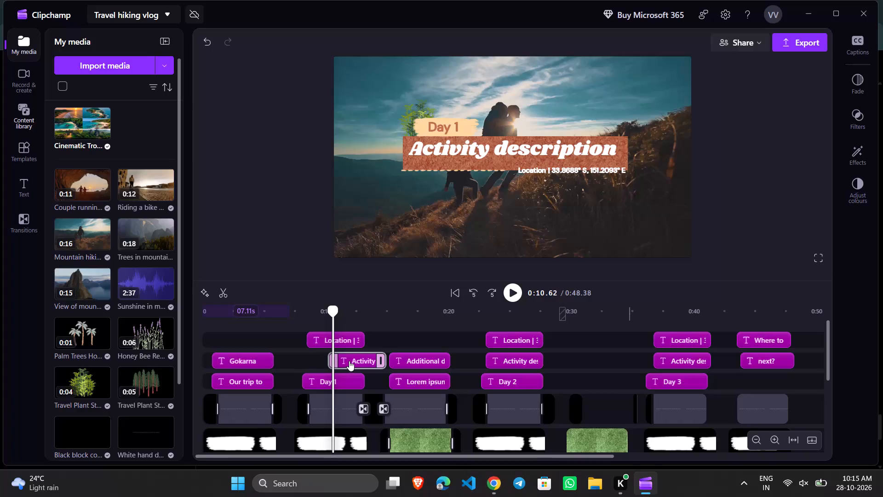
drag(350, 361, 346, 361)
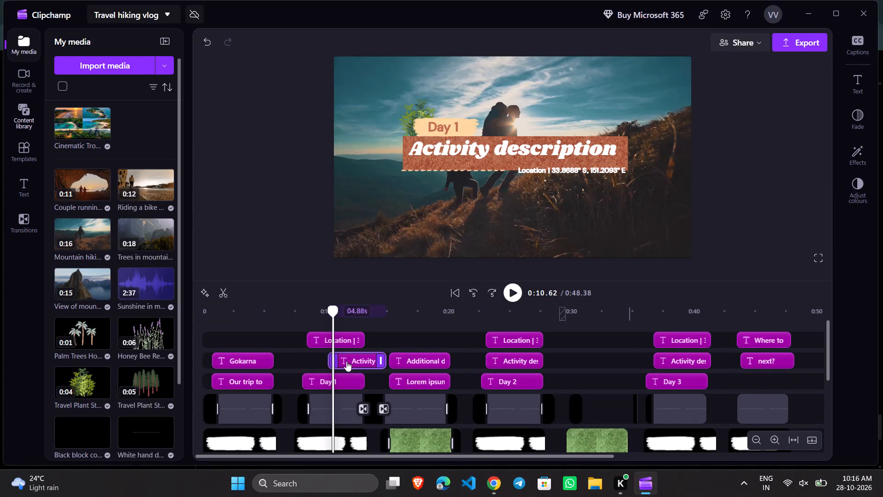
drag(346, 361, 324, 362)
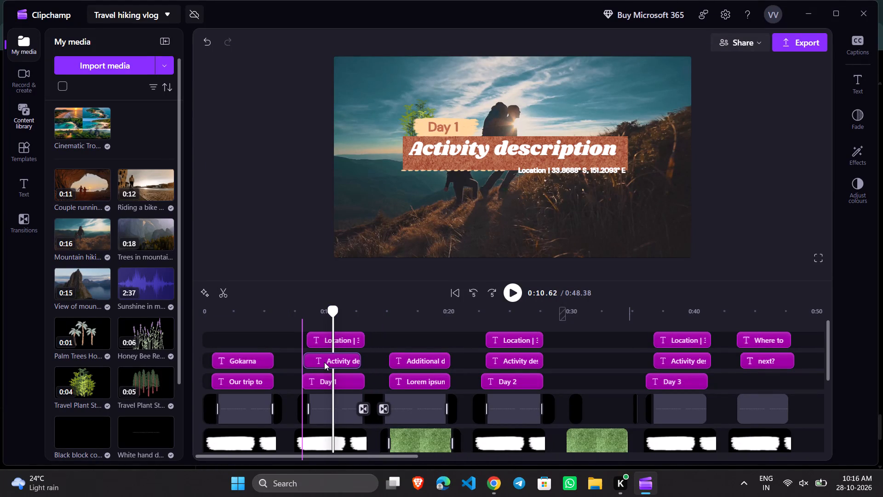
drag(324, 362, 327, 362)
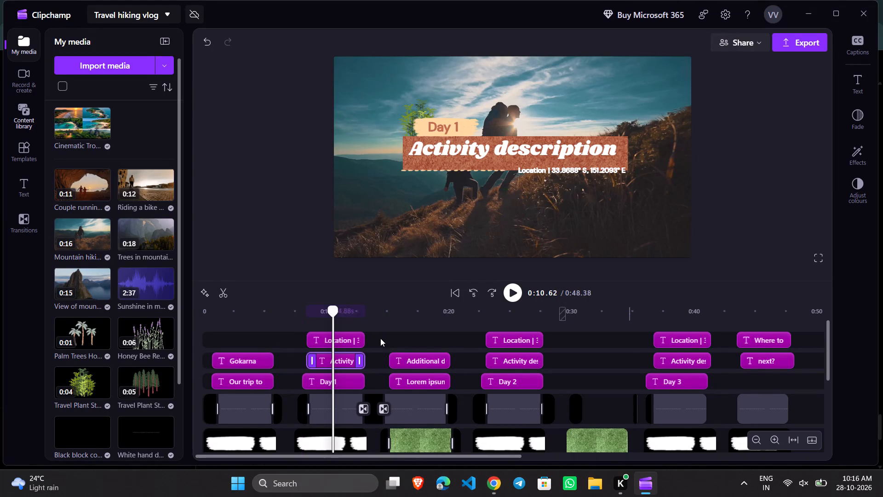
Play back the Day 1 title section from its start to check the text timing.
drag(333, 315, 311, 319)
click(511, 293)
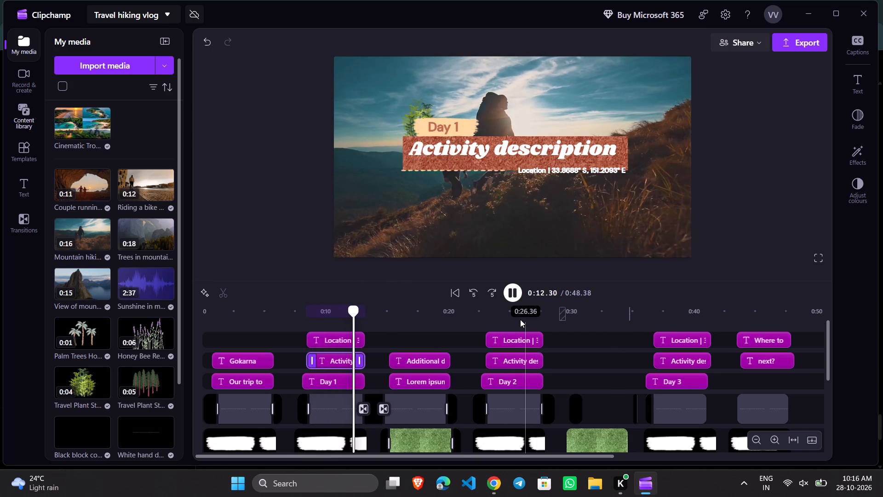
click(515, 295)
Duplicate Day 1's "Additional" text and place the copy on the activity text track after Day 2, aligned with the green background clip near 0:30.
scroll(524, 324, down, 1)
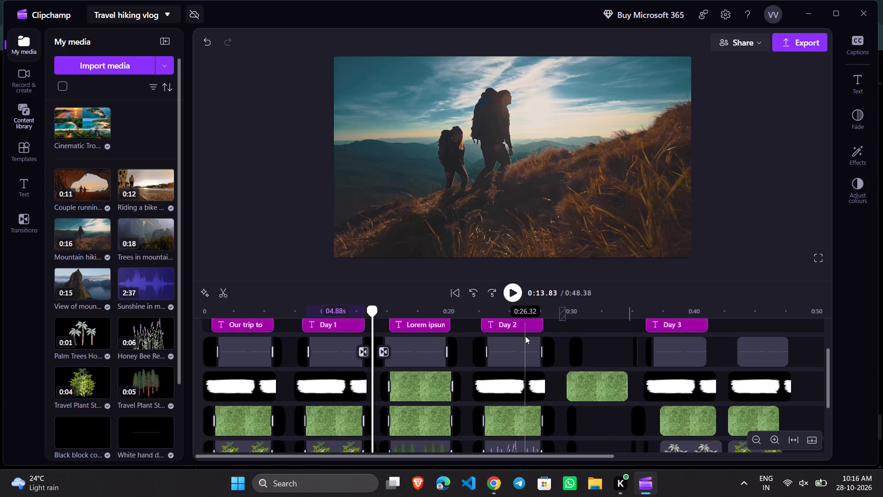
scroll(506, 347, up, 1)
right_click(429, 365)
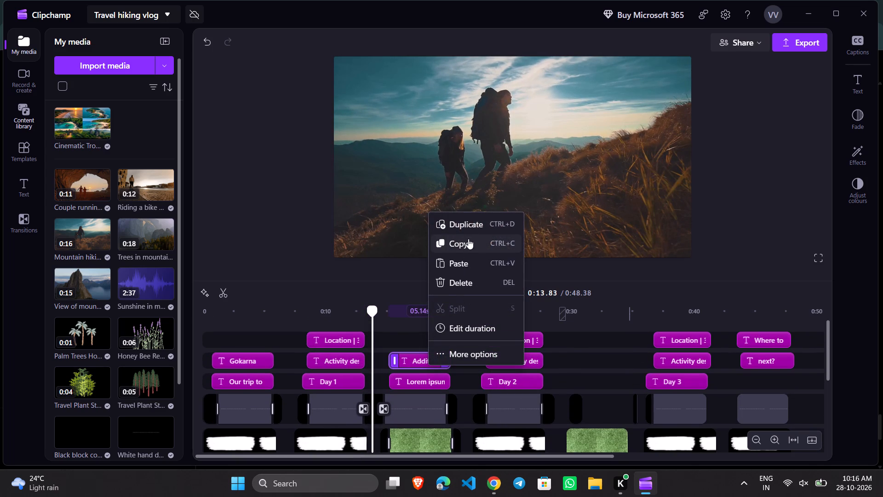
click(473, 229)
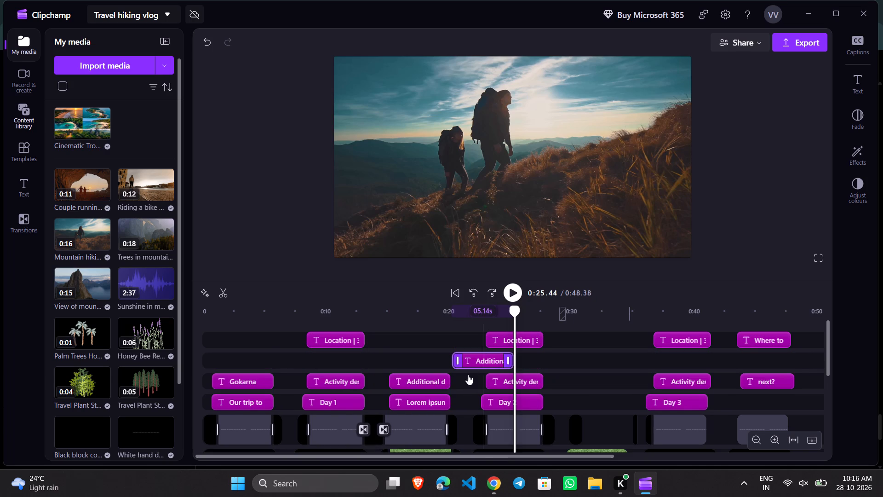
drag(482, 359, 507, 366)
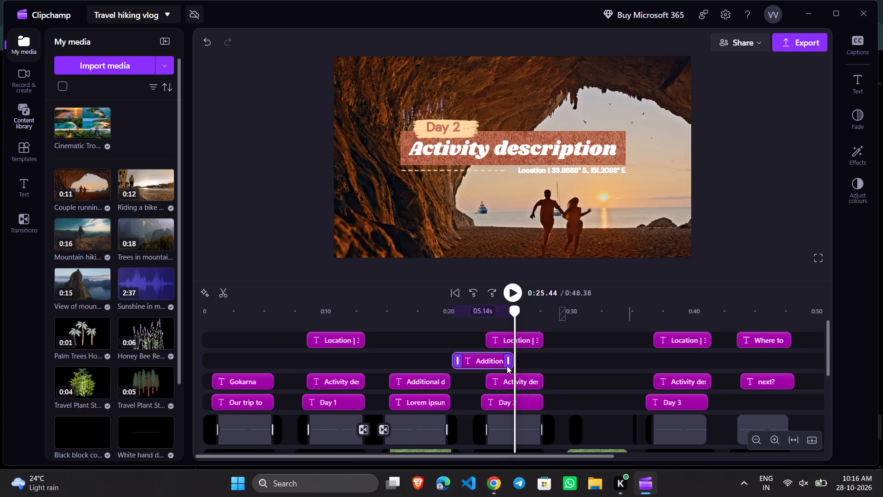
drag(507, 366, 593, 379)
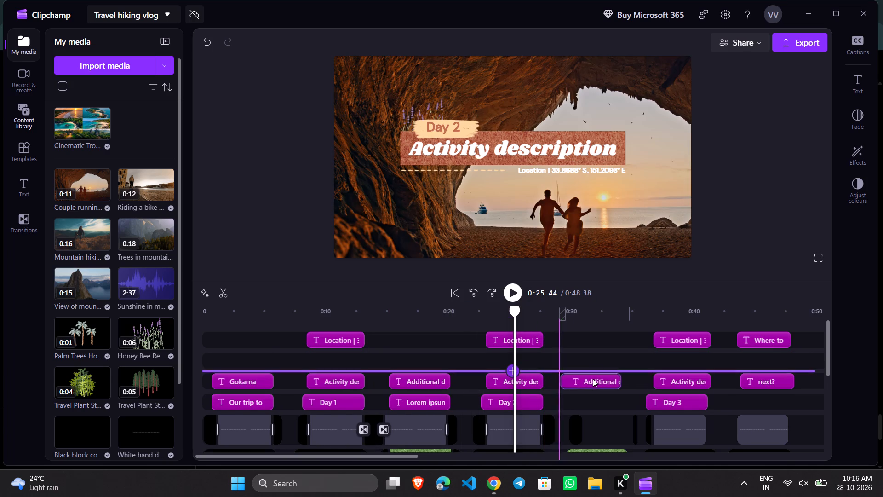
drag(593, 379, 594, 382)
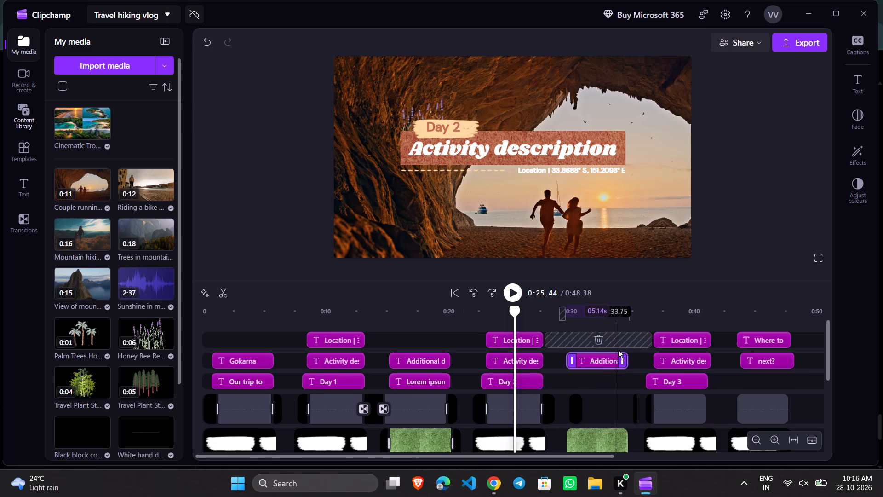
Duplicate the "Lorem ipsum" text and place the copy on the Day titles track, directly beneath the copied "Additional" text after Day 2.
scroll(588, 407, up, 1)
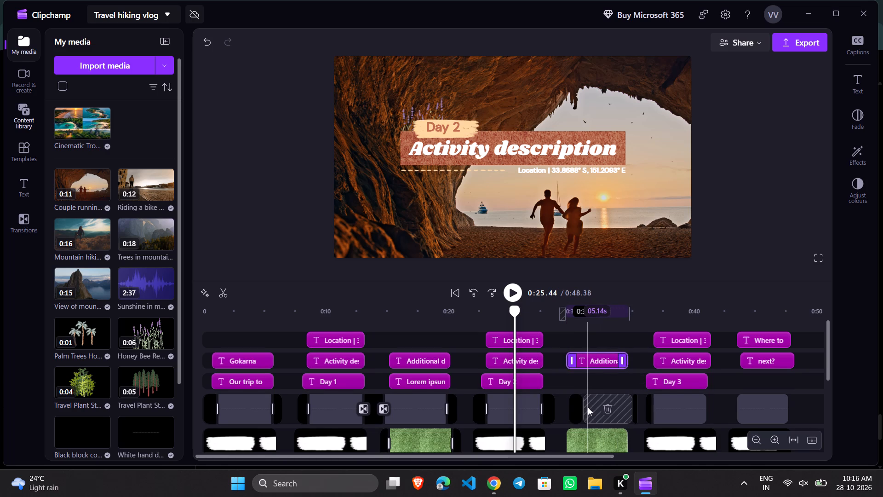
scroll(591, 398, down, 2)
scroll(591, 398, up, 2)
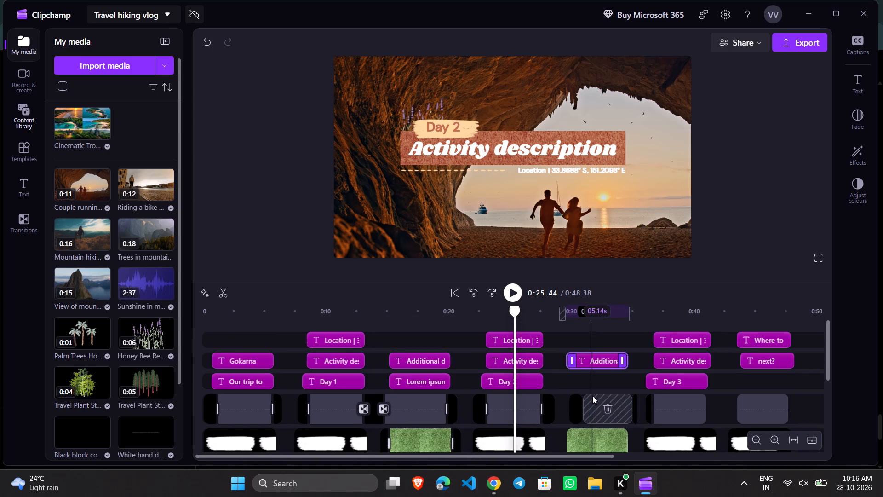
right_click(420, 383)
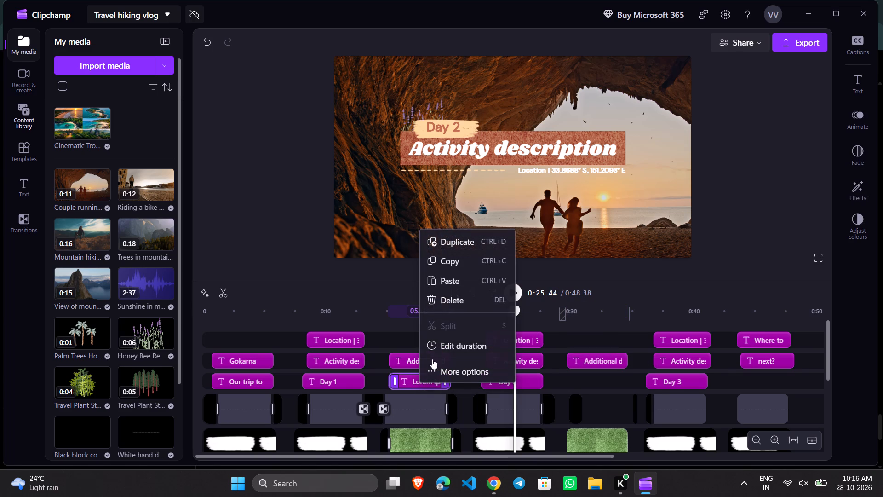
click(464, 247)
drag(470, 379, 574, 381)
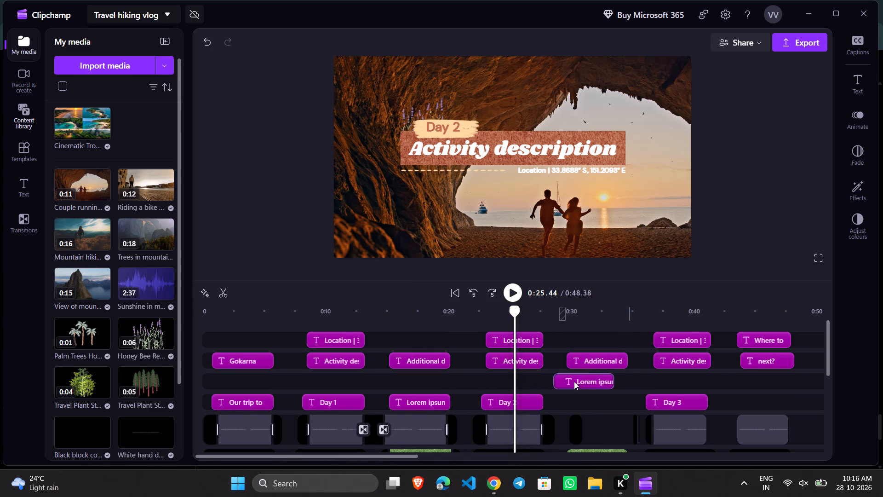
drag(574, 381, 585, 382)
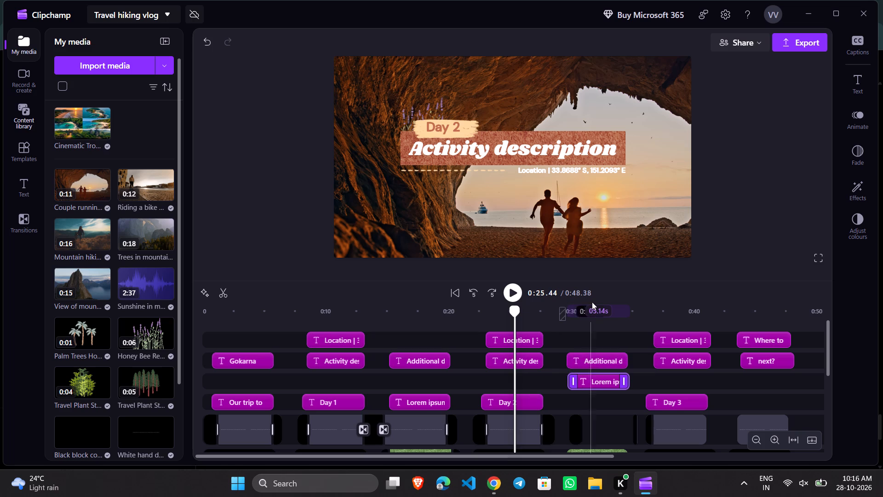
drag(587, 378, 588, 387)
drag(588, 387, 585, 396)
drag(590, 380, 590, 382)
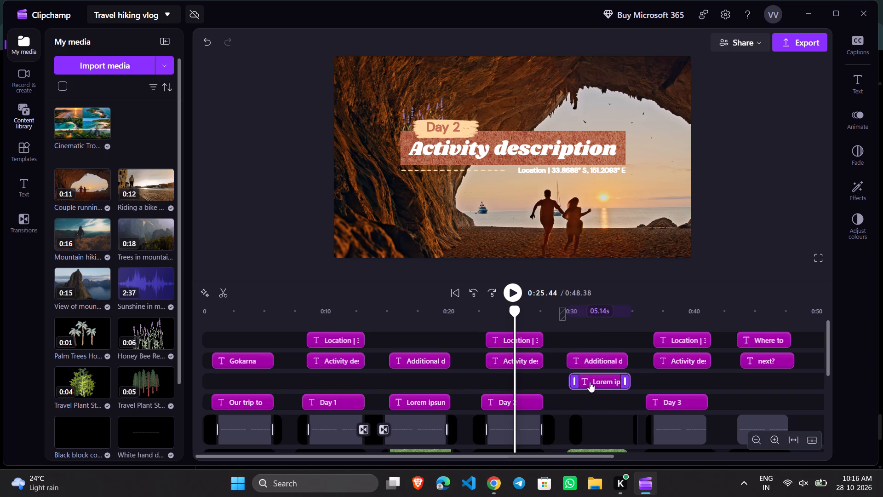
drag(590, 382, 586, 401)
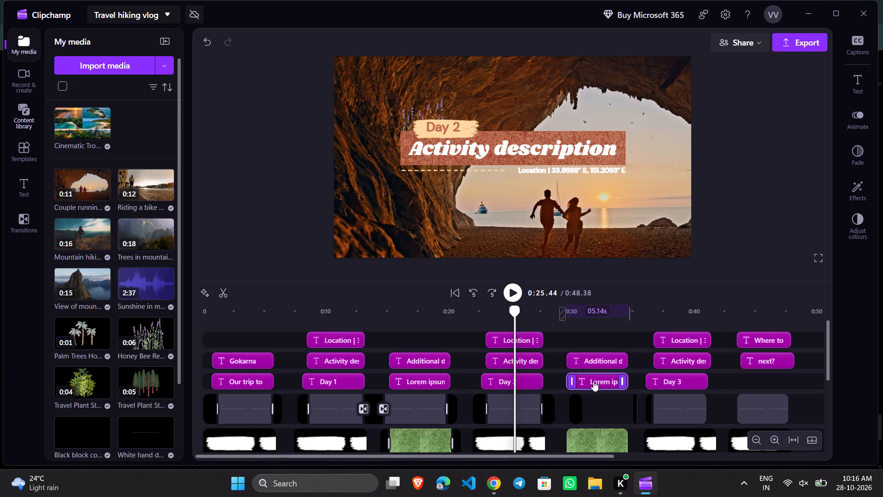
Duplicate the white hand-drawn line clip after Day 1 and place the copy on its own track beneath the copied "Lorem ipsum" text near 0:30.
scroll(593, 382, down, 1)
scroll(589, 388, up, 1)
scroll(456, 382, up, 3)
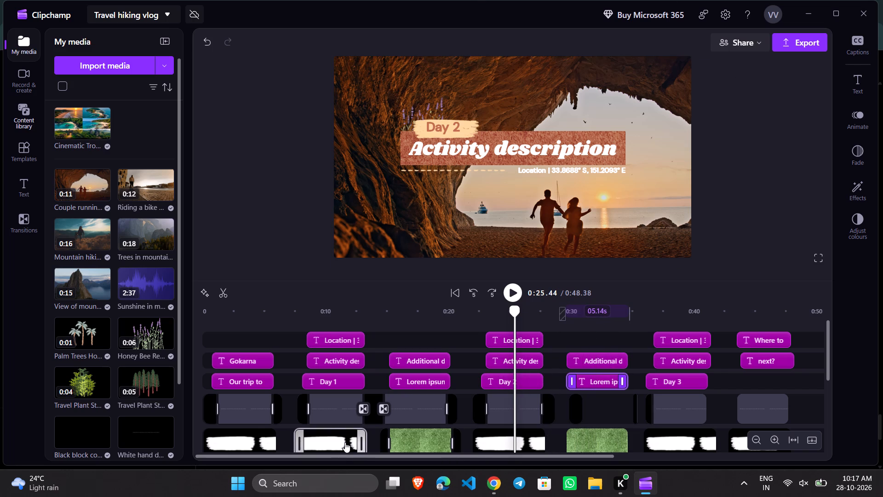
right_click(405, 405)
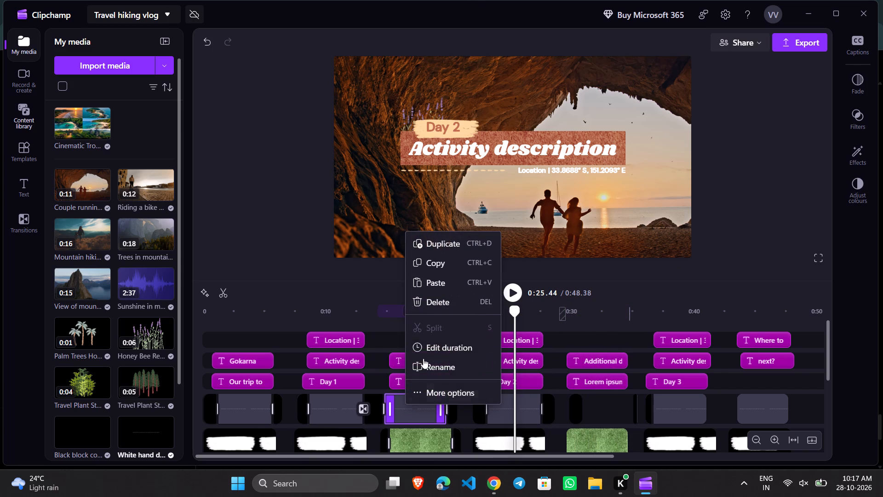
click(452, 248)
drag(473, 404, 474, 404)
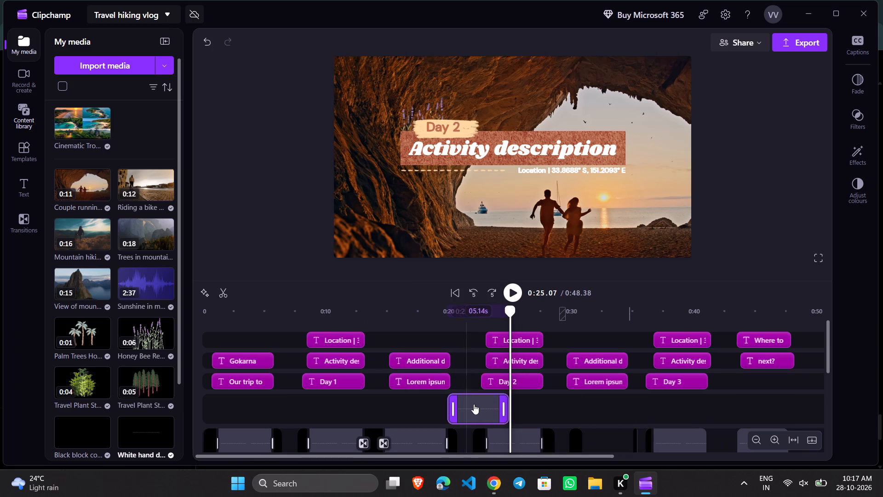
drag(474, 404, 590, 405)
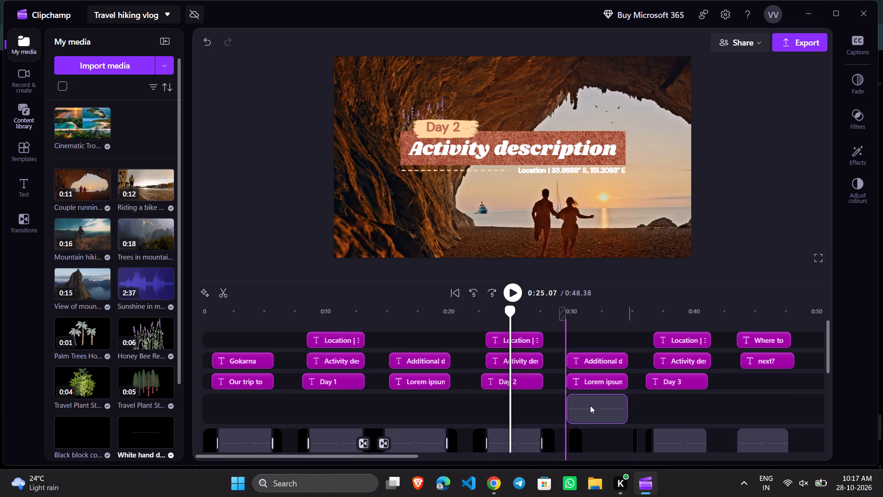
drag(590, 405, 591, 405)
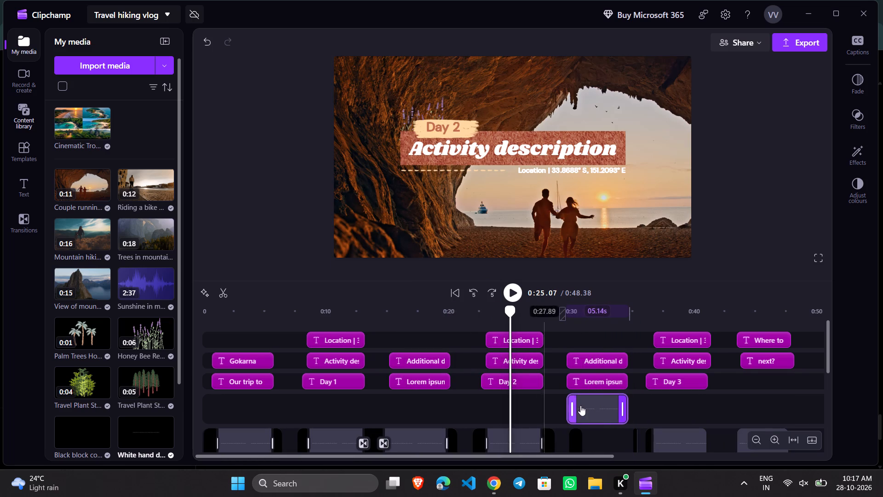
drag(591, 402, 591, 436)
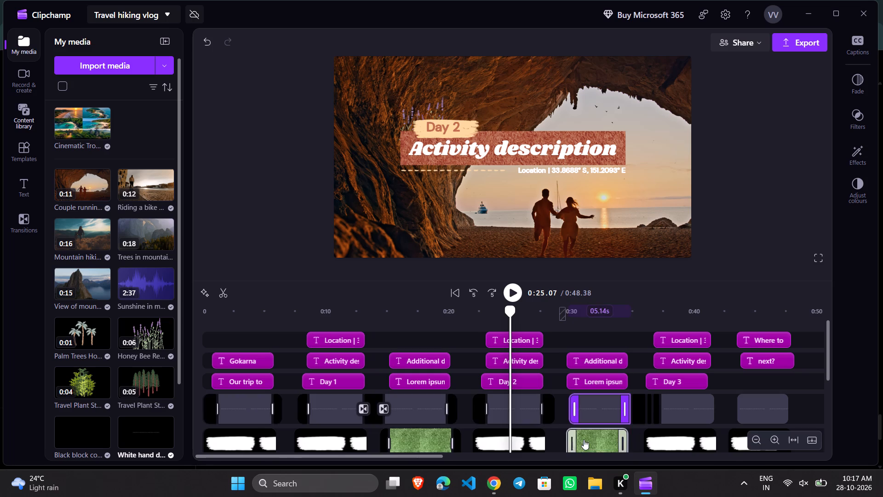
Duplicate the lower green background clip of the "Additional" section after Day 1 and place the copy on the same track after Day 2, near 0:31.
scroll(520, 425, down, 1)
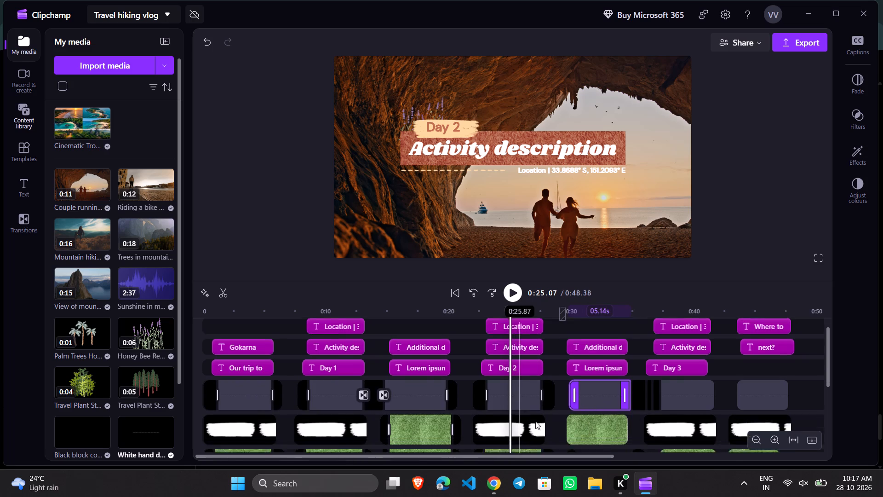
scroll(573, 417, up, 1)
scroll(565, 419, down, 1)
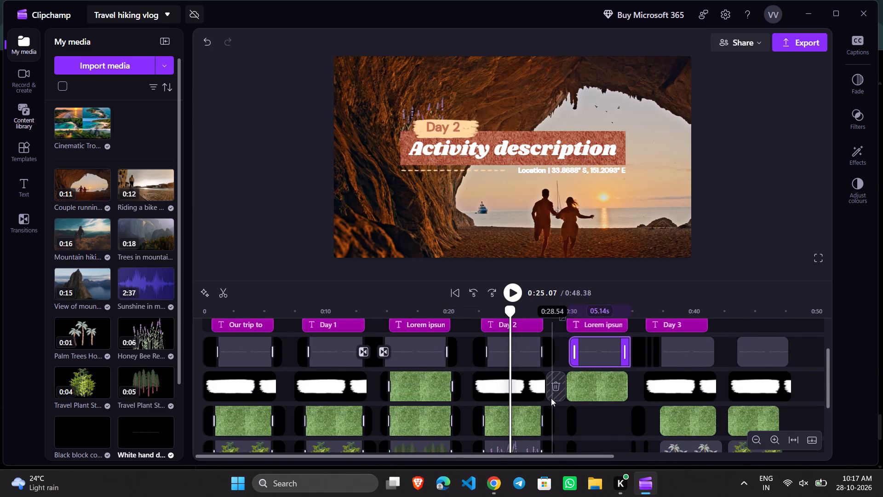
right_click(428, 425)
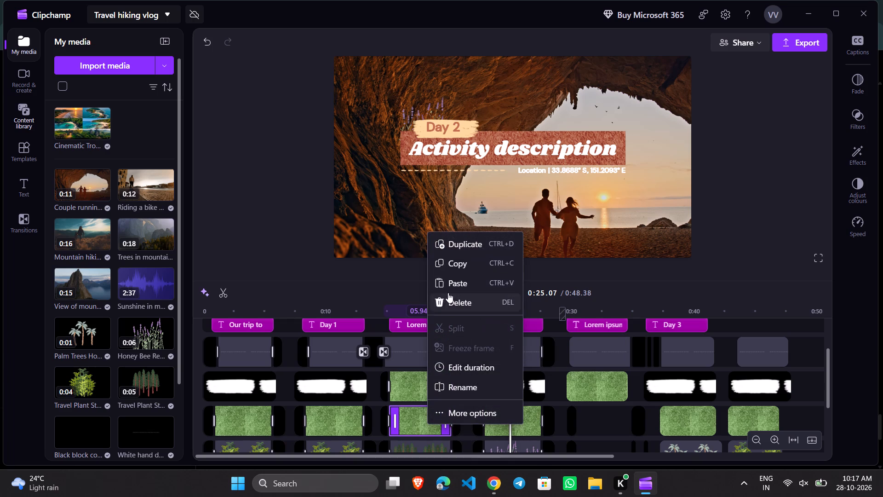
click(465, 250)
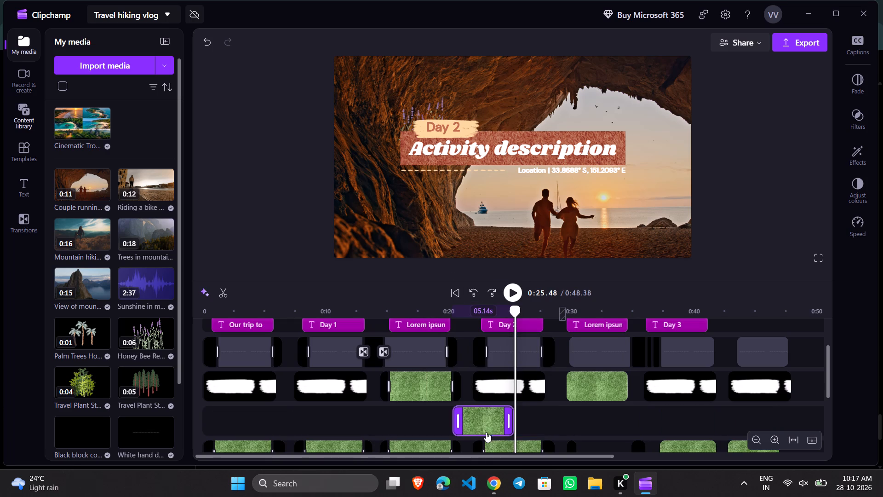
drag(483, 422, 596, 425)
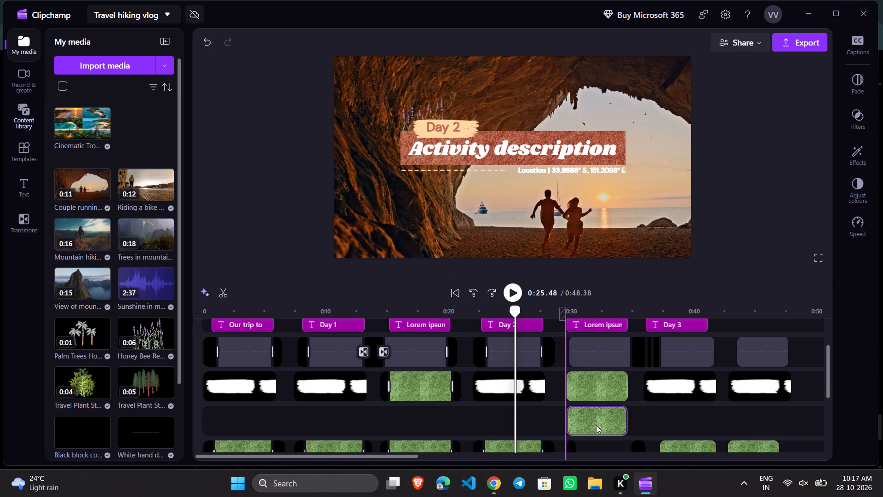
drag(596, 425, 597, 424)
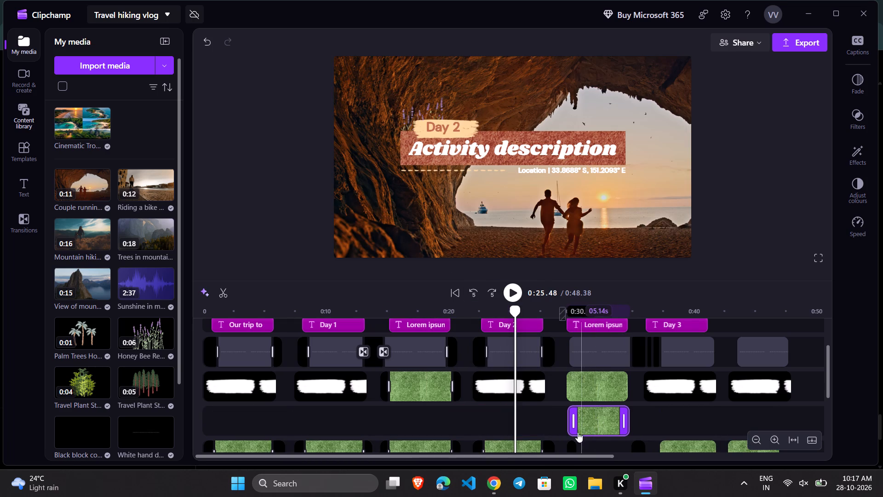
drag(594, 416, 596, 449)
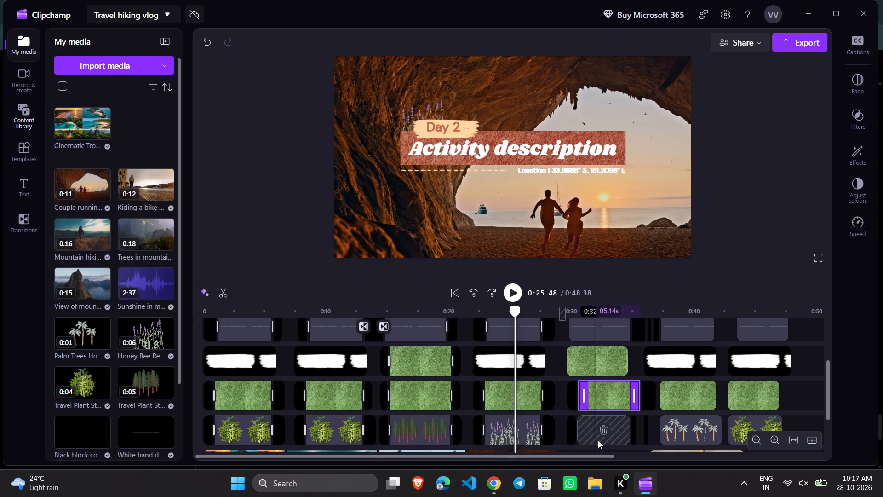
Duplicate the pine tree sticker clip and place the copy on the plant sticker track after the lavender, beneath the copied green clip.
scroll(459, 438, down, 1)
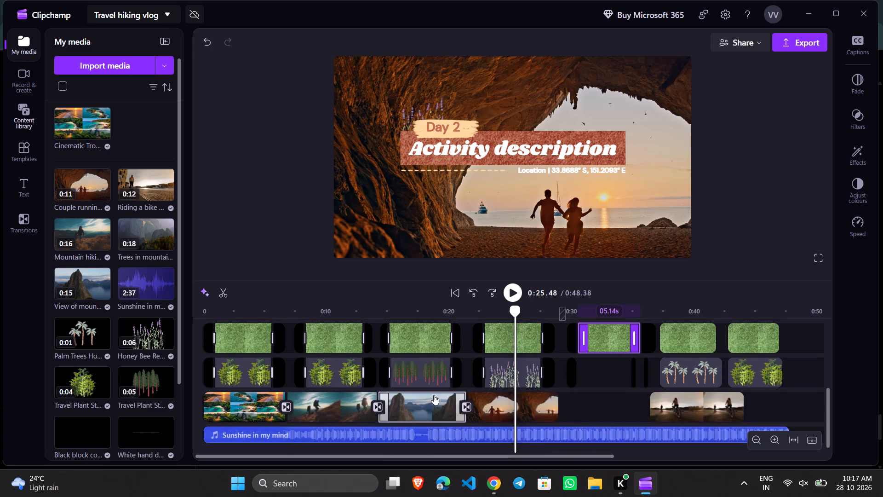
right_click(430, 371)
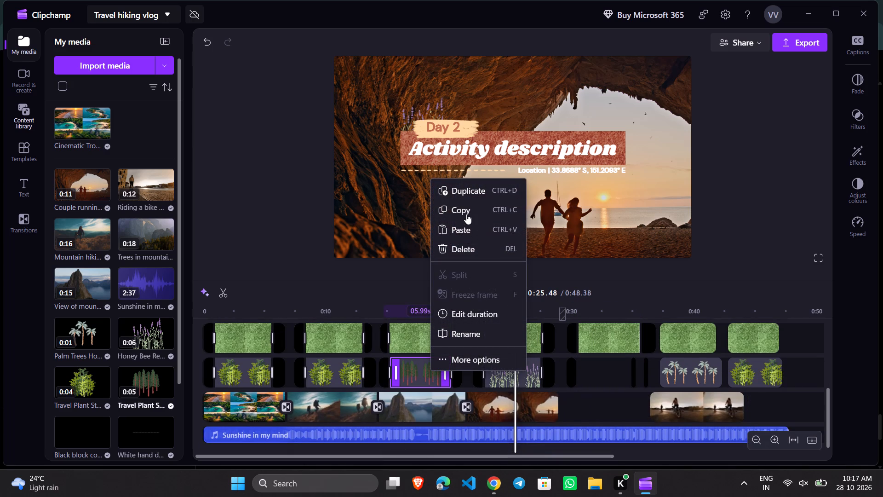
click(467, 196)
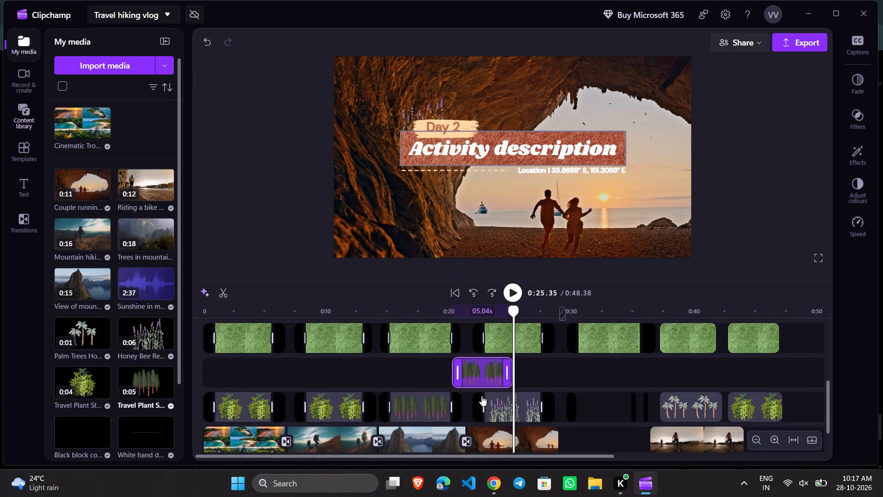
drag(484, 375, 610, 411)
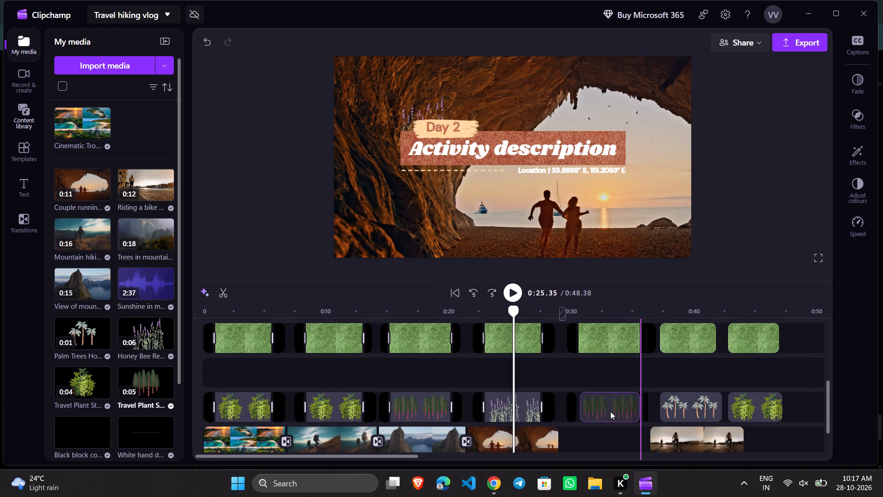
drag(610, 411, 610, 413)
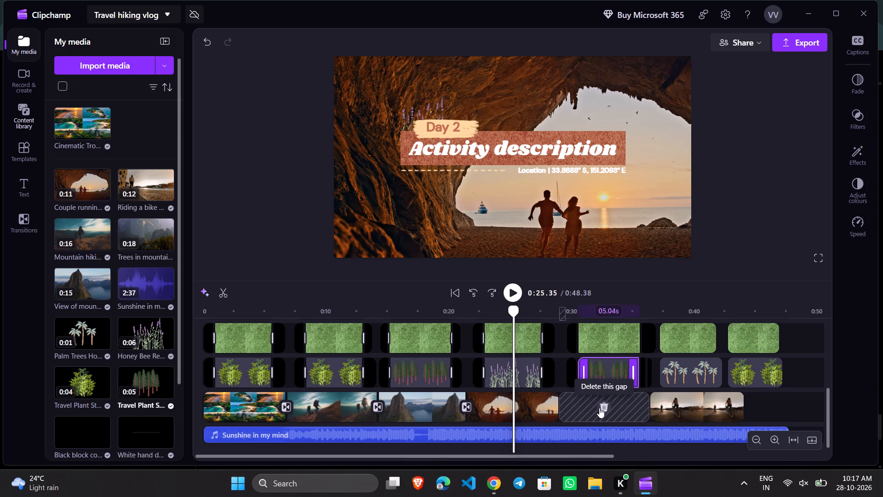
Move the upper green background clip after Day 2 slightly later on its track so it starts at about 0:30.
scroll(508, 389, up, 1)
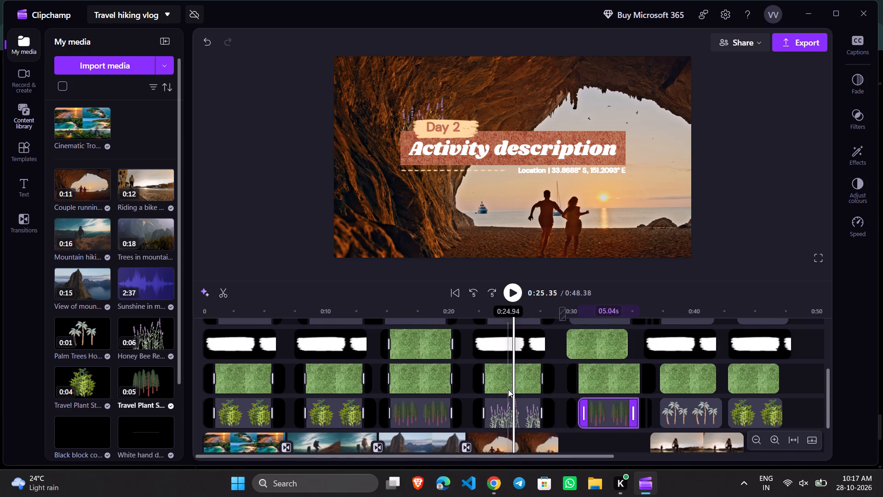
scroll(510, 397, down, 2)
scroll(525, 405, up, 3)
drag(599, 437, 603, 438)
scroll(526, 405, up, 2)
scroll(526, 405, down, 5)
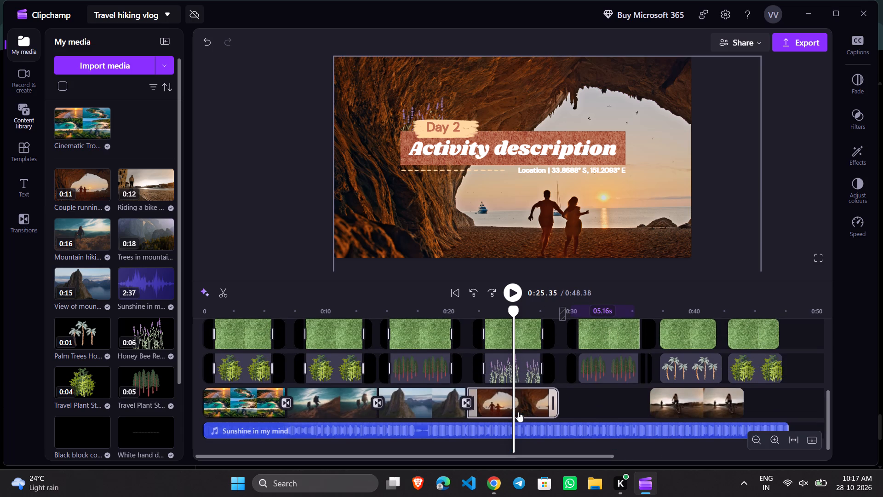
scroll(489, 415, up, 1)
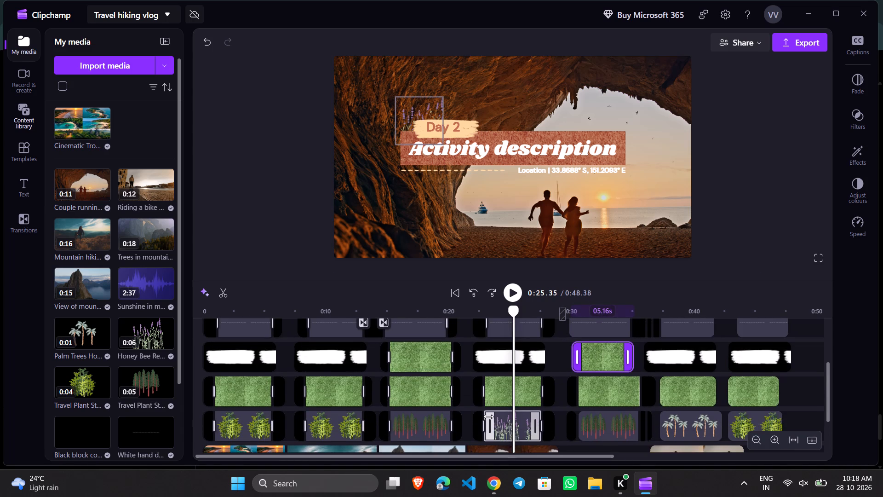
scroll(488, 419, down, 1)
scroll(487, 421, up, 4)
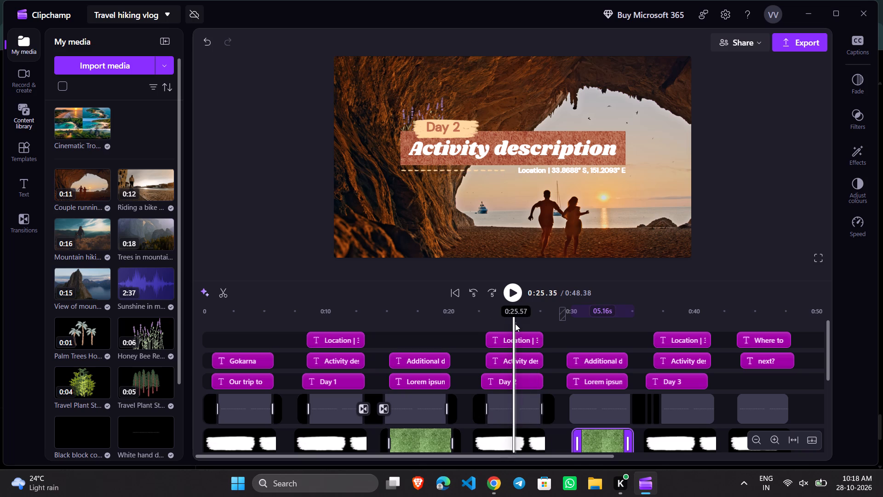
Play the video from the beginning and pause in the Day 1 title section to check its layout.
drag(516, 312, 163, 346)
click(512, 294)
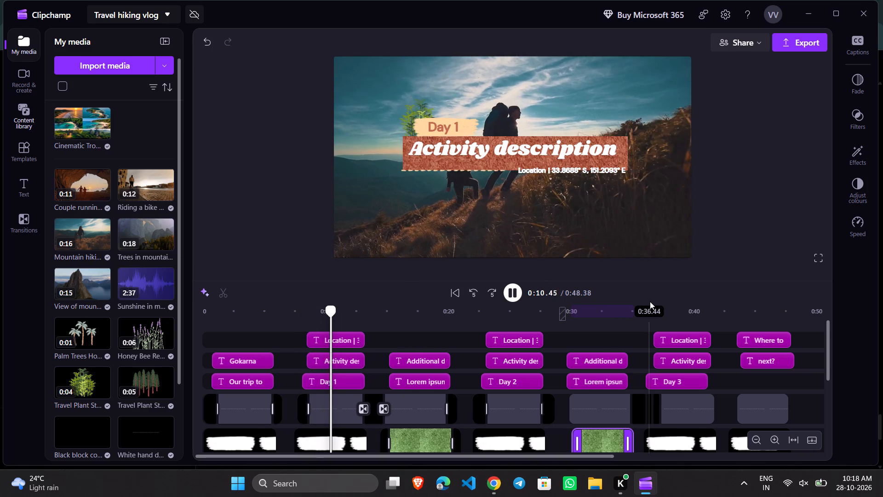
click(517, 300)
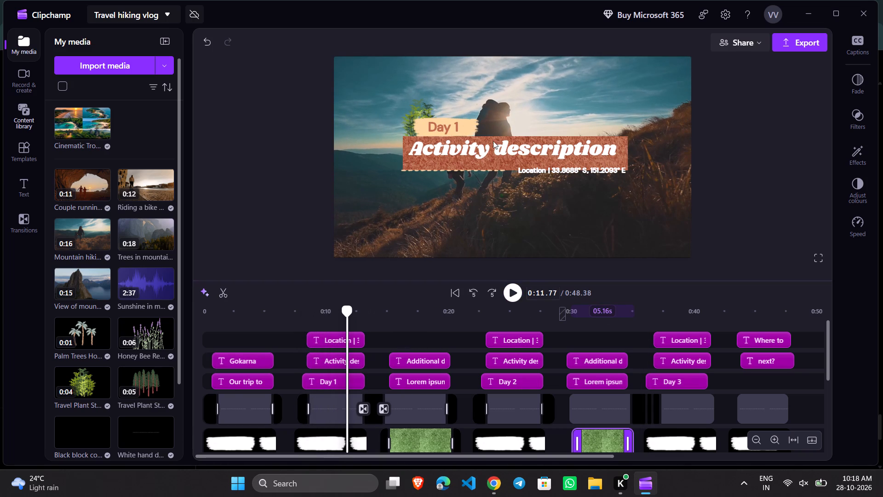
Try to enlarge the textured background behind Day 1's activity description by extending its lower-left corner outward.
click(497, 161)
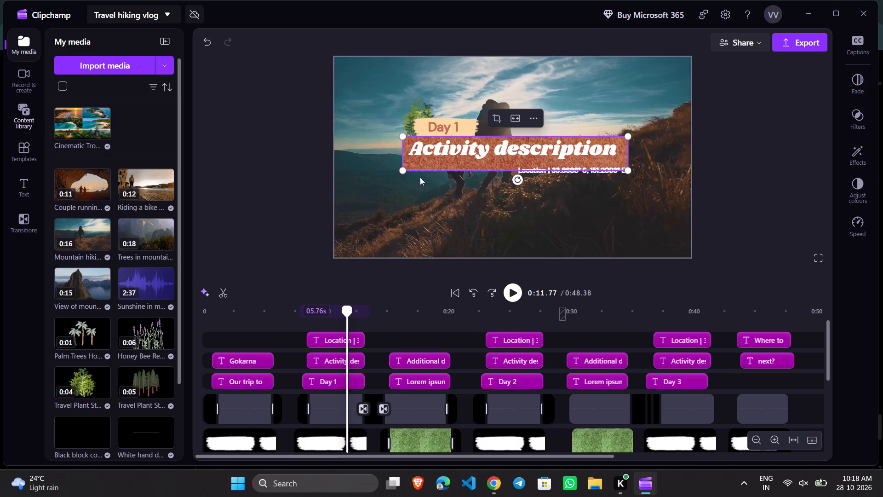
drag(403, 170, 390, 195)
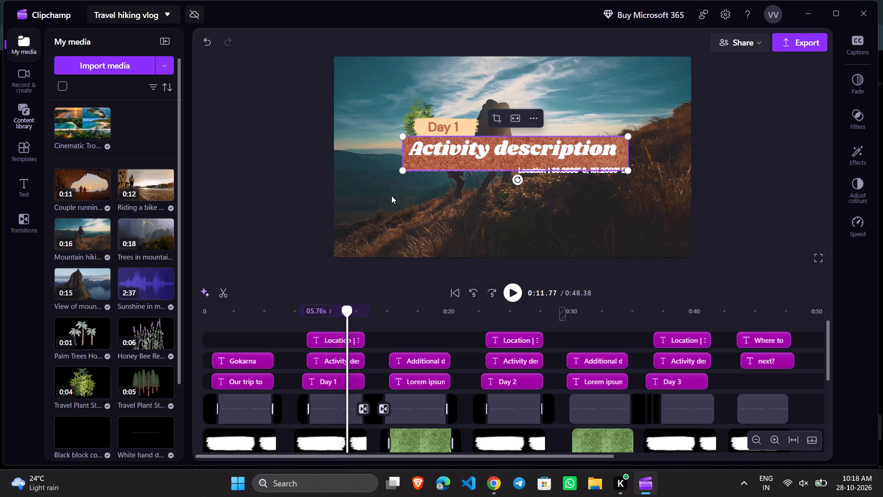
Enlarge the textured background behind Day 1's activity description downward over the location line and slightly outward past the text's left edge.
drag(403, 171, 398, 178)
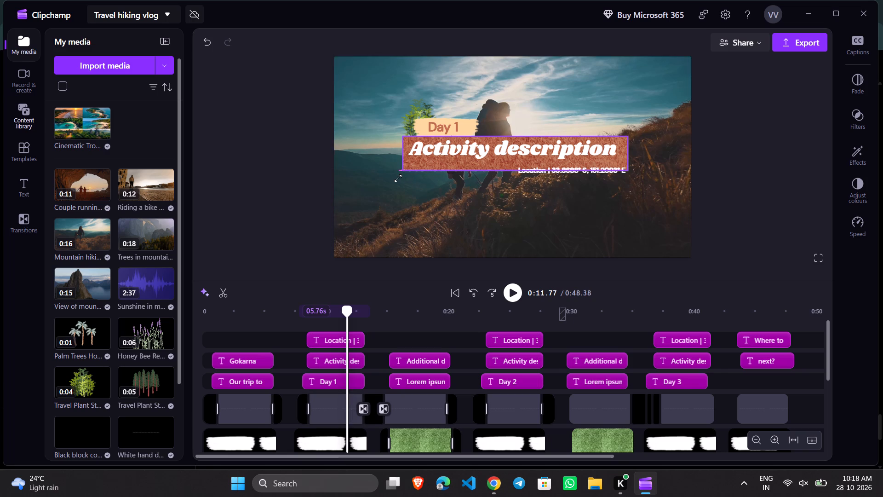
drag(398, 178, 390, 190)
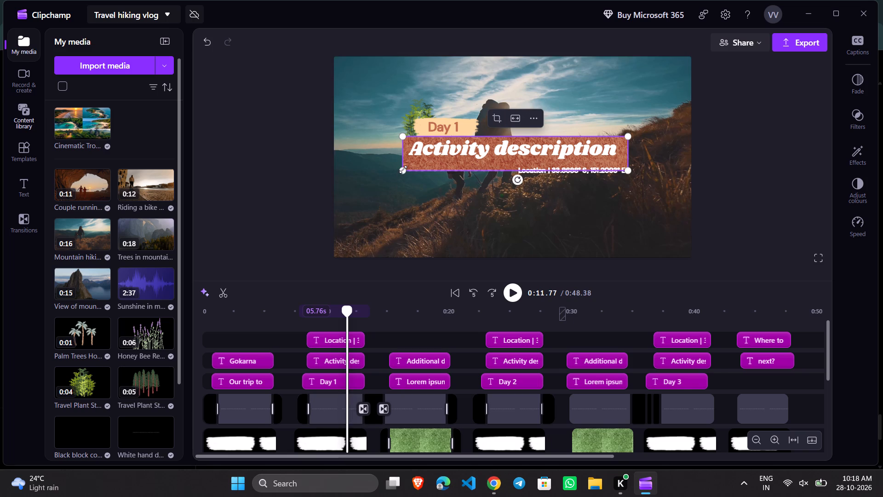
double_click(403, 169)
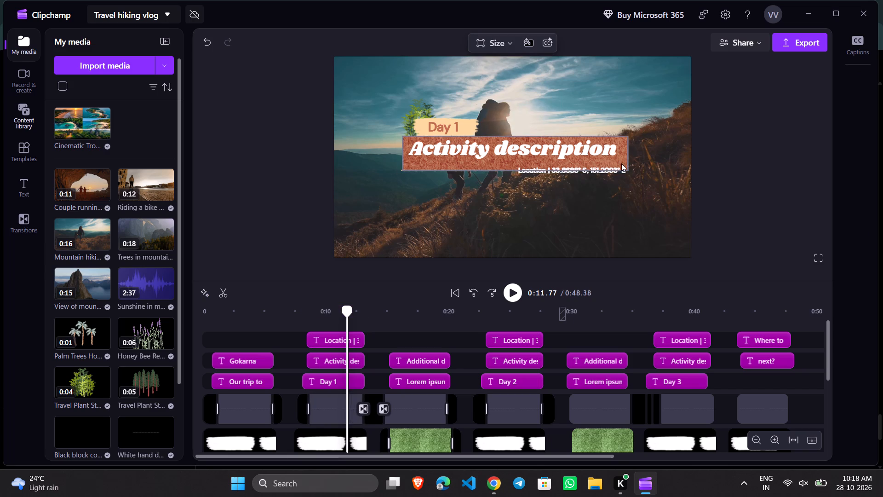
click(626, 170)
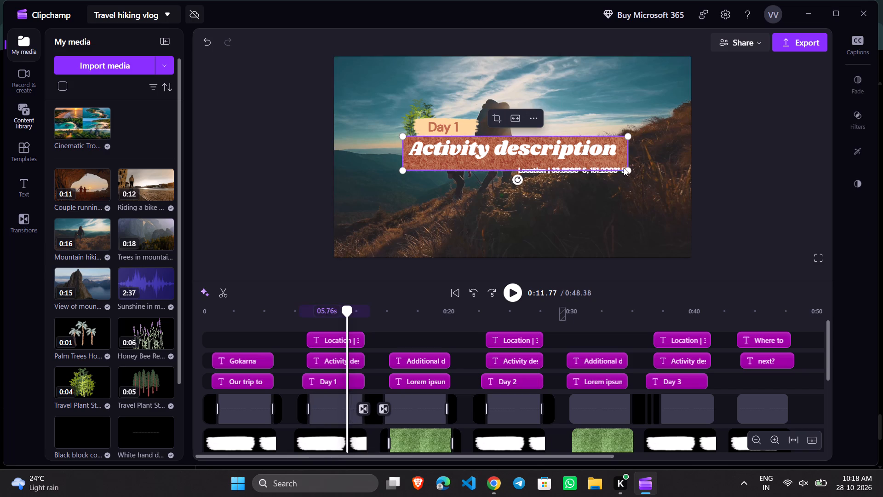
drag(626, 168, 628, 172)
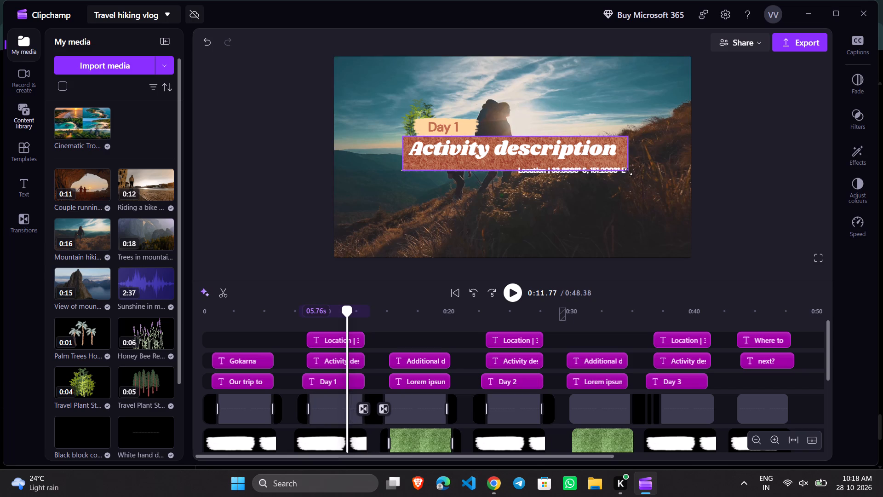
drag(628, 172, 644, 193)
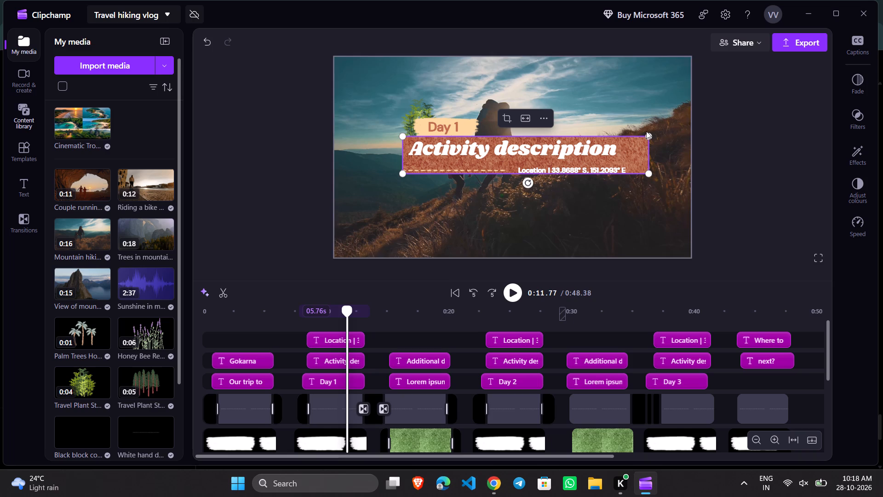
drag(651, 136, 683, 124)
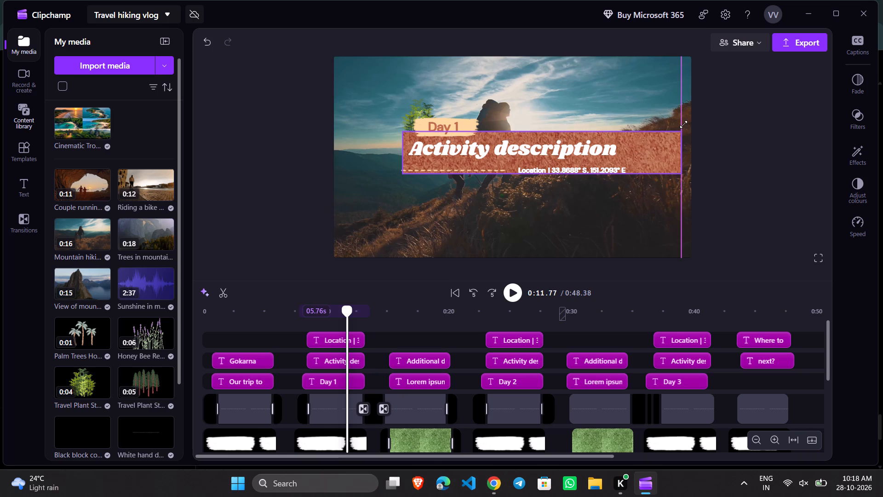
drag(683, 124, 631, 146)
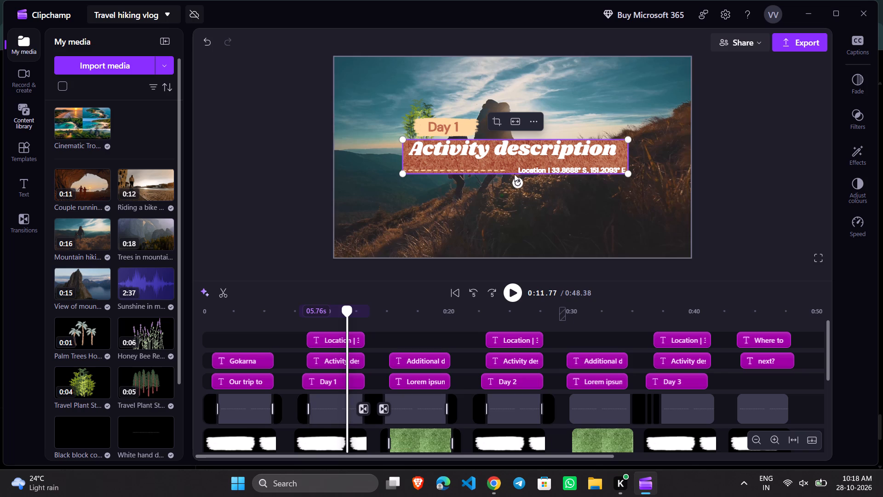
drag(405, 142, 403, 140)
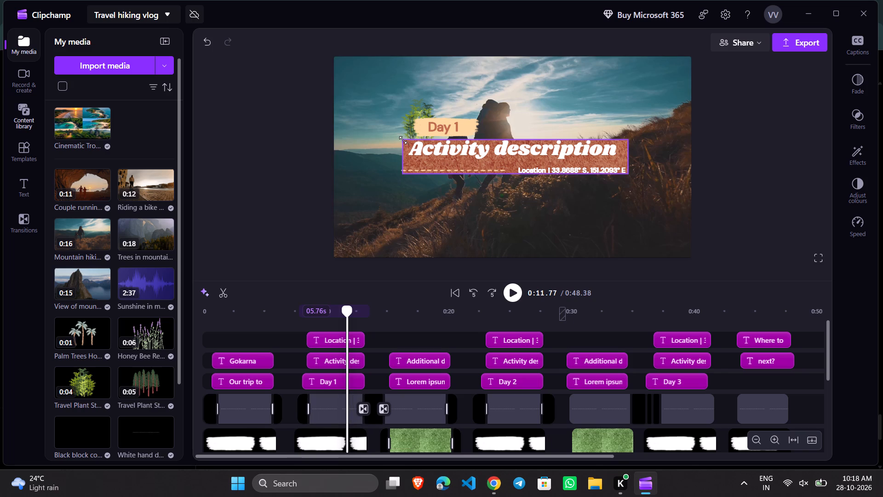
drag(403, 140, 398, 133)
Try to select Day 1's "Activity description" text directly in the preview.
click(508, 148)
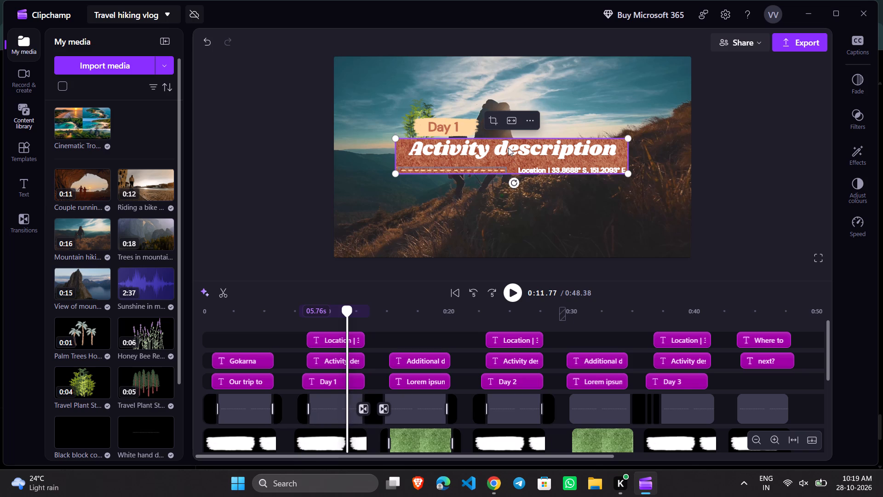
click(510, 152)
Check the Gokarna opening title frame and inspect the clips layered in the Day 1 title section one by one.
scroll(391, 395, up, 2)
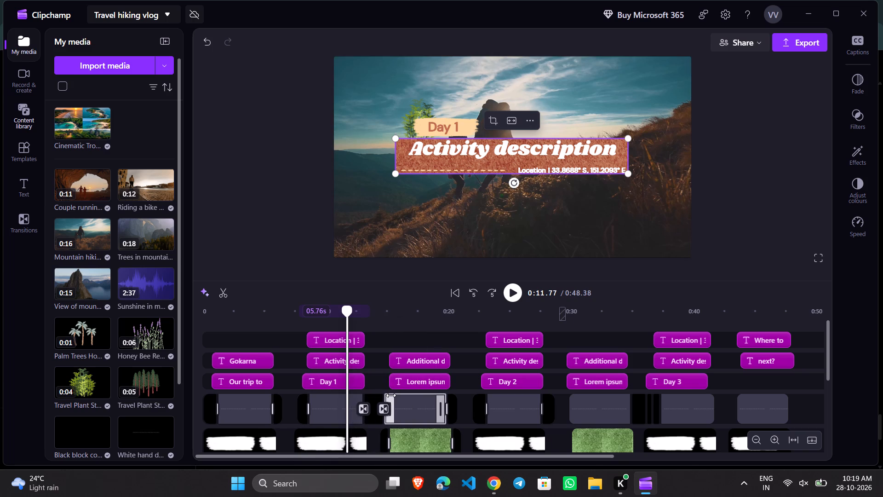
click(248, 365)
click(243, 390)
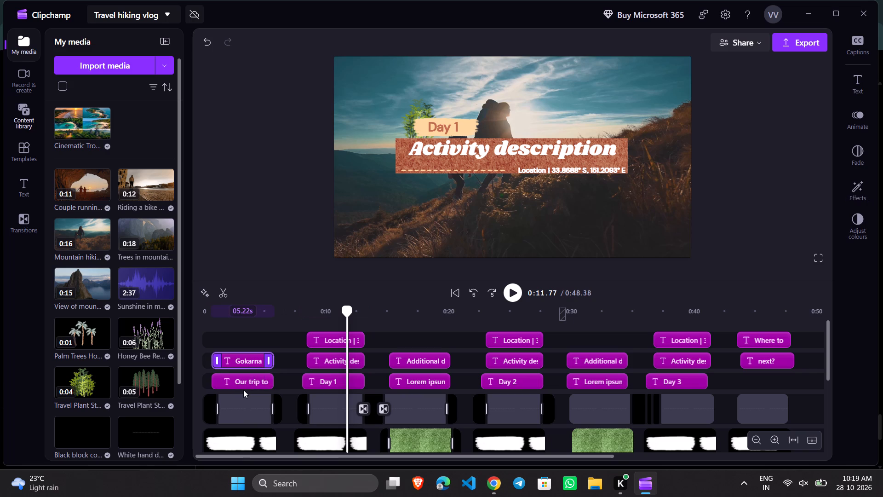
double_click(243, 389)
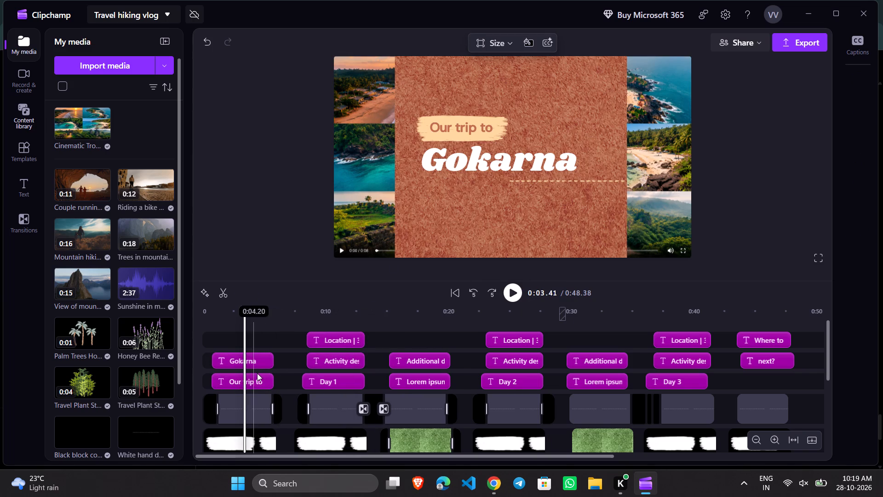
double_click(339, 344)
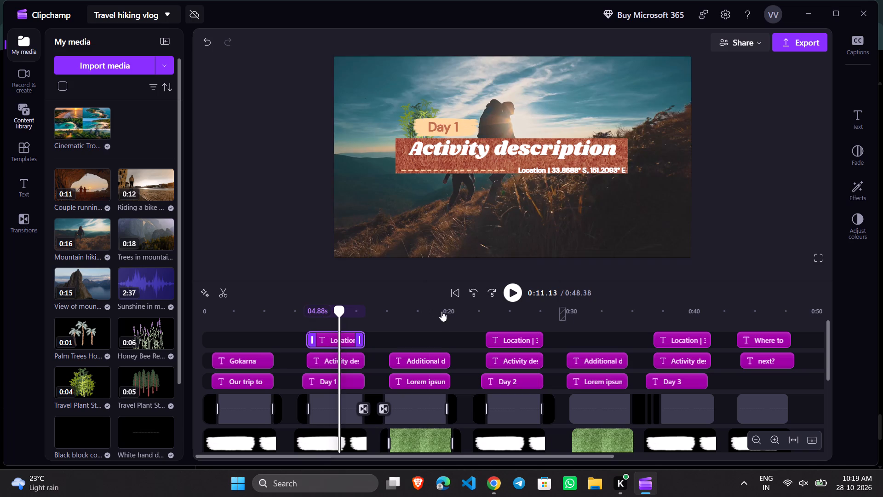
scroll(450, 302, down, 3)
scroll(336, 392, down, 2)
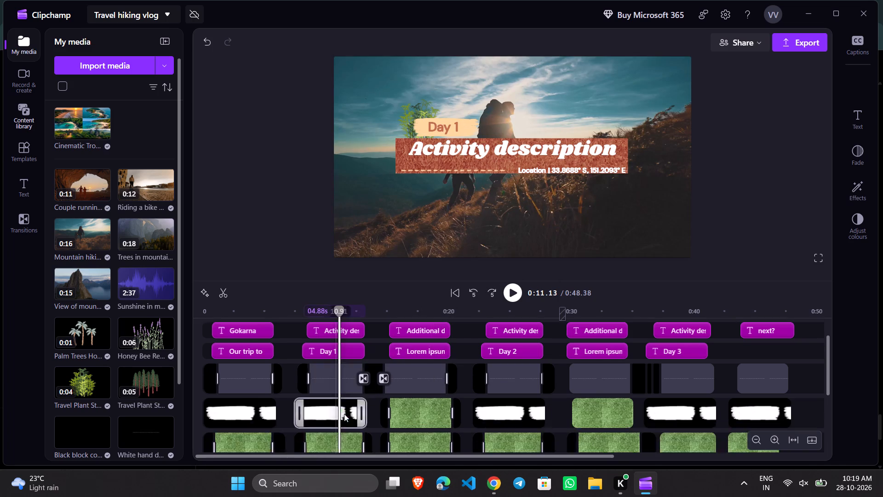
scroll(371, 425, down, 1)
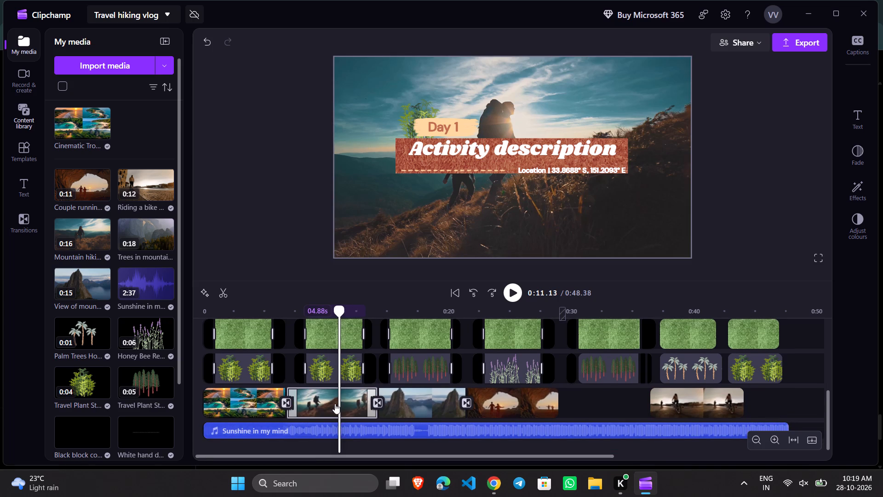
scroll(335, 404, up, 1)
click(330, 422)
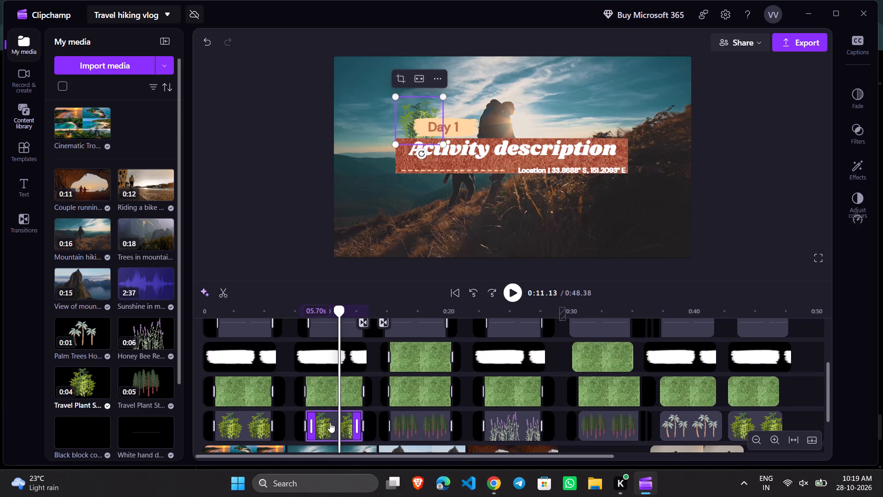
click(335, 393)
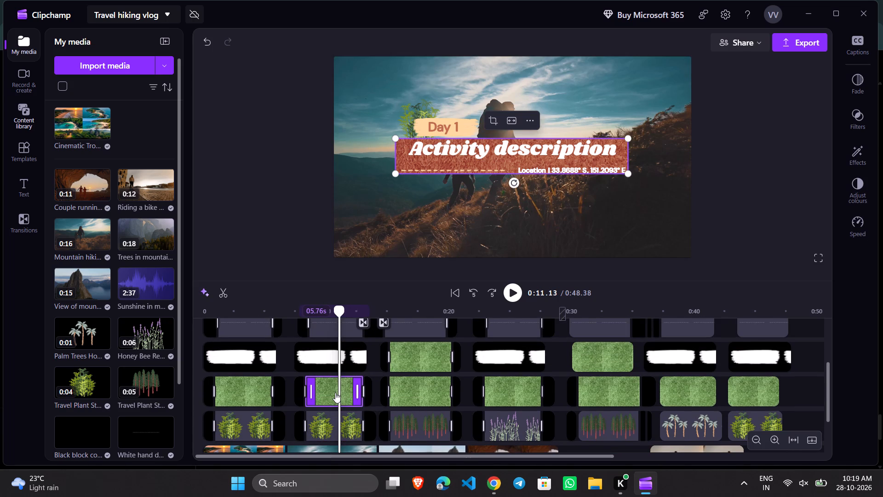
click(334, 356)
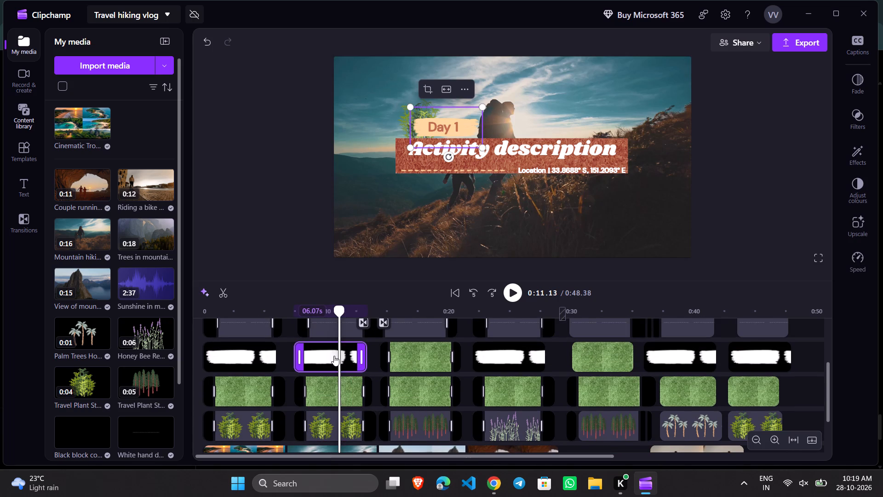
click(332, 330)
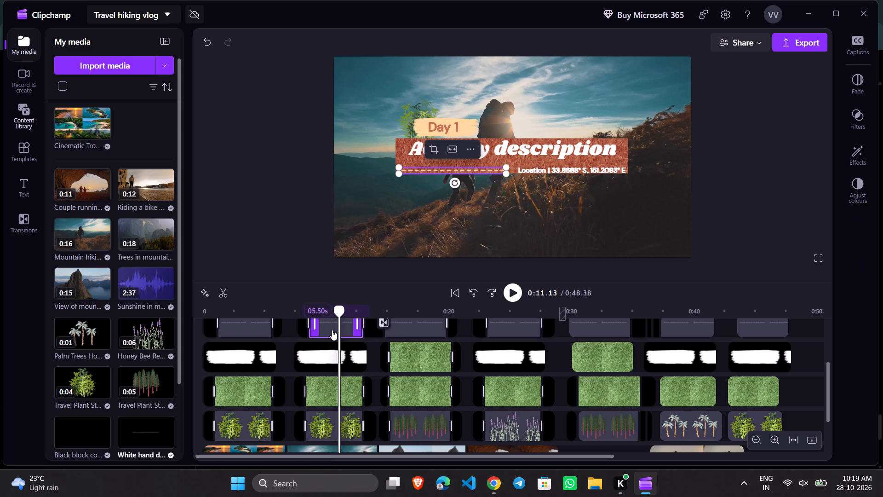
click(332, 330)
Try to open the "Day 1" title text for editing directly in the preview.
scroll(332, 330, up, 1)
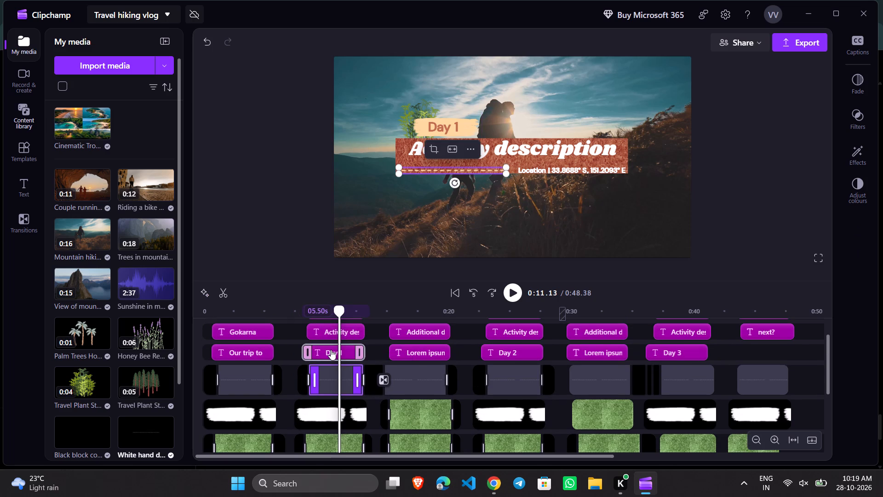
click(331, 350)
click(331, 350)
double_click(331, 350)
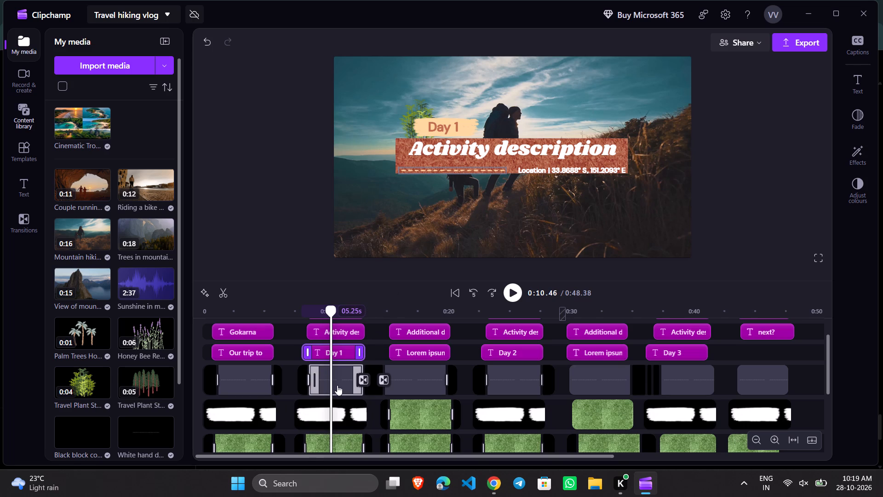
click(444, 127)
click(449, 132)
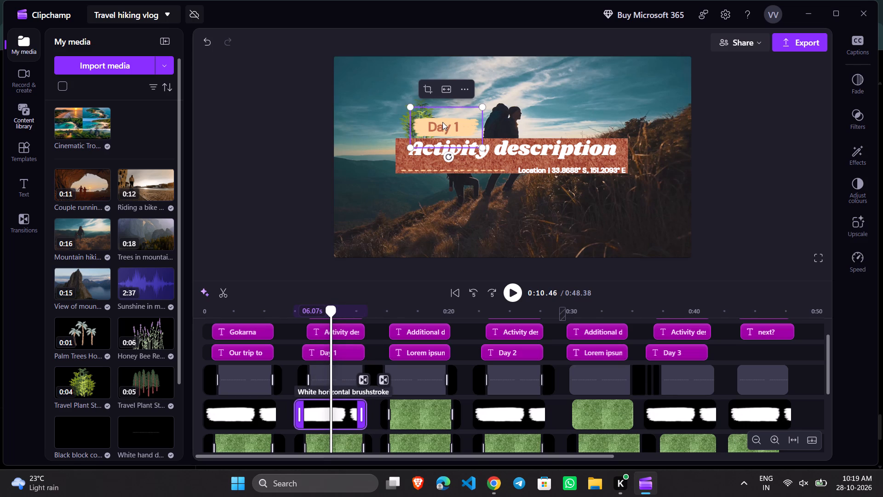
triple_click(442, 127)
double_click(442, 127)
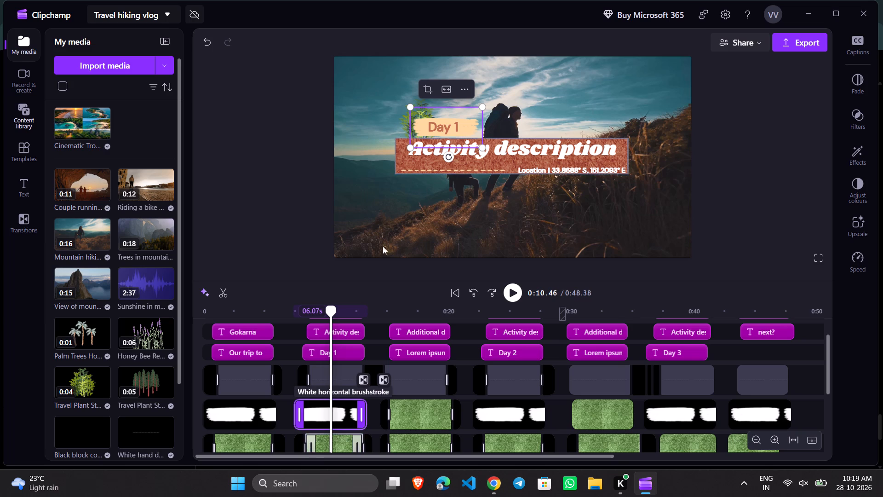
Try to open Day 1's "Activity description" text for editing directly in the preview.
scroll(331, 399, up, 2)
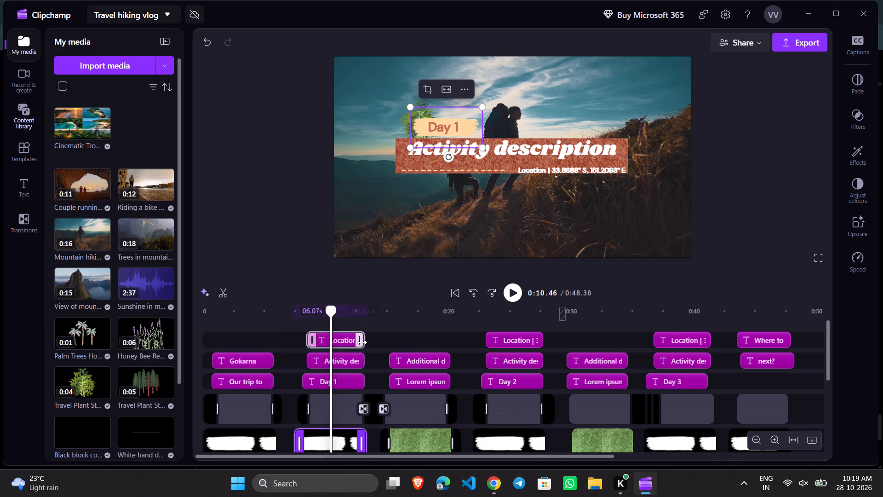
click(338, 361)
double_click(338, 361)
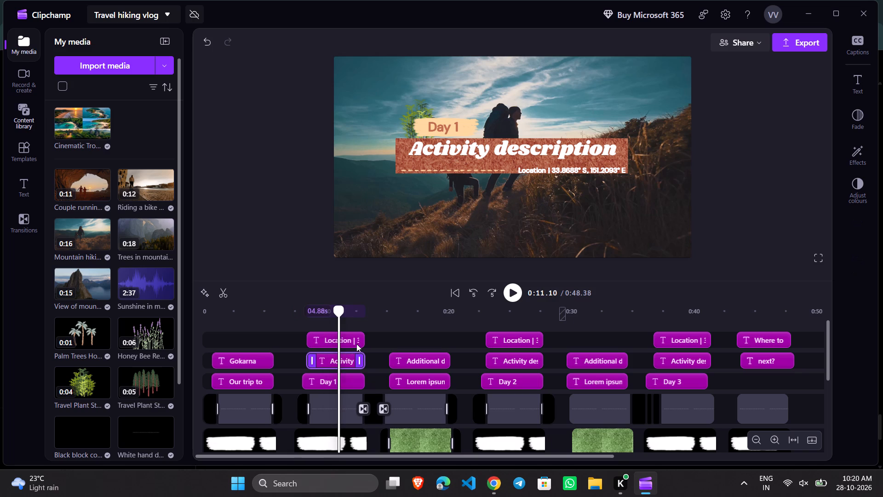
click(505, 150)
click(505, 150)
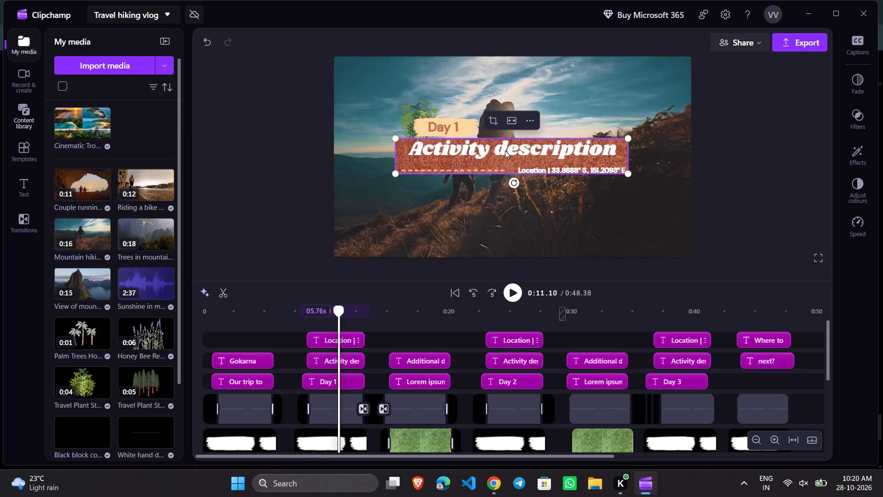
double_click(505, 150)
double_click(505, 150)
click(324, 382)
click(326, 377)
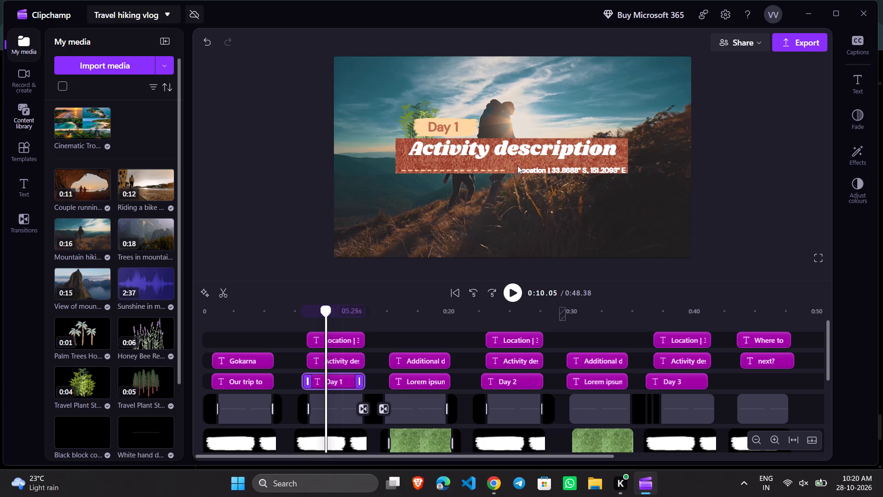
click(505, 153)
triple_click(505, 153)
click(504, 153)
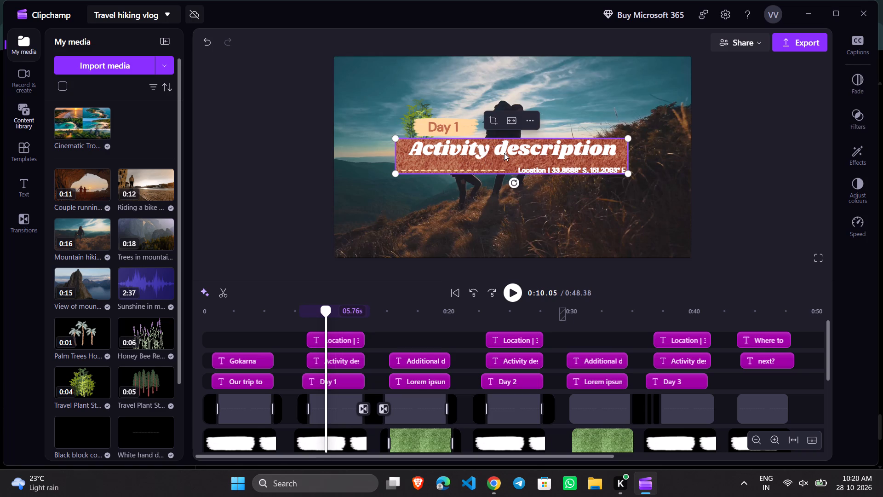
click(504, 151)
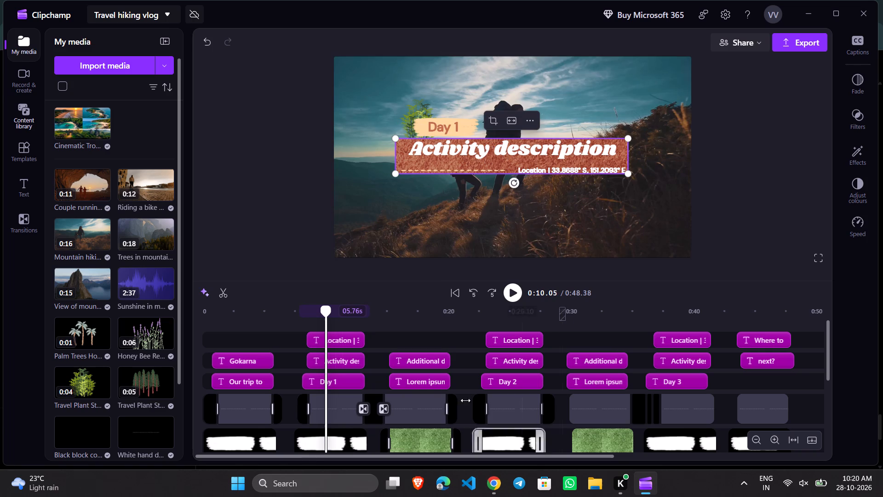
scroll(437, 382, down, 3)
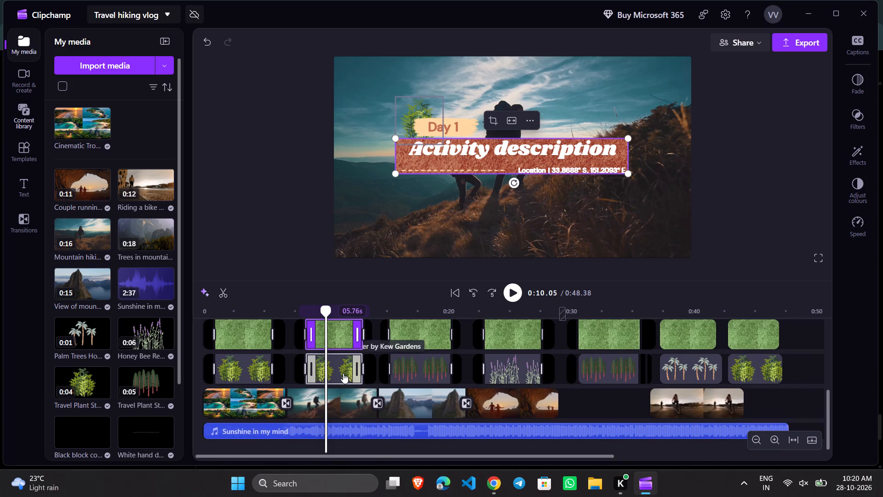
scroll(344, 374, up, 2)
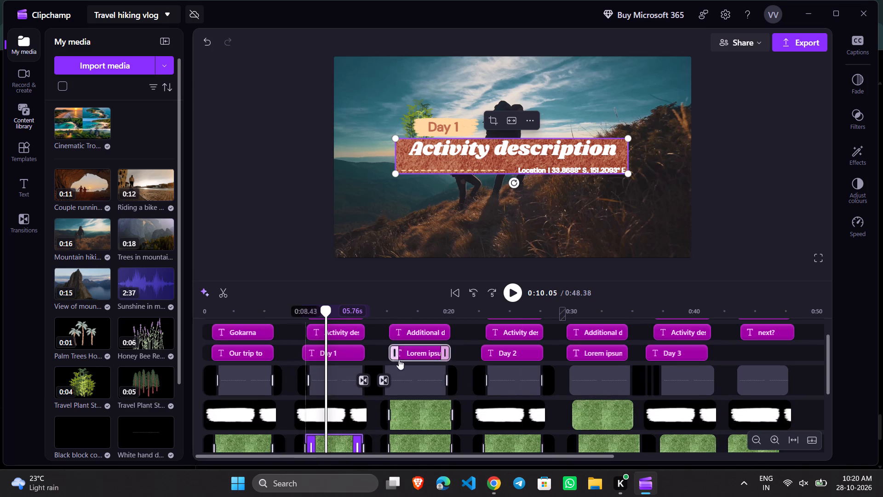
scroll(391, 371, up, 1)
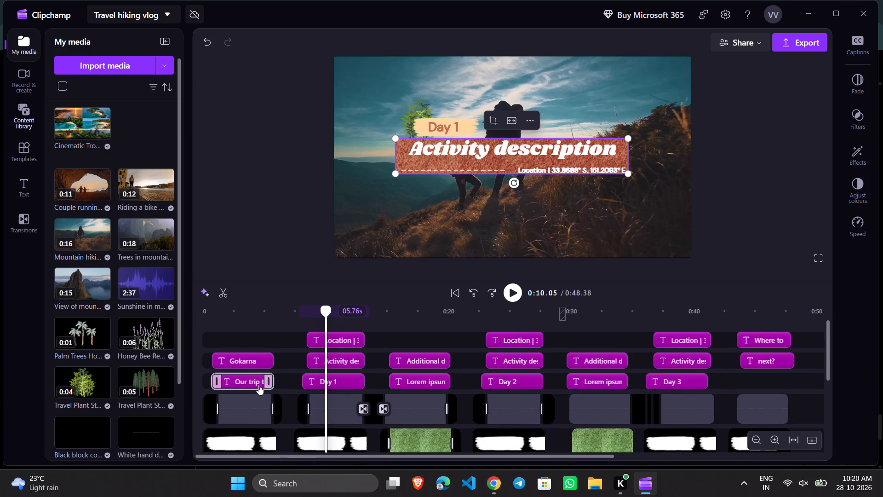
Inspect the closing "Where to" title frame and the actions available for its clip.
scroll(474, 393, up, 2)
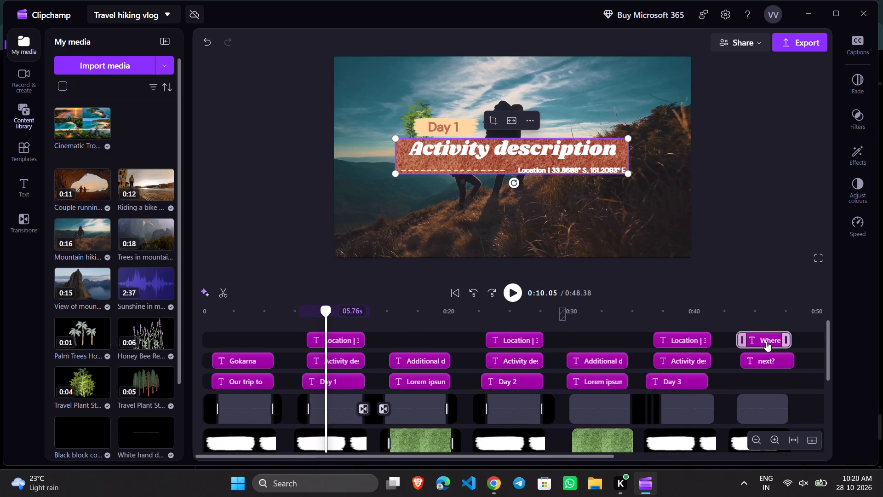
click(766, 341)
double_click(764, 341)
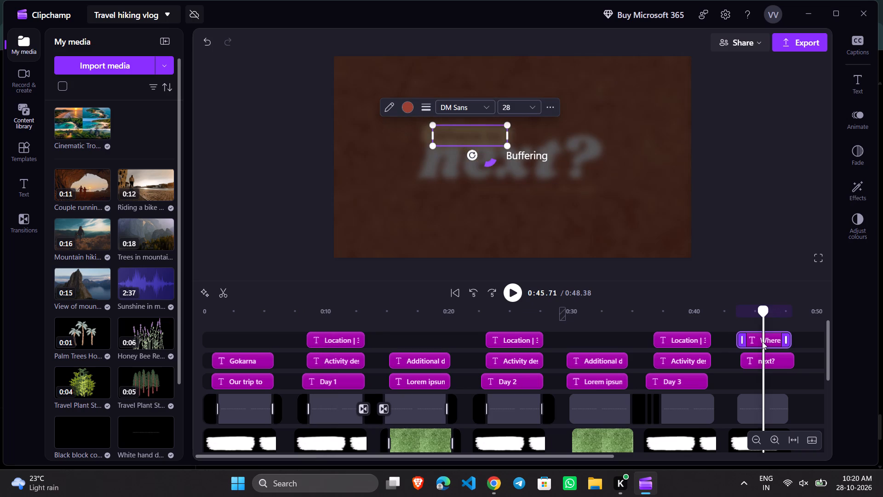
right_click(762, 341)
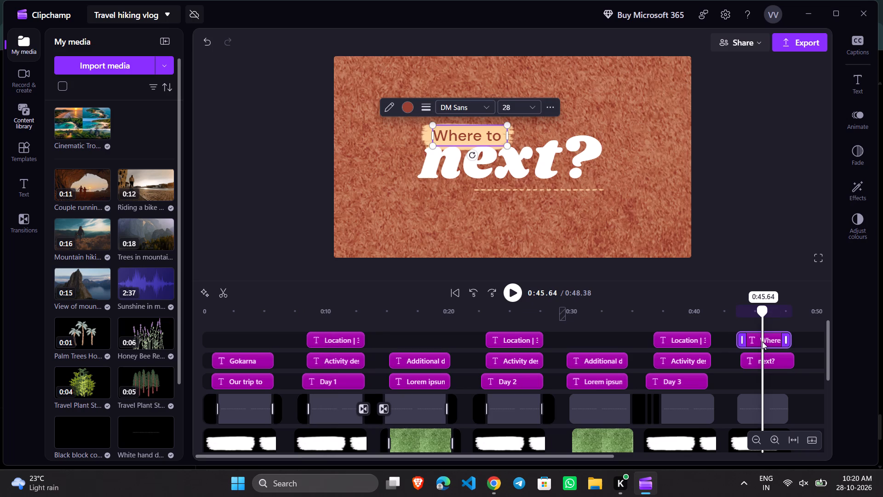
click(762, 341)
right_click(762, 341)
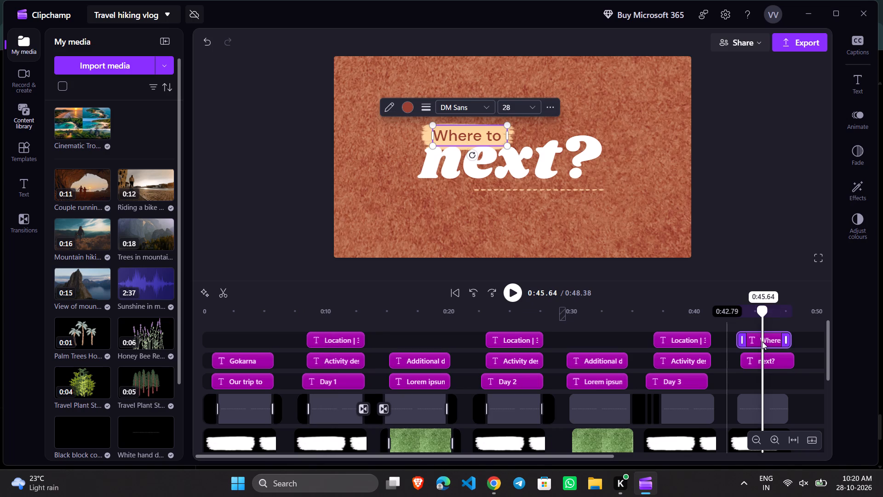
right_click(753, 337)
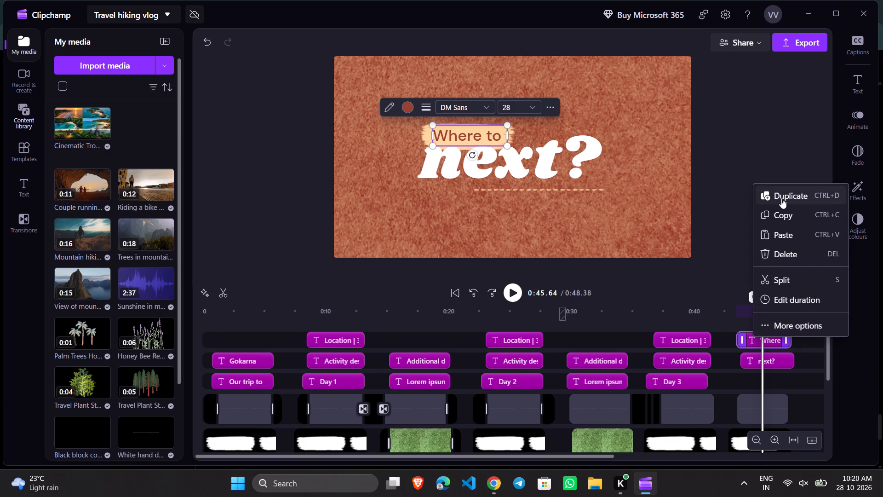
scroll(410, 413, up, 2)
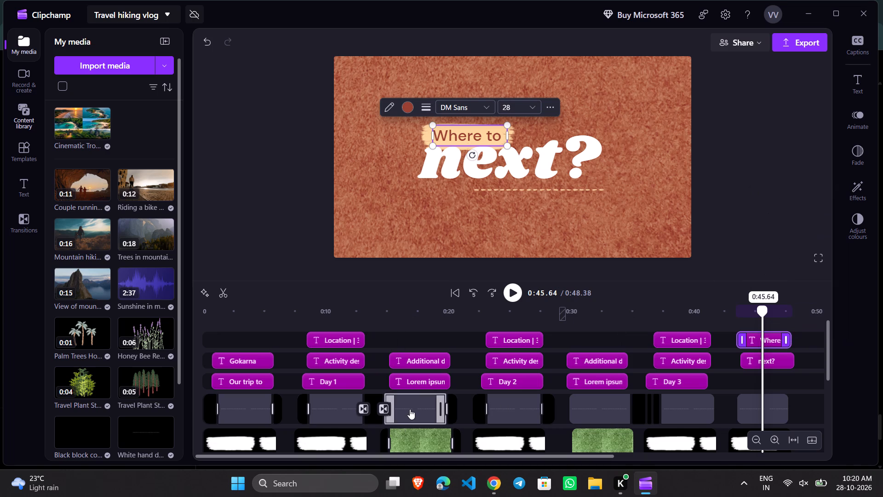
right_click(758, 341)
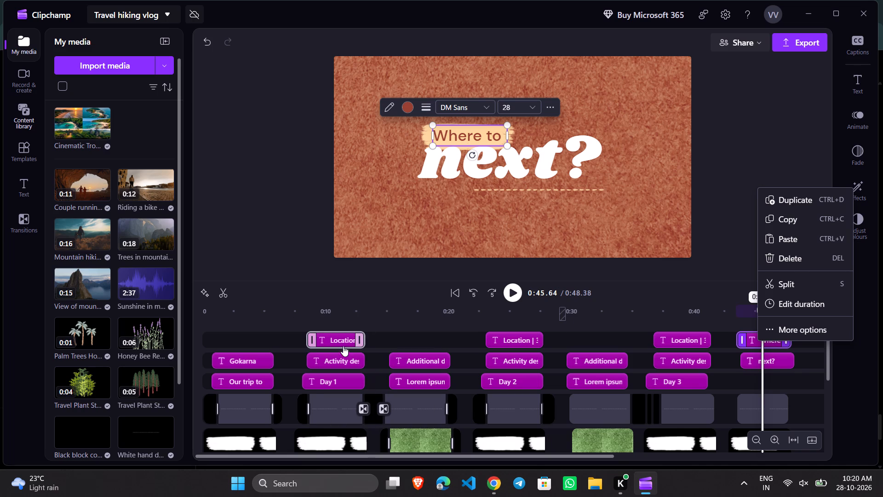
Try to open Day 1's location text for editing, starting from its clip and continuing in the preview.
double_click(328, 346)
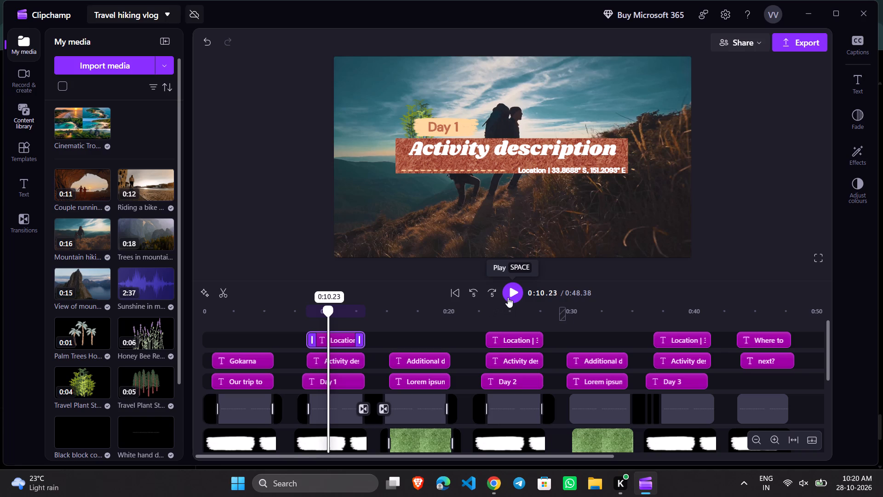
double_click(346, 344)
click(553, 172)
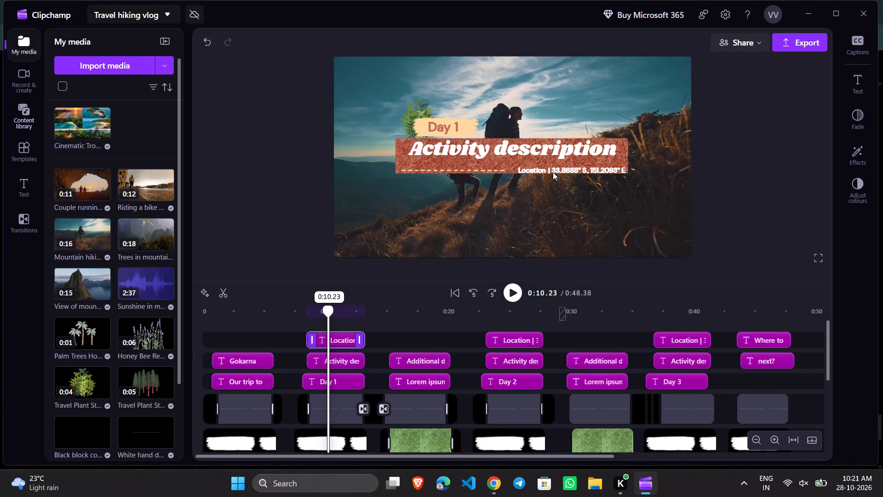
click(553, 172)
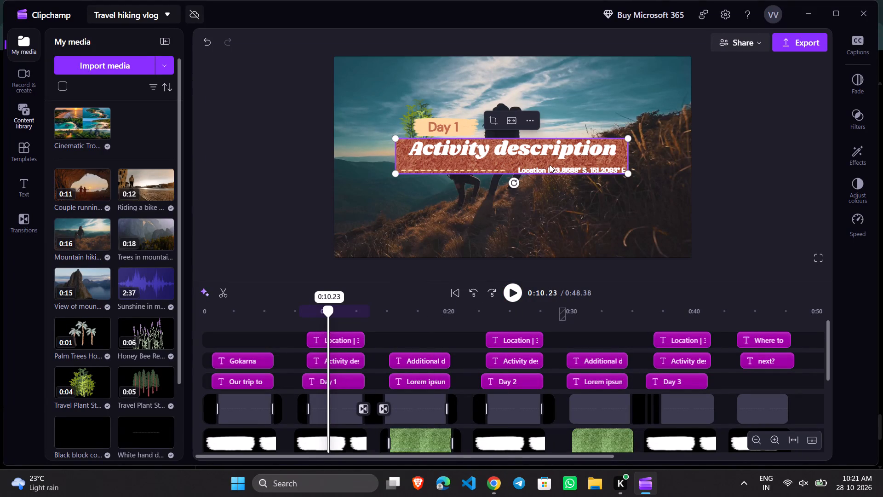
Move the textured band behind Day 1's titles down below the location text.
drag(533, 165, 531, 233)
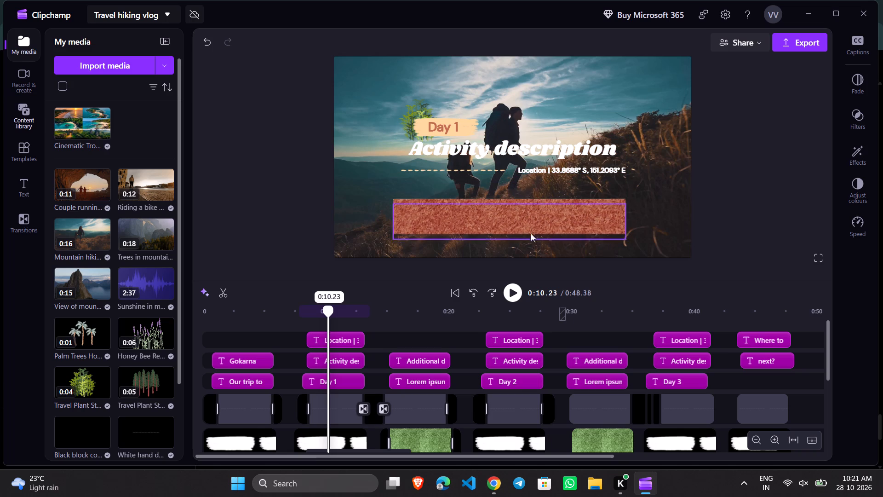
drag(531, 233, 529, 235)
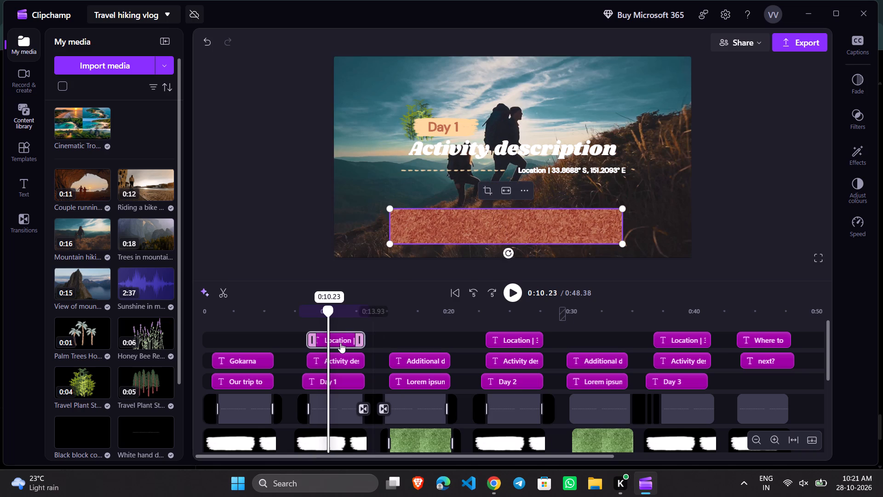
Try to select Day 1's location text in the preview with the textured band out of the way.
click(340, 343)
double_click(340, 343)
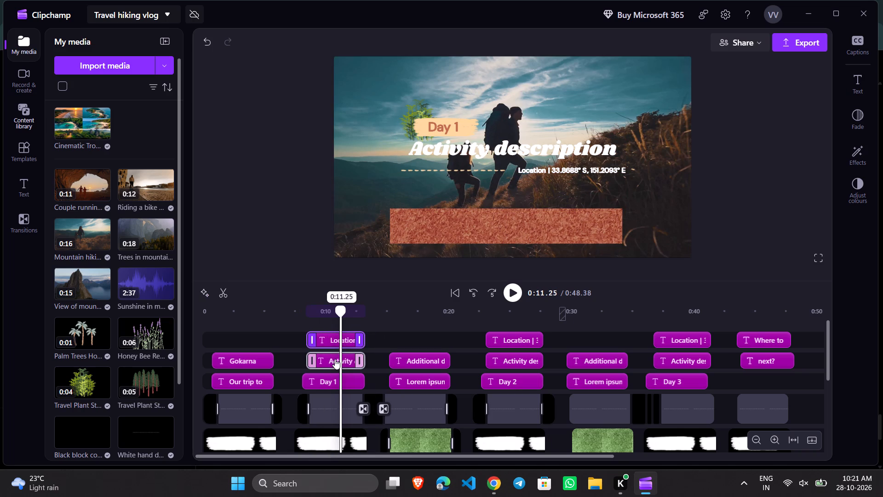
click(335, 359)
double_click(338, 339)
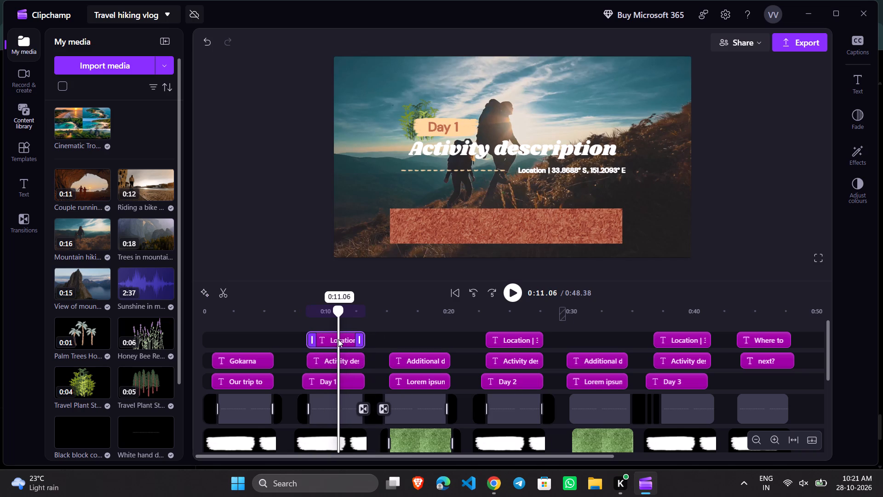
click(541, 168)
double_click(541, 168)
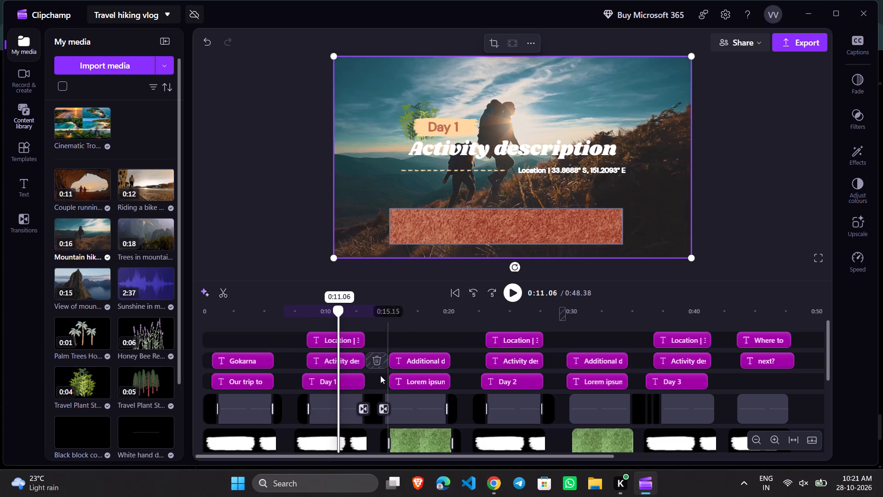
Inspect the clips layered in the Day 1 section: the "Day 1" title, dashed line, plant sticker and textured background.
click(339, 379)
double_click(331, 381)
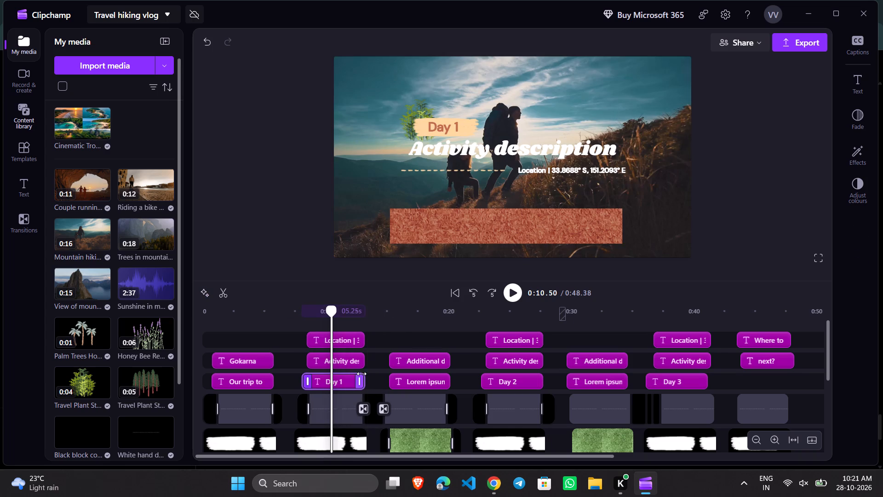
click(337, 406)
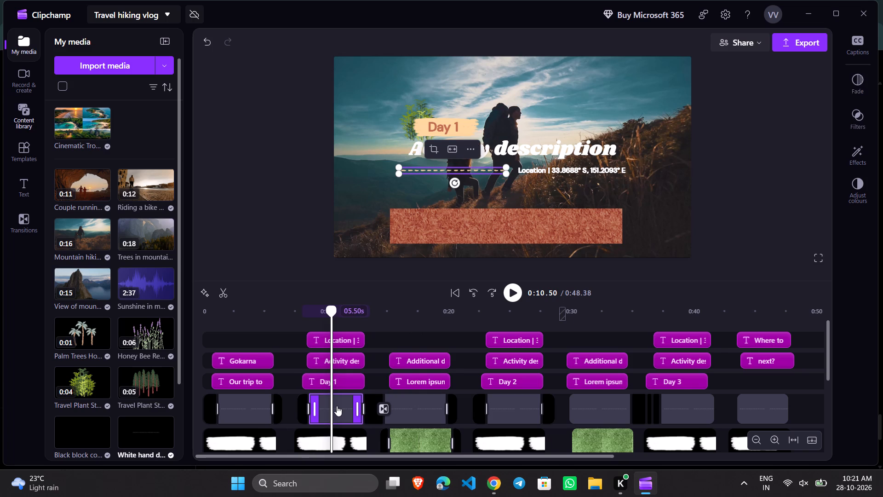
scroll(333, 437, down, 3)
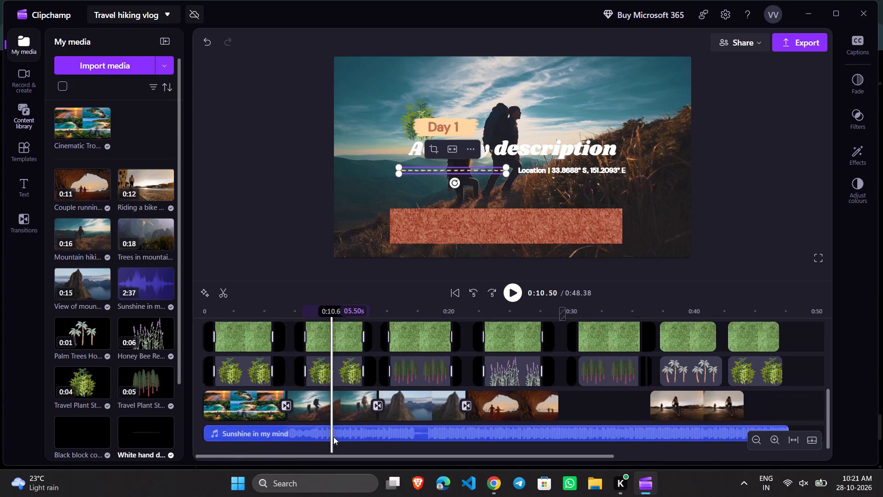
double_click(345, 380)
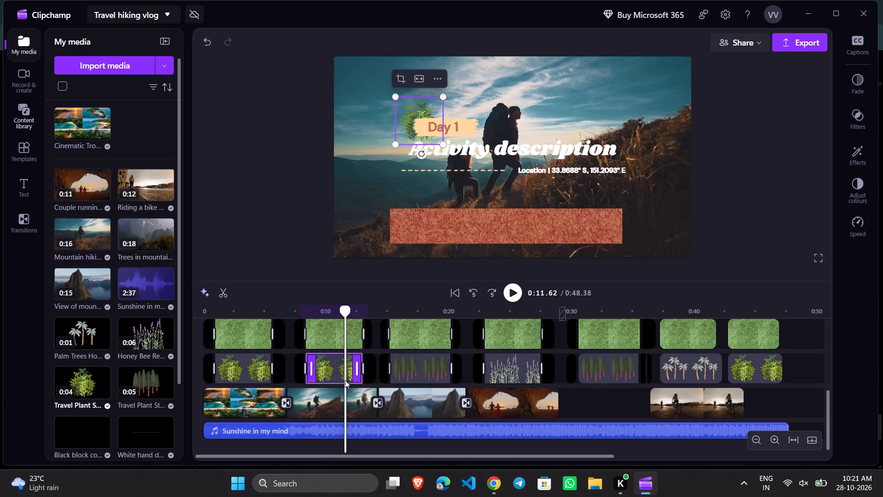
click(333, 336)
scroll(333, 337, up, 1)
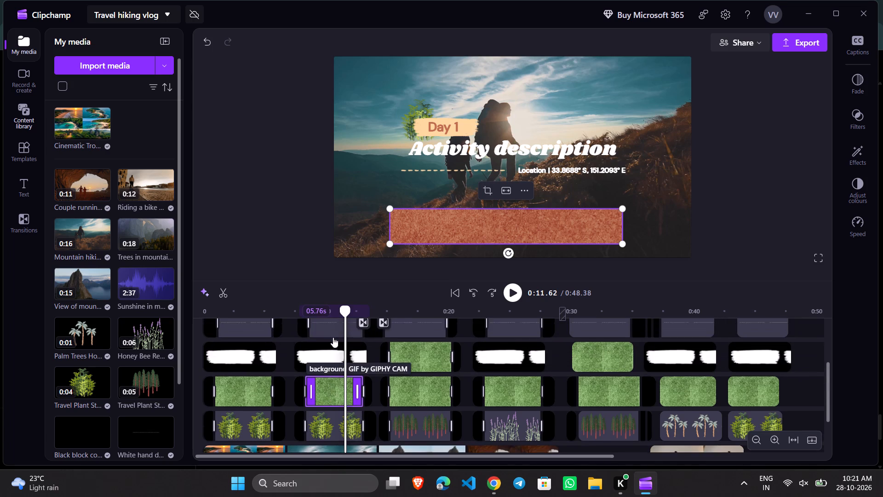
scroll(332, 349, up, 4)
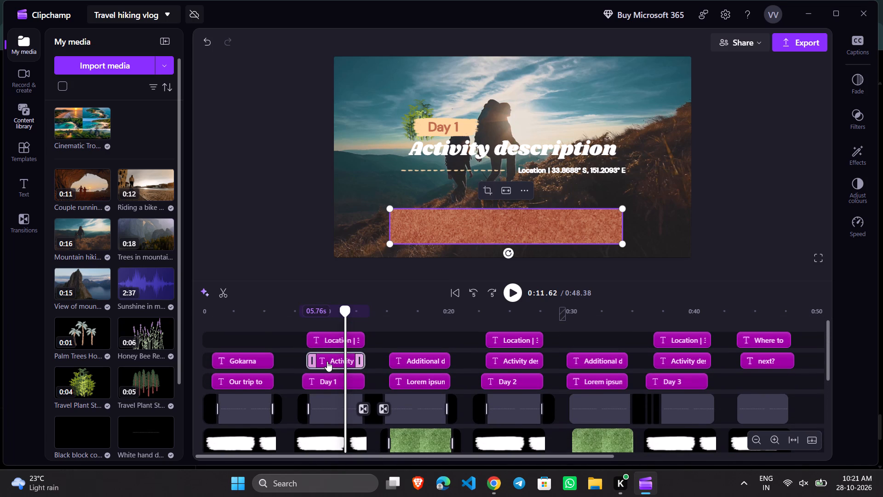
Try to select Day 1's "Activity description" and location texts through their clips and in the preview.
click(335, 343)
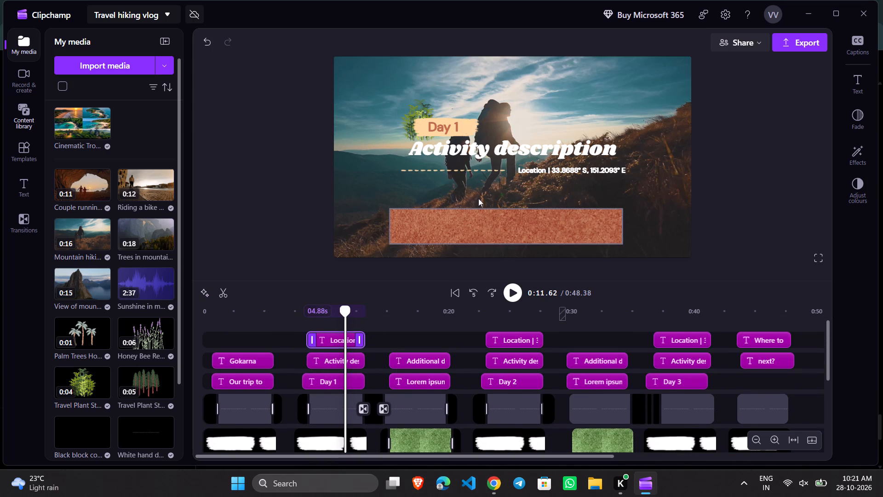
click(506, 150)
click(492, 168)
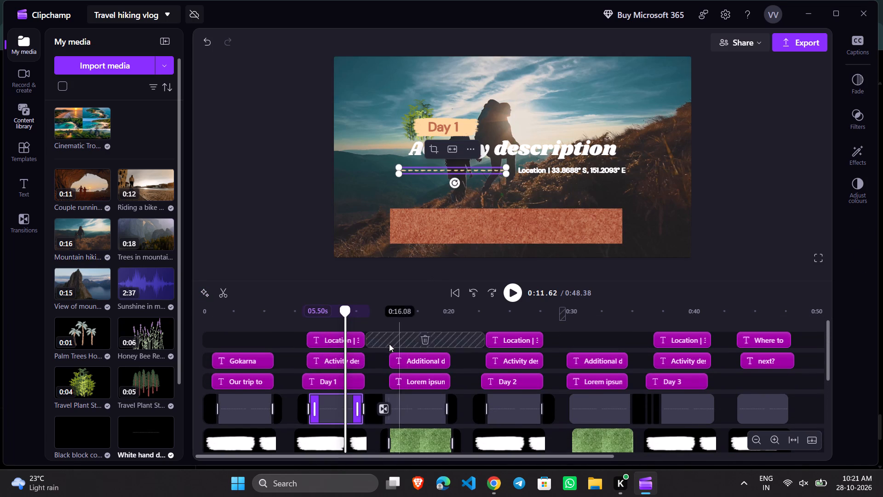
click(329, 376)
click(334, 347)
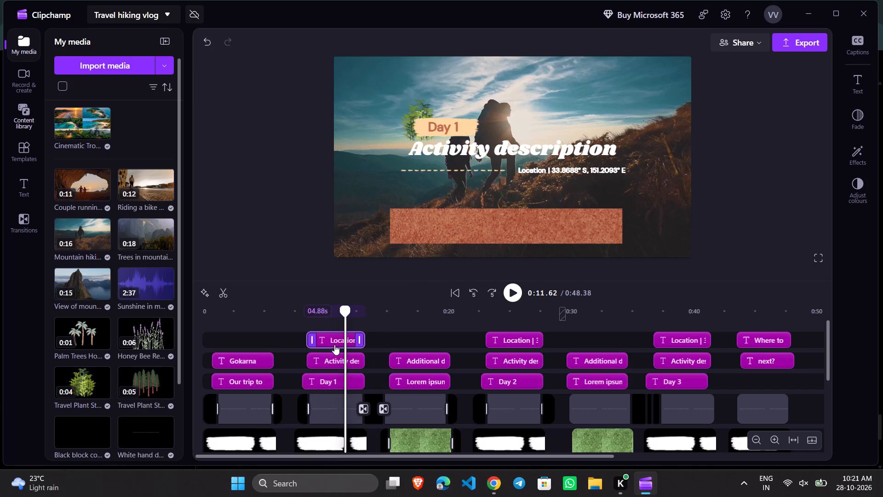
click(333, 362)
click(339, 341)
Move Day 1's textured band up behind the "Activity description" text, leaving the location text just below it.
drag(485, 232, 502, 156)
click(459, 233)
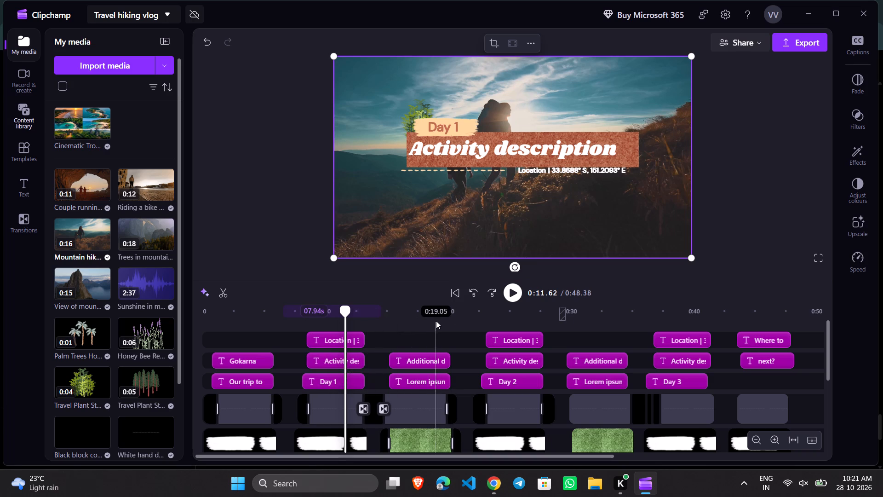
click(535, 168)
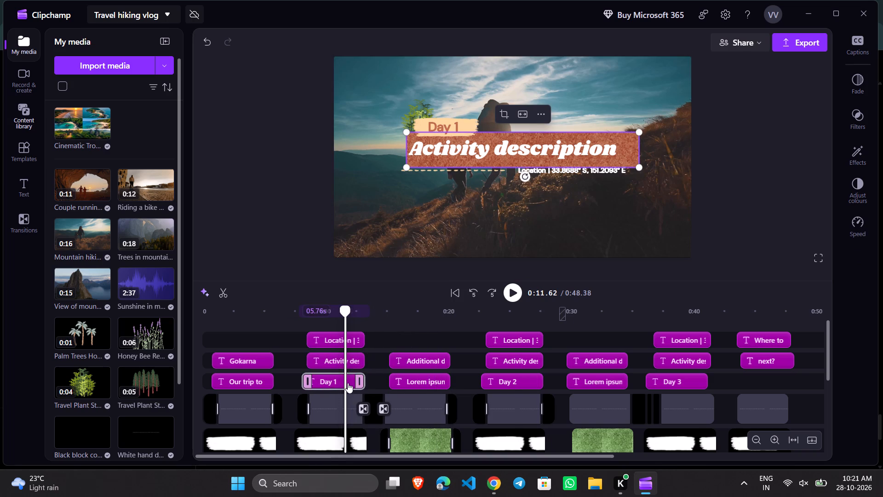
Check the Day 2 title frame against Day 1's by viewing Day 2's location clip and Day 1's "Activity description" clip.
scroll(348, 383, up, 4)
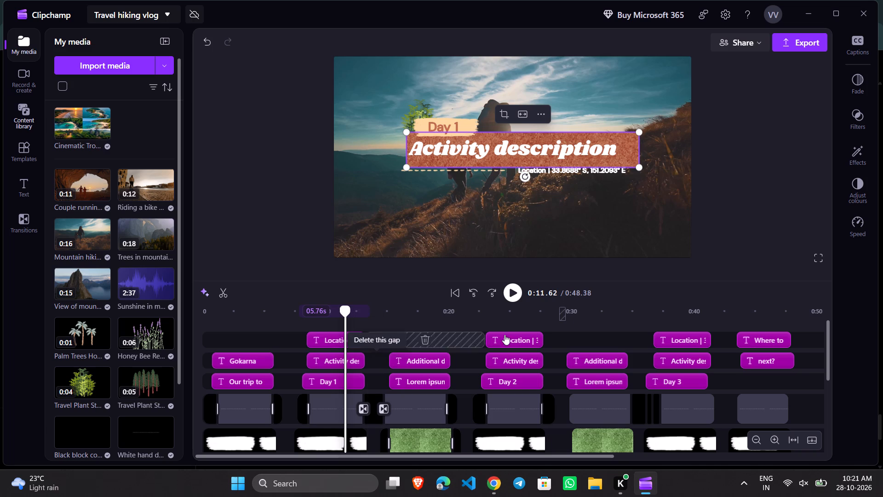
double_click(507, 341)
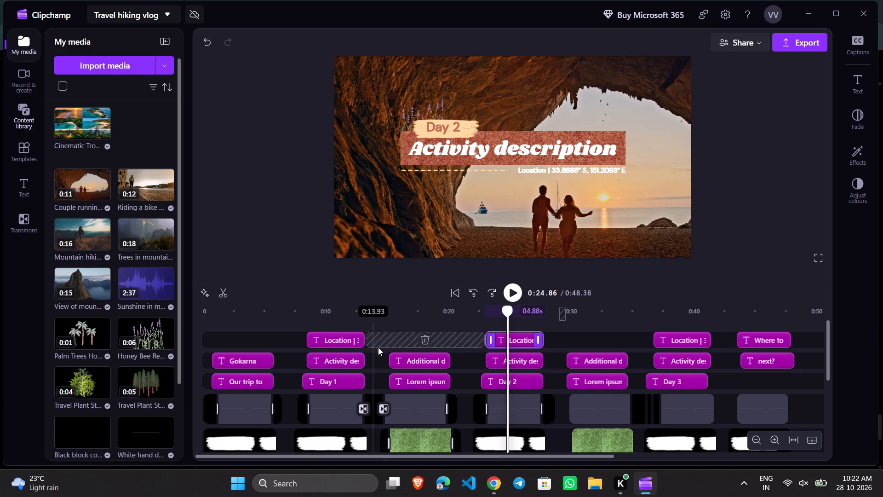
click(334, 359)
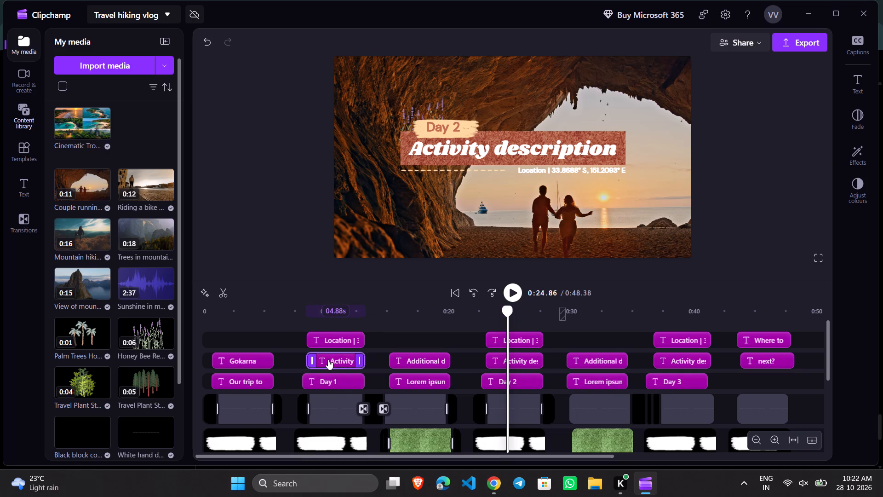
double_click(328, 359)
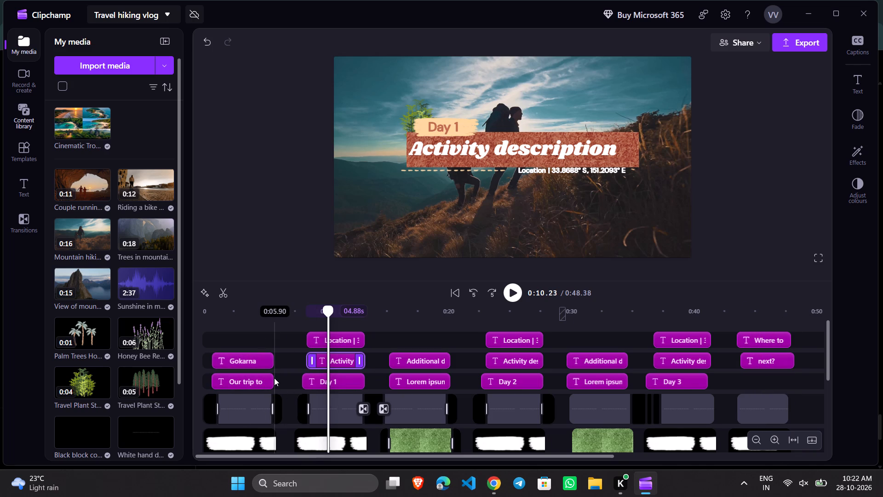
Duplicate the opening "Gokarna" title and place the copy above the "Day 1" title clip, ahead of the "Activity description" clip.
click(250, 362)
right_click(250, 362)
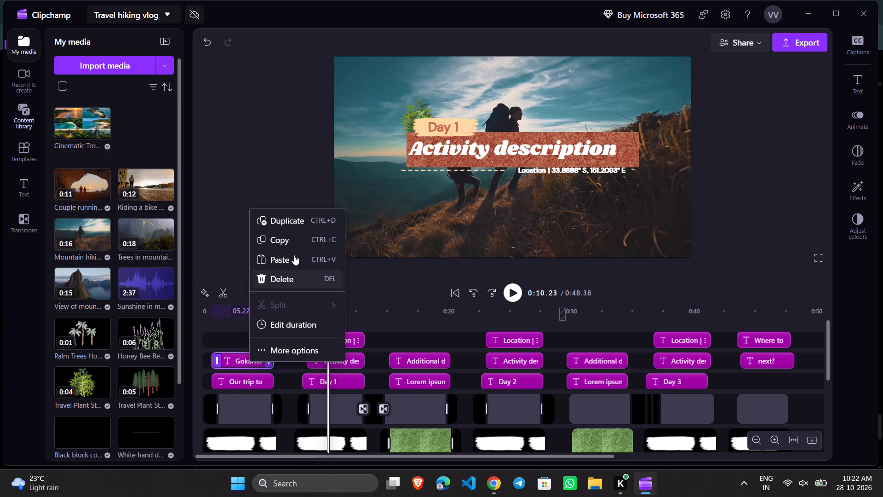
click(279, 228)
drag(311, 358, 335, 388)
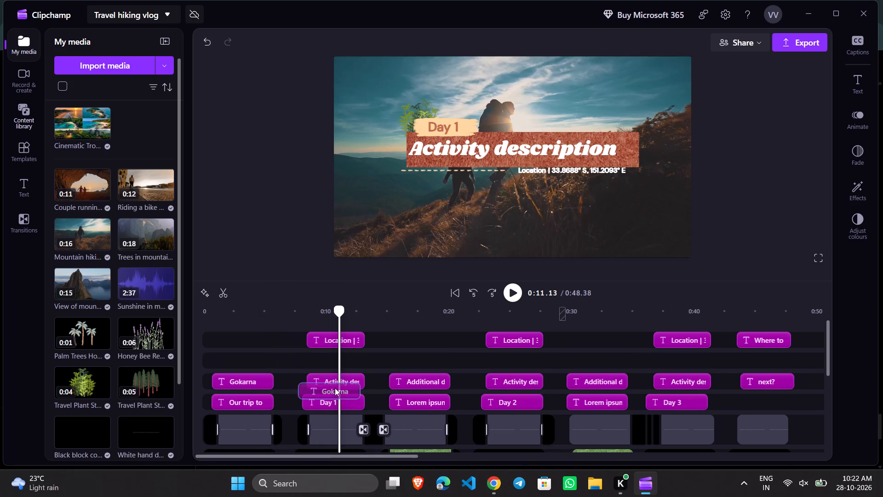
drag(335, 388, 338, 385)
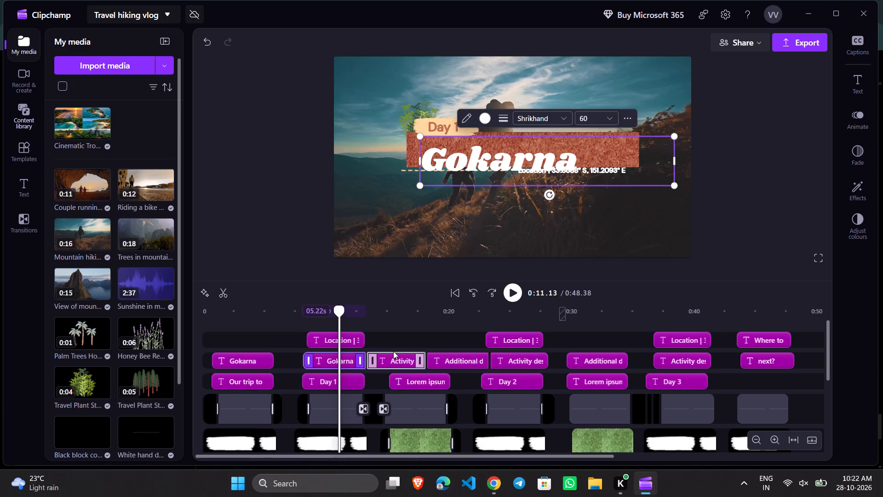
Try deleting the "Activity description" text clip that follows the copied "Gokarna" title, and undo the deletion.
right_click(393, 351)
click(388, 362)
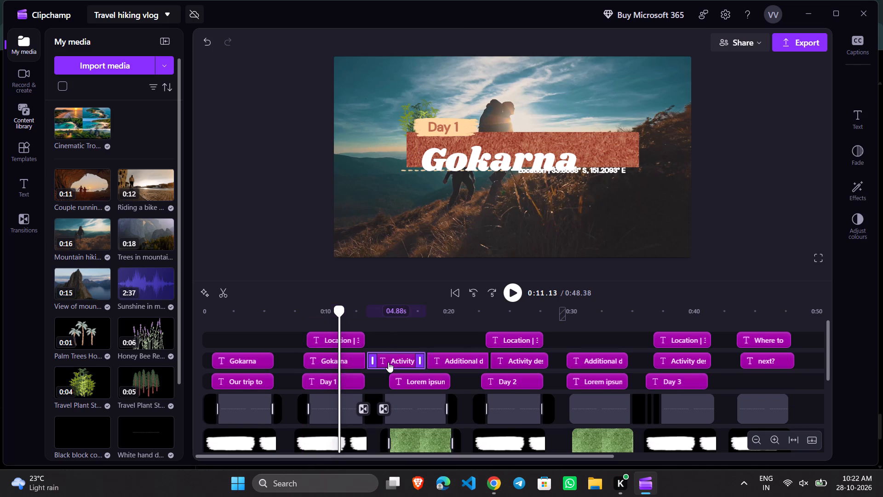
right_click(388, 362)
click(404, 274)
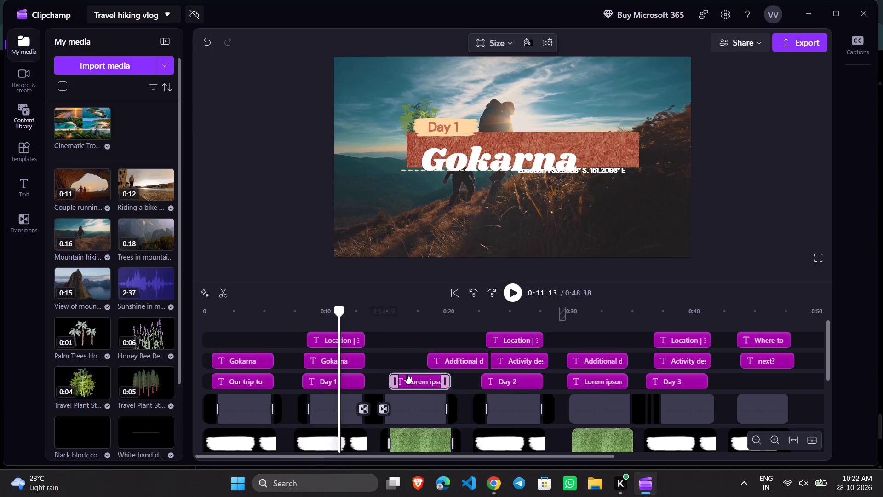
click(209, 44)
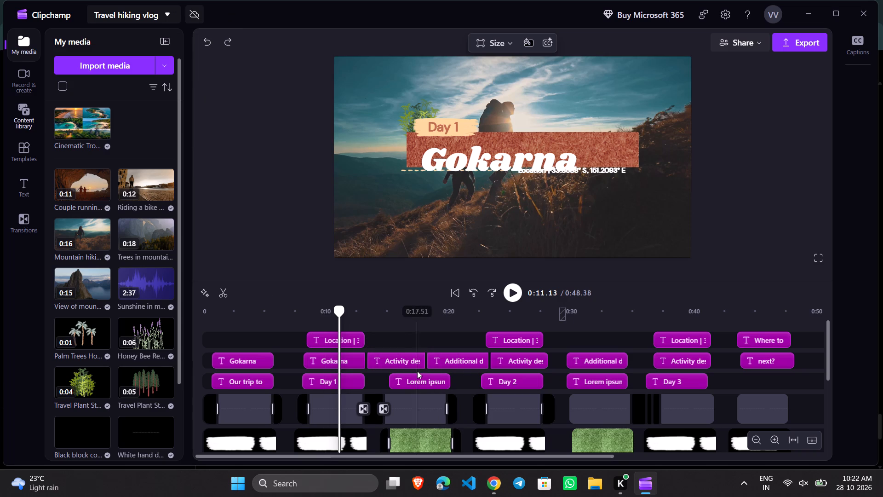
Delete the "Activity description" text clip that follows the copied "Gokarna" title on the timeline.
right_click(396, 362)
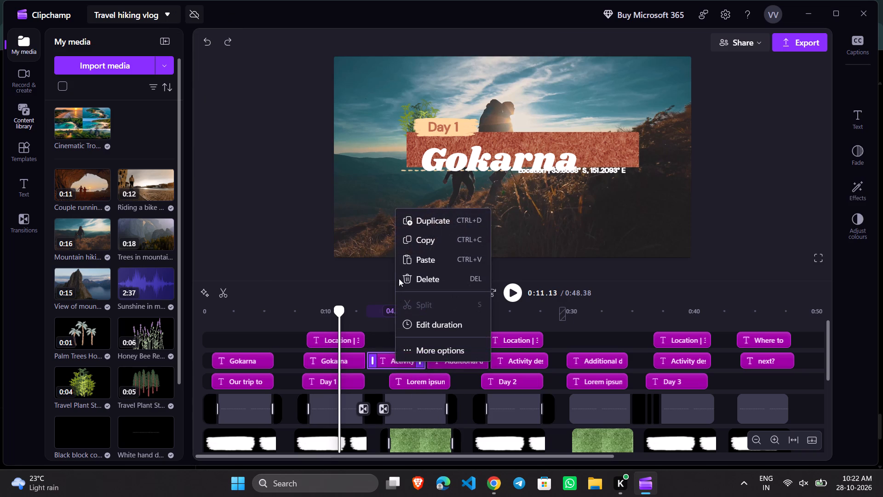
click(427, 274)
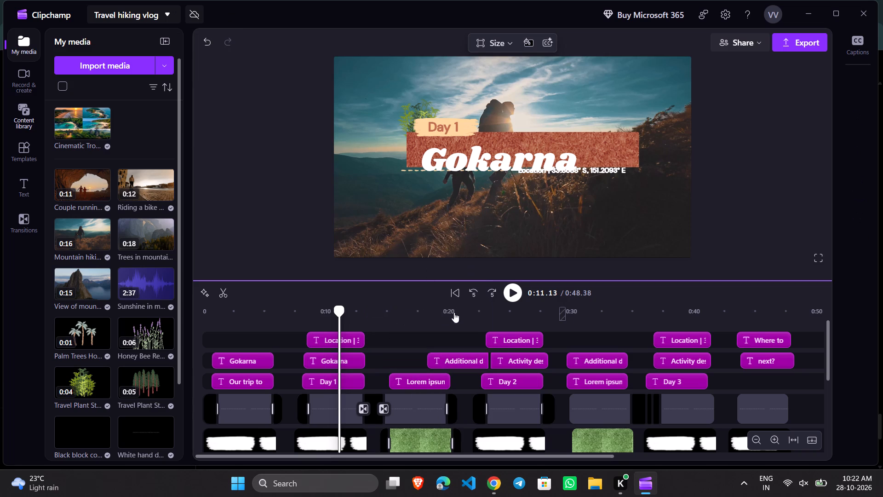
Move the first "Additional…" text clip earlier on its track so it lines up above the first "Lorem ipsum" clip.
drag(462, 357, 421, 364)
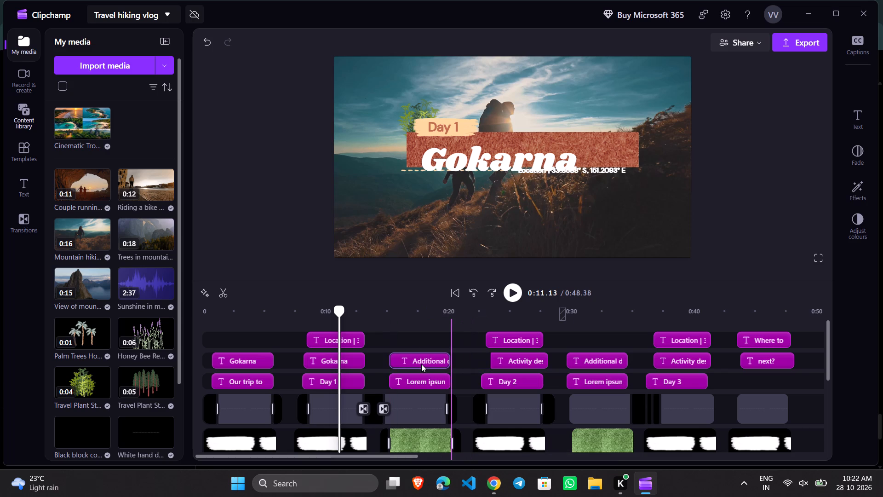
drag(421, 364, 424, 364)
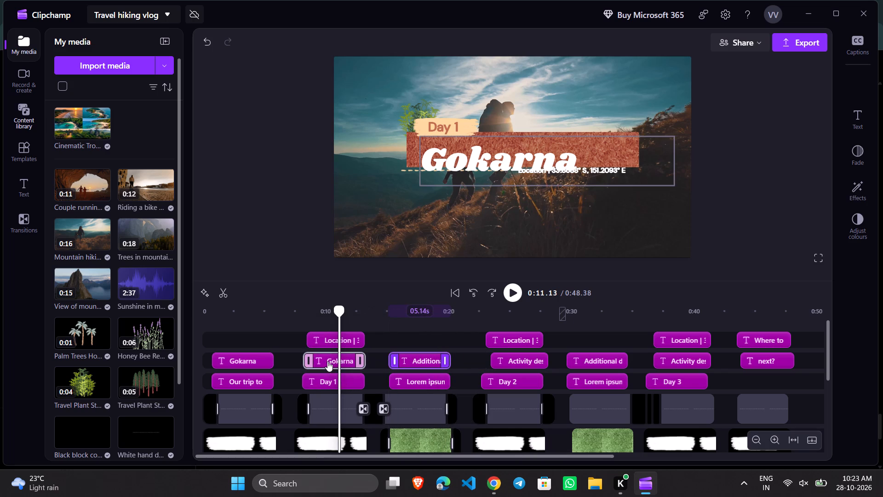
Move the copied "Gokarna" title up in the preview so it sits on Day 1's textured red band.
drag(464, 163, 458, 155)
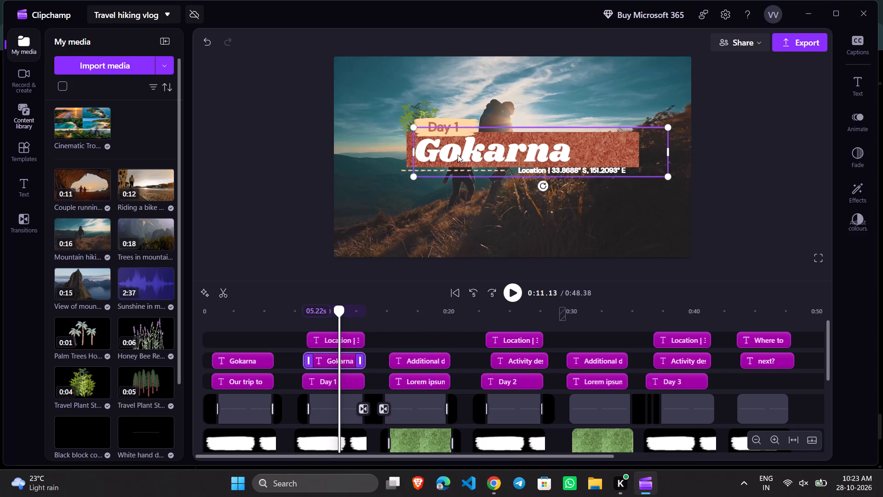
drag(458, 155, 458, 156)
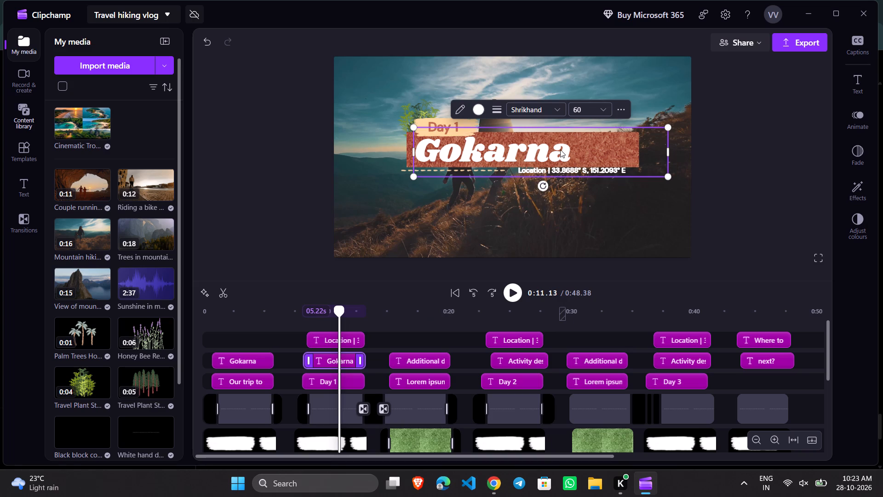
click(560, 150)
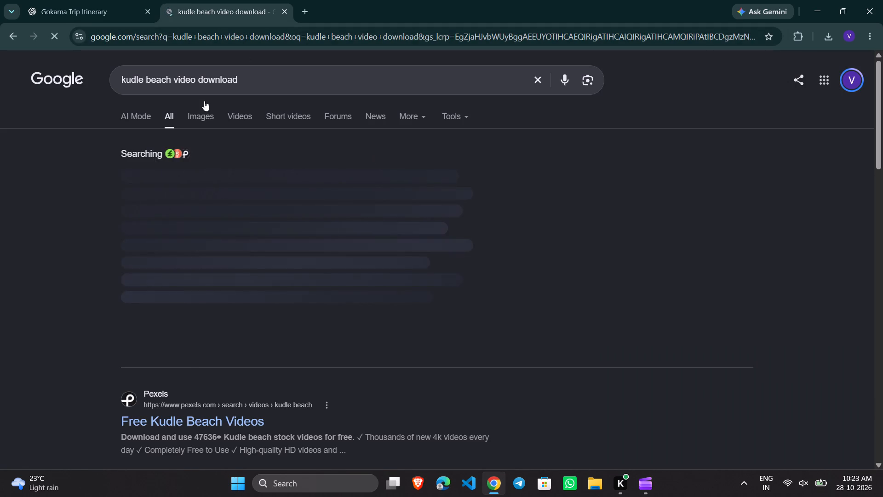
scroll(176, 347, down, 1)
scroll(183, 333, up, 2)
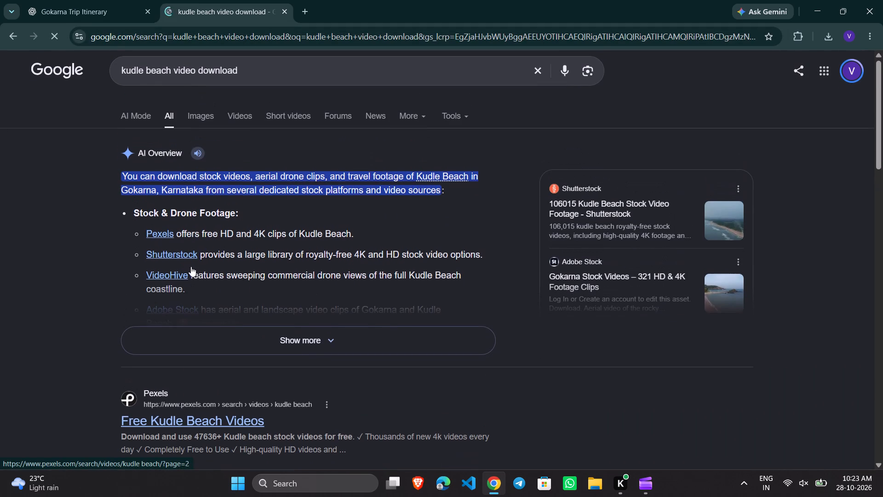
Browse Google's video results for suitable Kudle Beach footage.
click(226, 114)
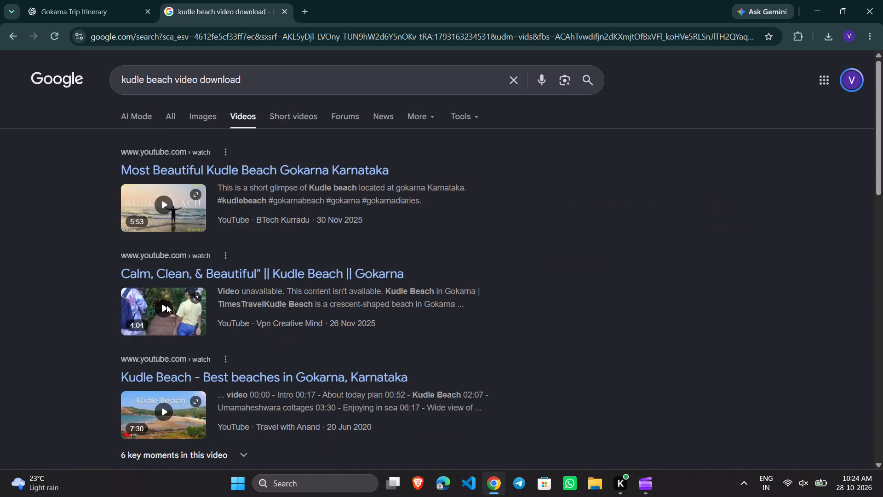
scroll(167, 305, down, 5)
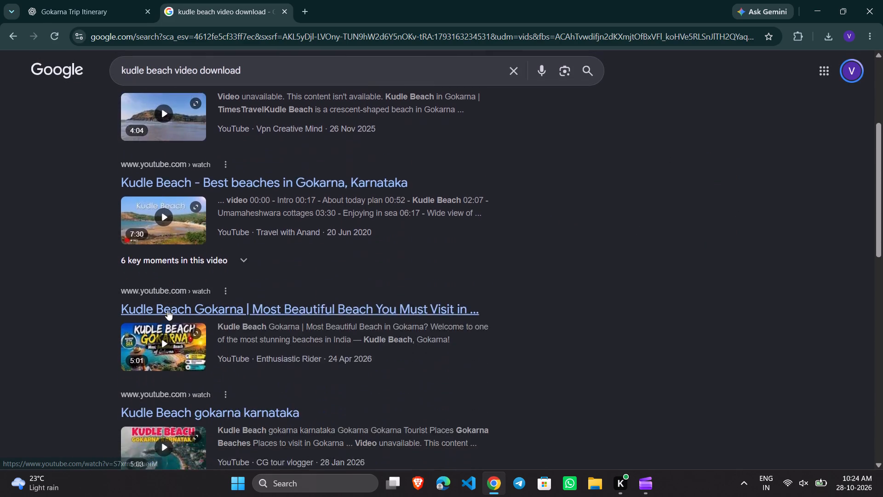
scroll(170, 307, down, 3)
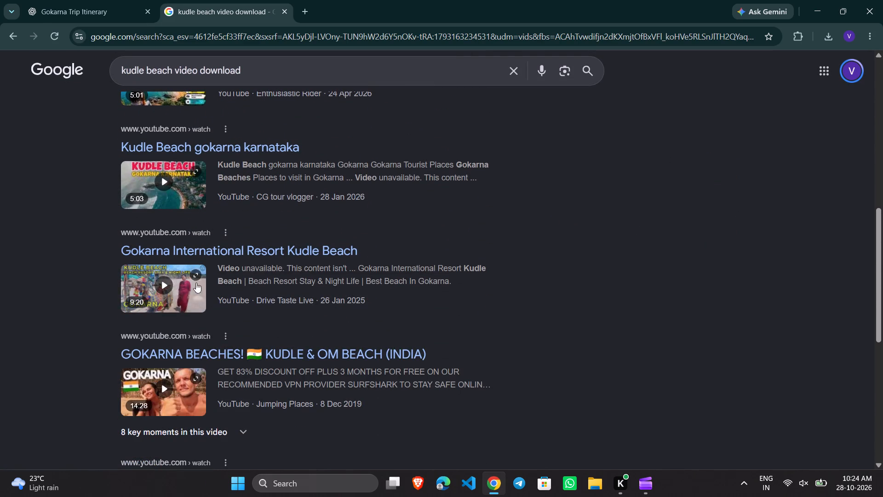
scroll(190, 292, down, 4)
scroll(177, 300, up, 16)
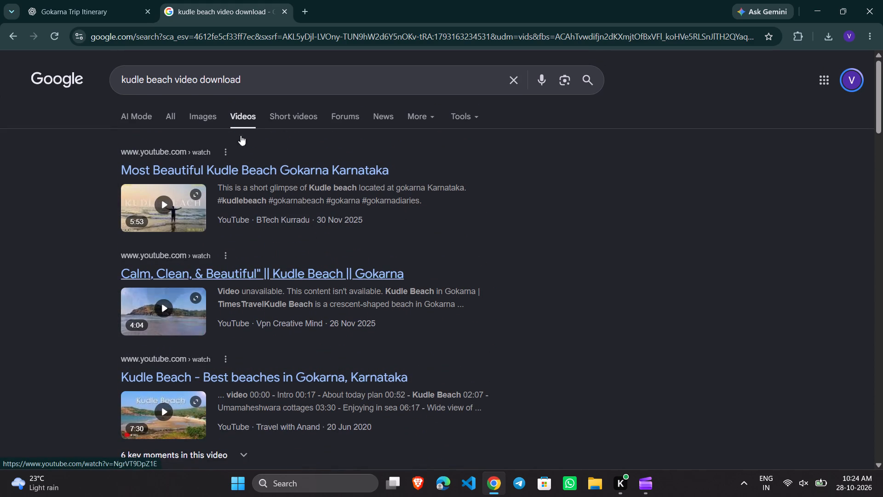
Open the Pexels Kudle Beach results from Google's full results, browse them, and download the low-tide beach video with calm waves.
click(165, 115)
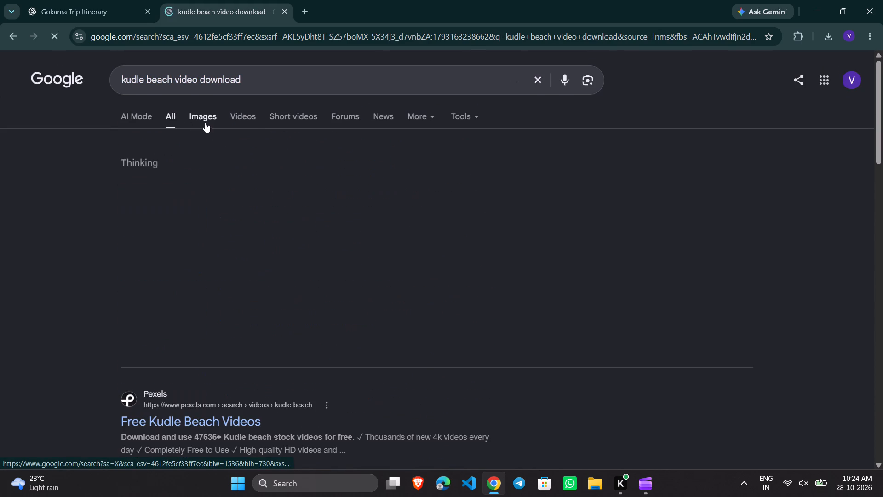
scroll(249, 266, down, 3)
click(223, 245)
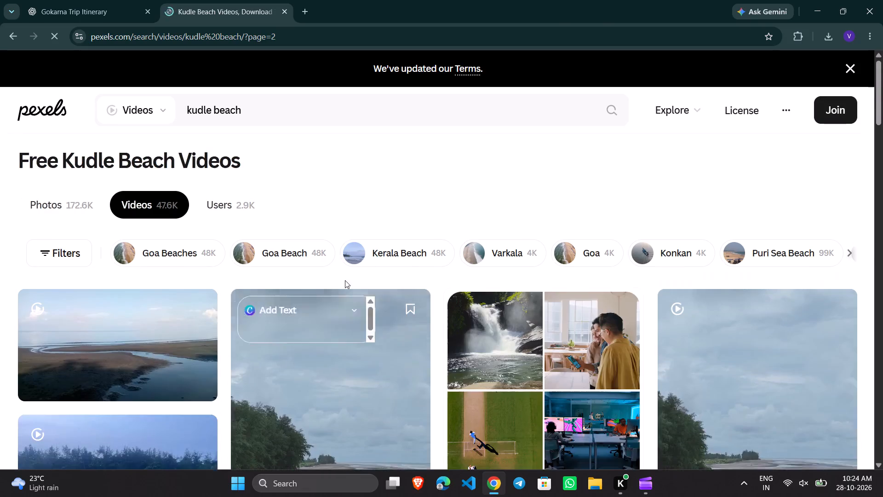
scroll(345, 280, down, 2)
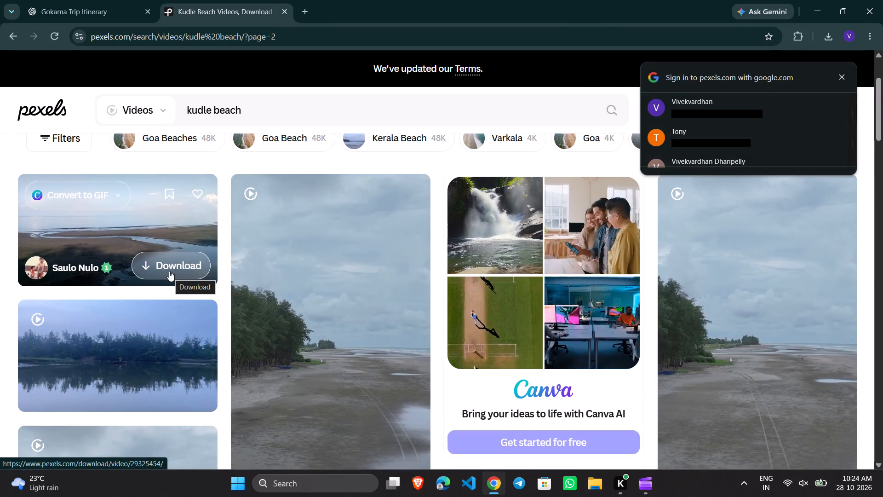
scroll(272, 272, down, 3)
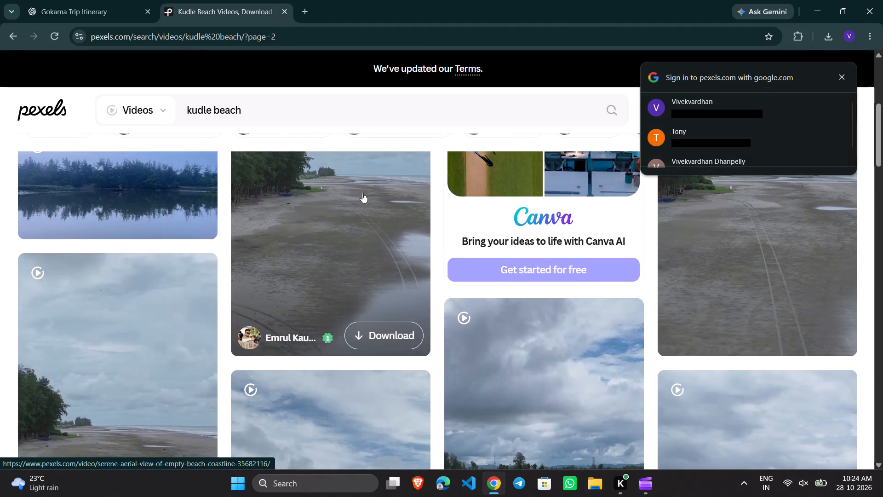
scroll(260, 216, up, 3)
scroll(183, 315, down, 5)
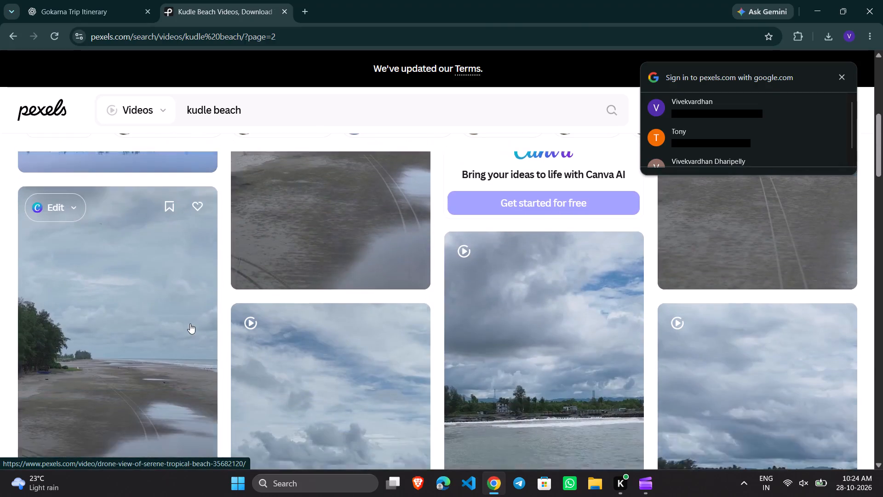
scroll(190, 324, down, 3)
scroll(197, 272, up, 9)
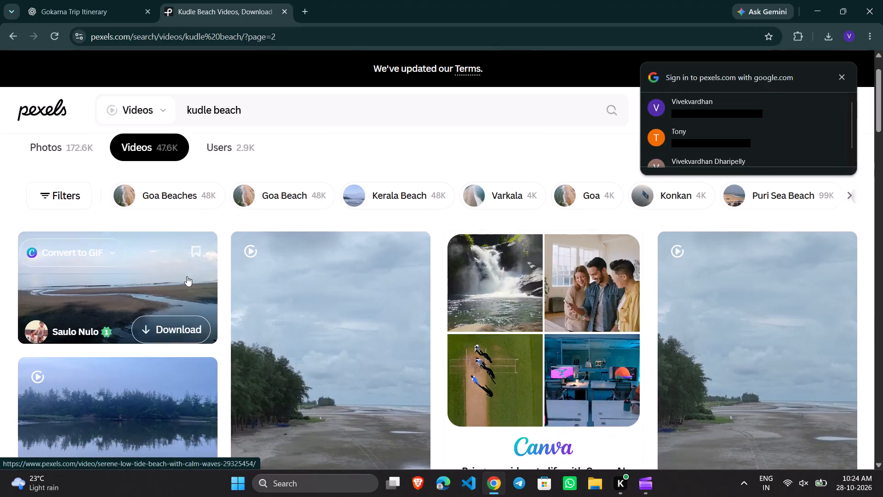
click(176, 317)
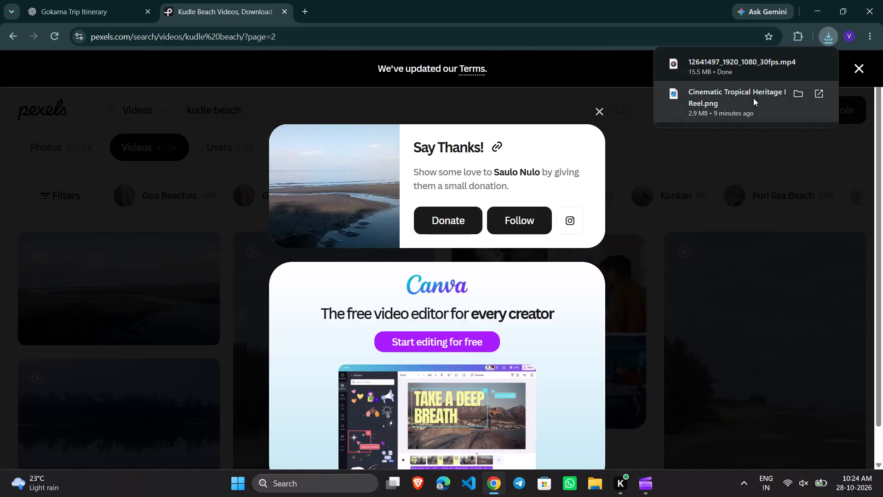
click(212, 0)
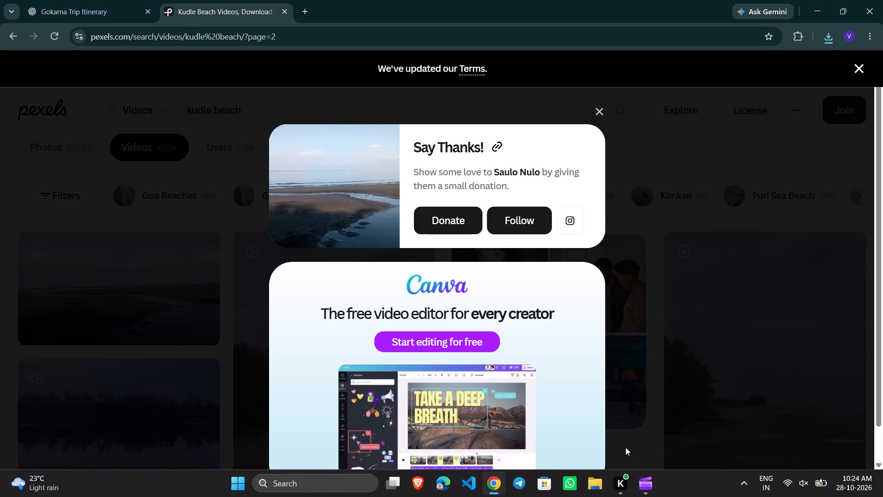
Switch to Clipchamp and import the downloaded video 12641497_1920_1080_30fps into the project's media.
click(649, 496)
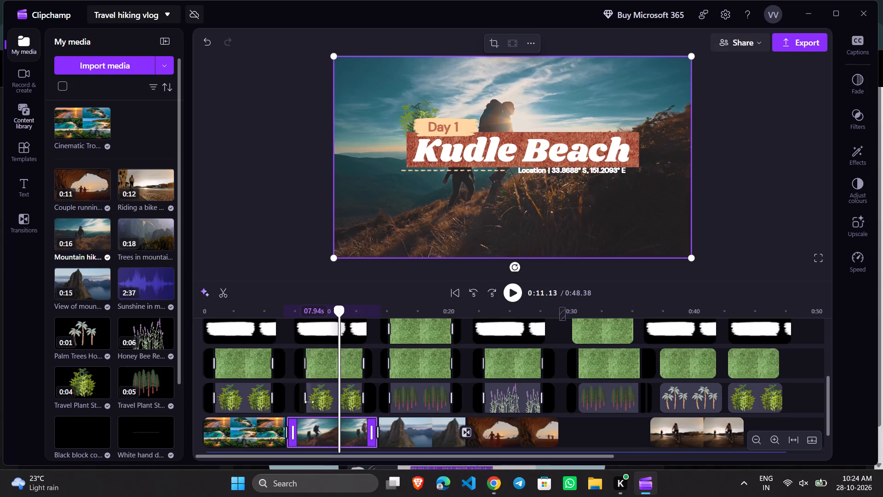
click(120, 61)
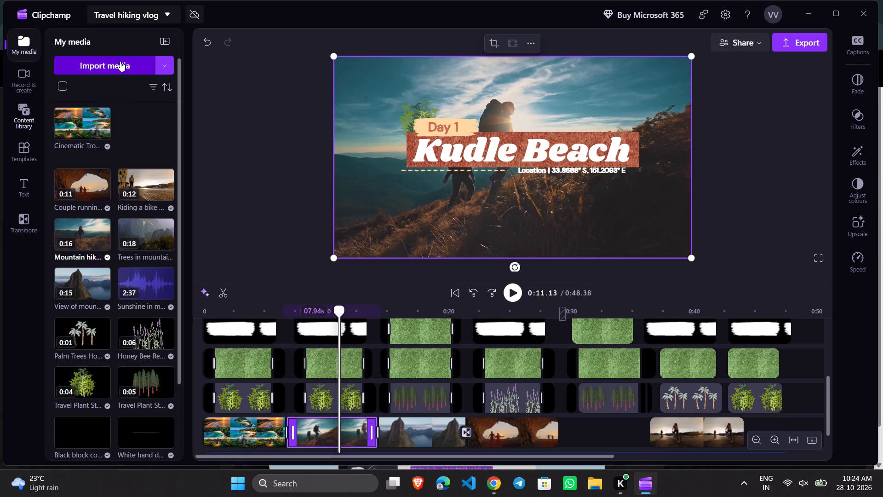
click(142, 94)
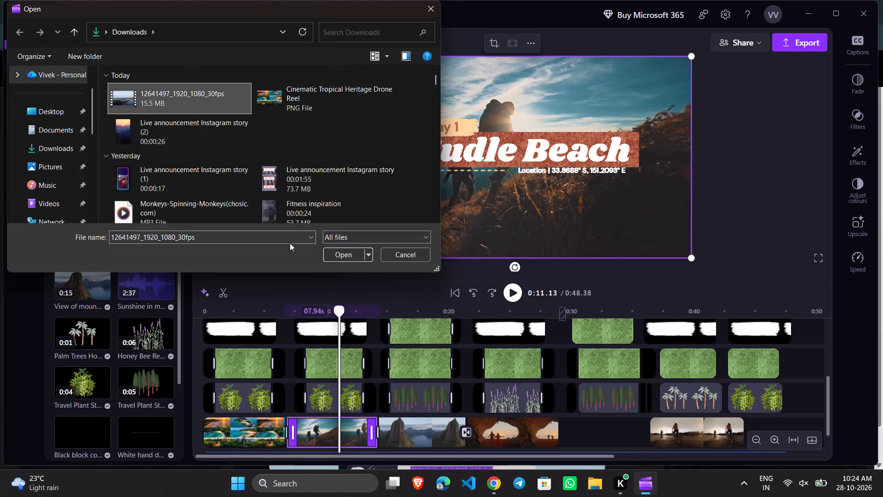
click(343, 252)
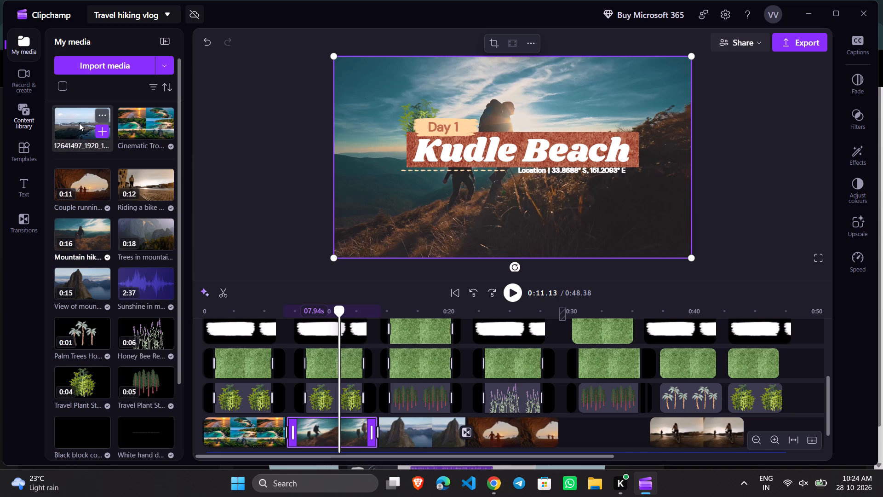
Replace Day 1's mountain hiking clip on the timeline with the imported beach video.
drag(79, 123, 123, 152)
drag(123, 152, 325, 441)
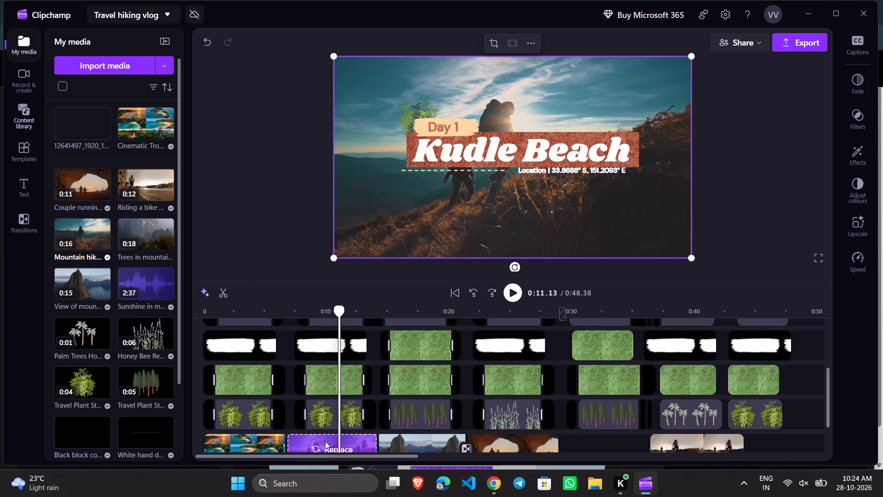
drag(325, 441, 325, 439)
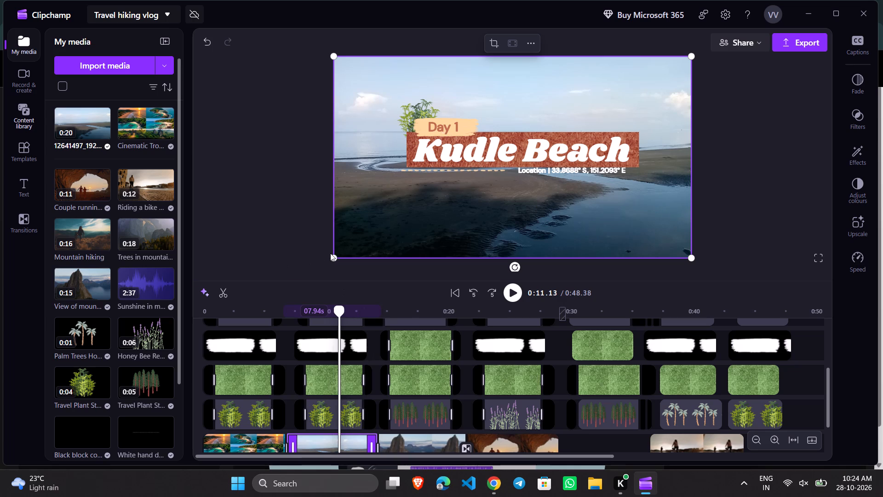
click(218, 226)
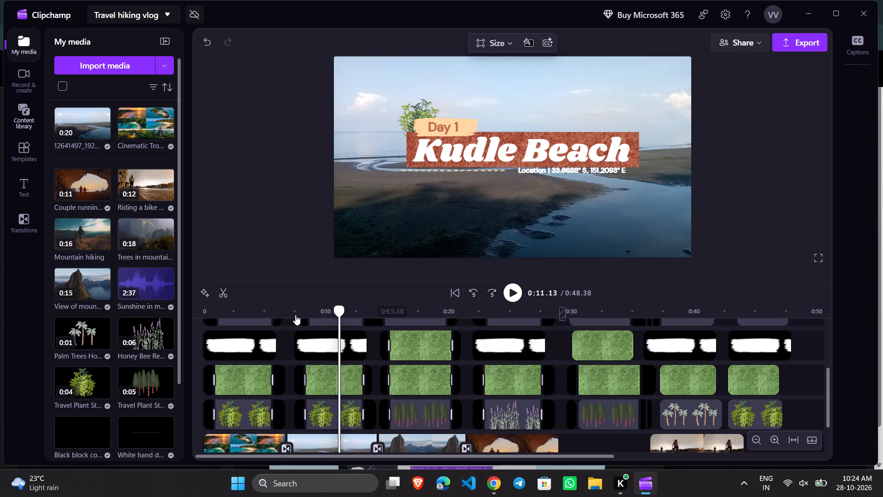
Play the vlog from the beginning through Day 1 to the "Additional details" card, and pause there.
drag(343, 309, 152, 336)
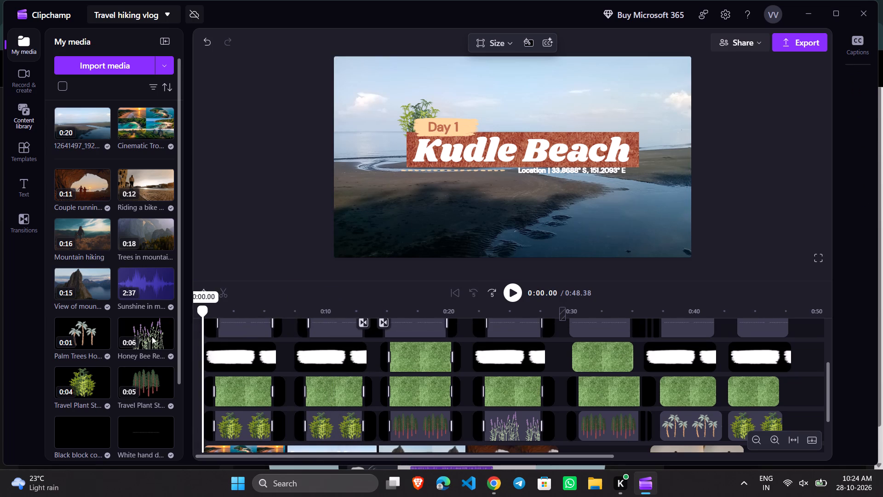
drag(152, 336, 145, 340)
click(513, 297)
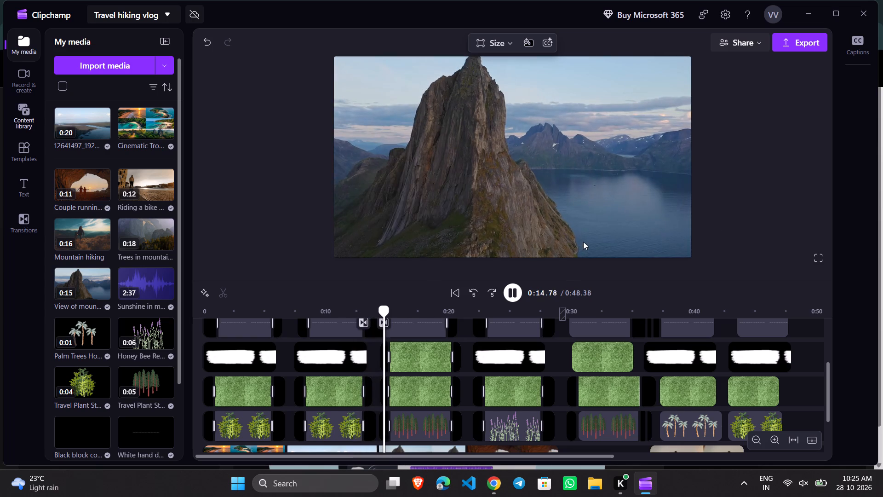
click(507, 289)
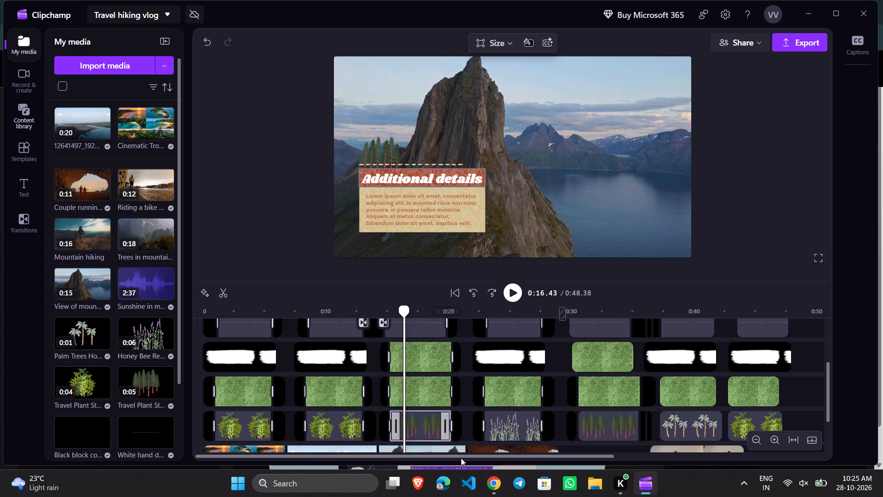
click(493, 486)
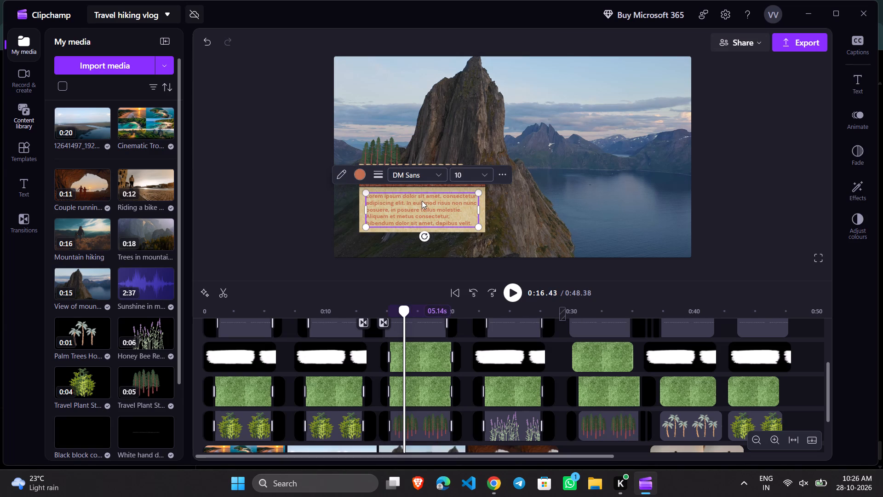
double_click(421, 200)
double_click(414, 216)
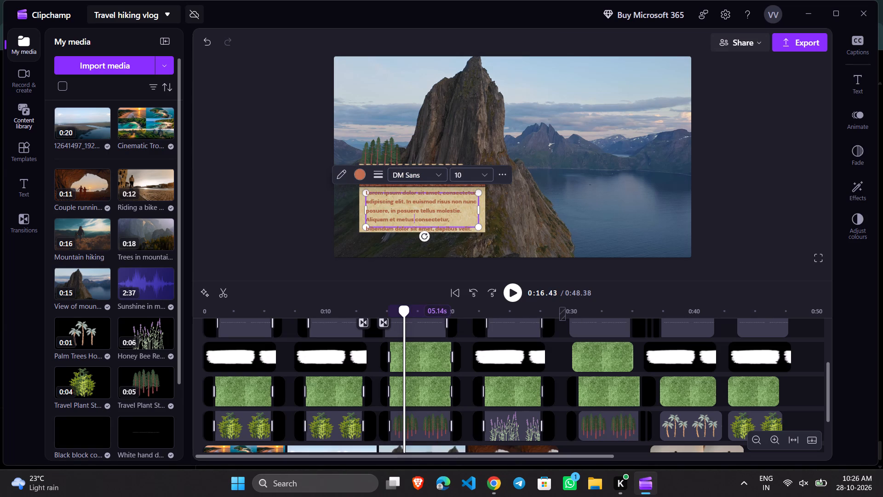
scroll(420, 210, up, 1)
click(560, 178)
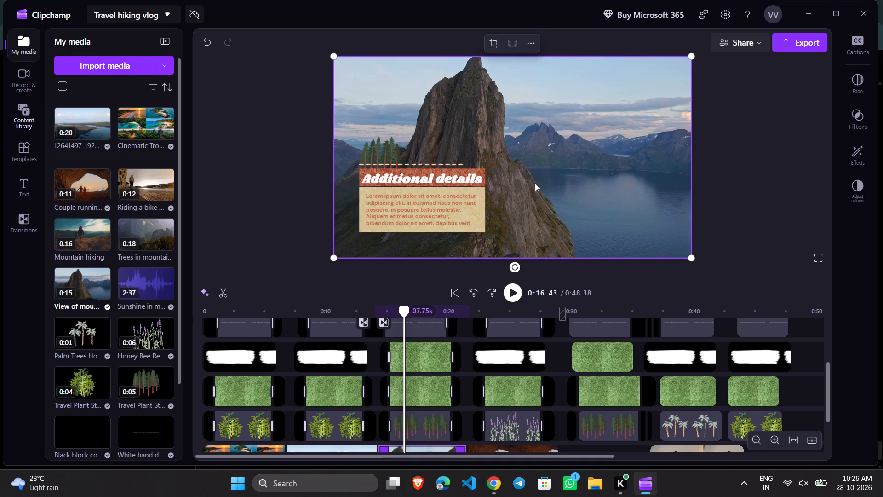
double_click(413, 203)
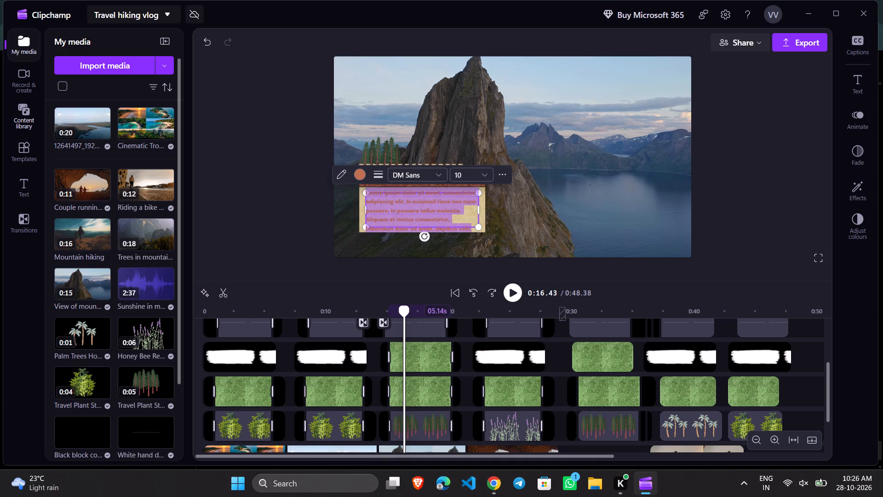
key(BackSpace)
key(ctrl+v)
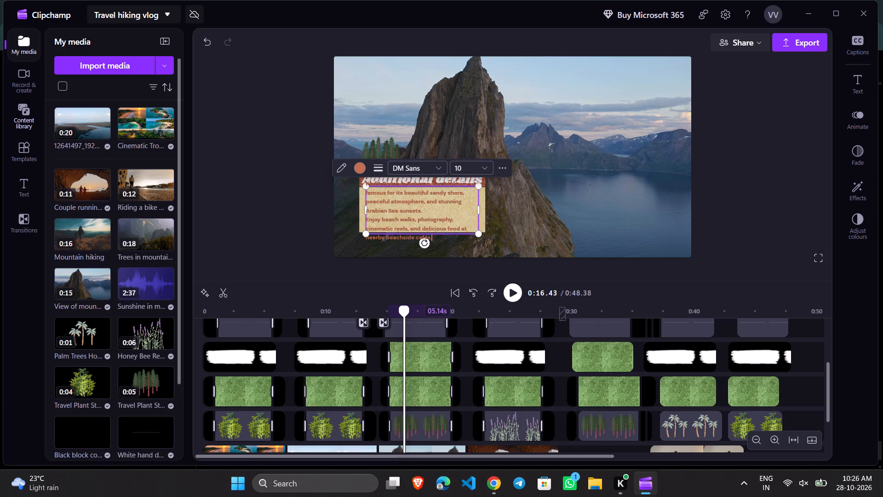
click(464, 219)
Enlarge the beige background panel of the "Additional details" card so the Kudle Beach text fits inside with room to spare.
scroll(450, 390, up, 2)
scroll(449, 390, down, 1)
click(427, 382)
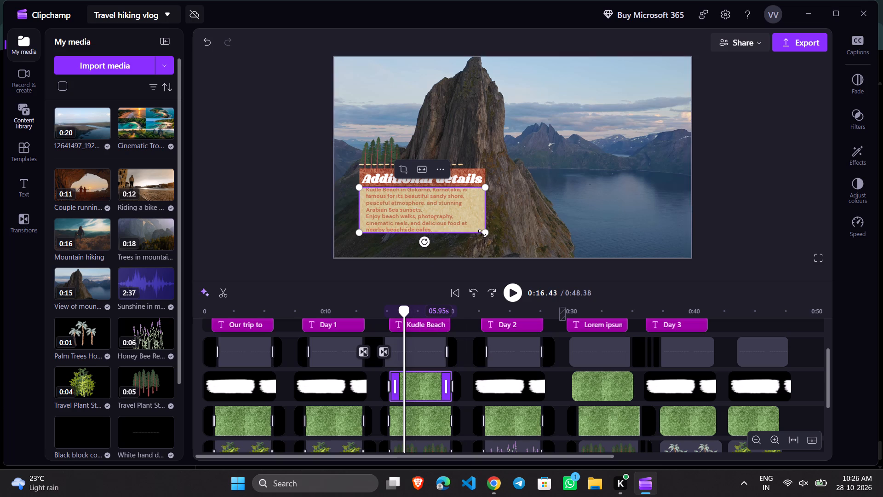
drag(482, 233, 474, 255)
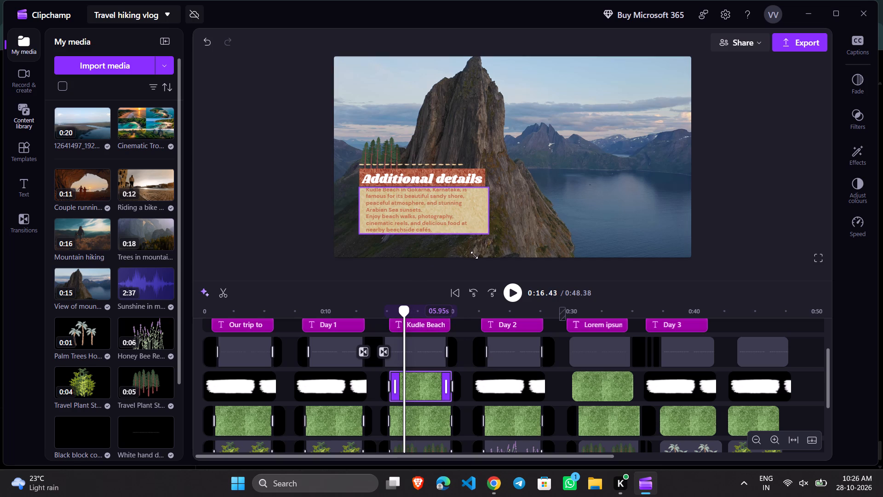
drag(474, 255, 497, 247)
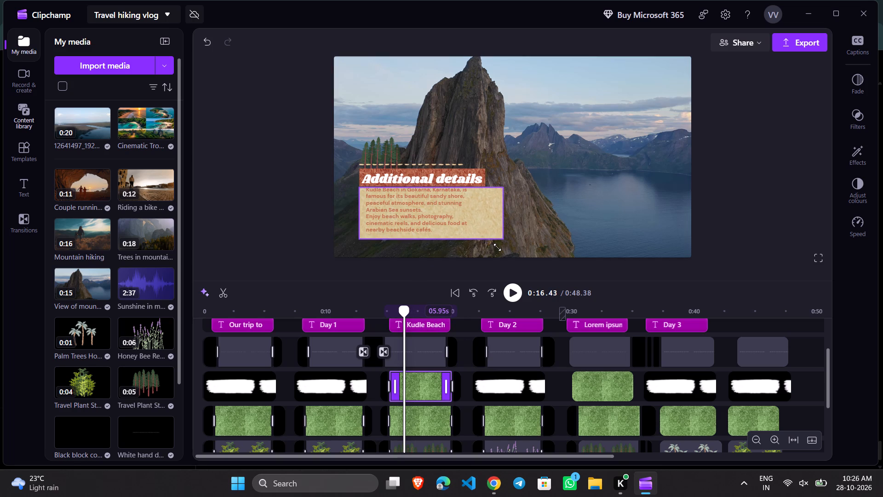
drag(497, 247, 510, 252)
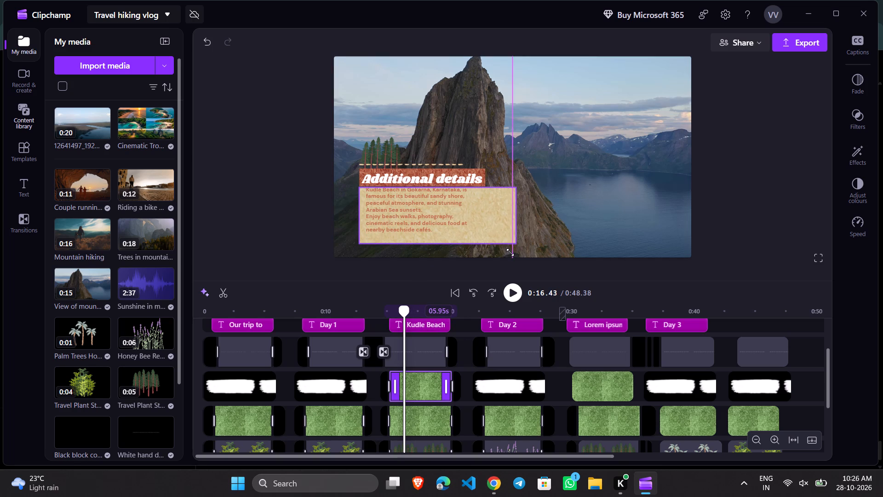
drag(510, 252, 510, 253)
Widen the red band behind the "Additional details" heading to match the width of the beige panel.
click(419, 414)
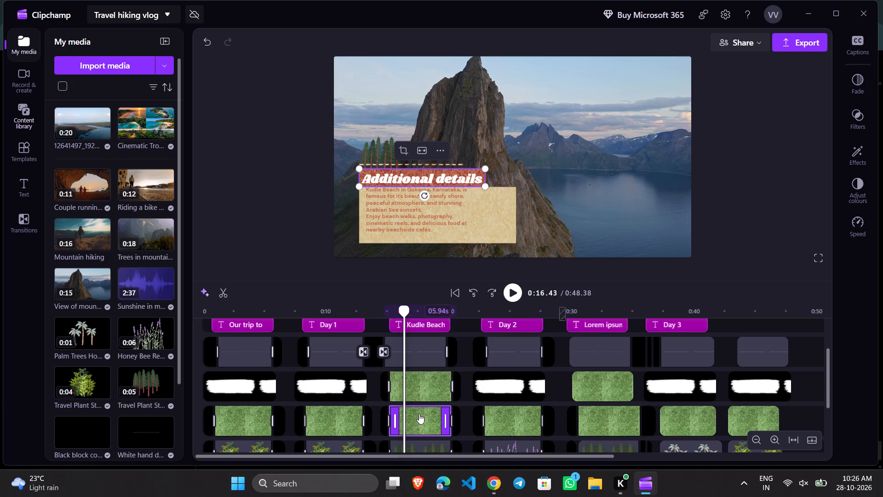
drag(484, 188, 503, 188)
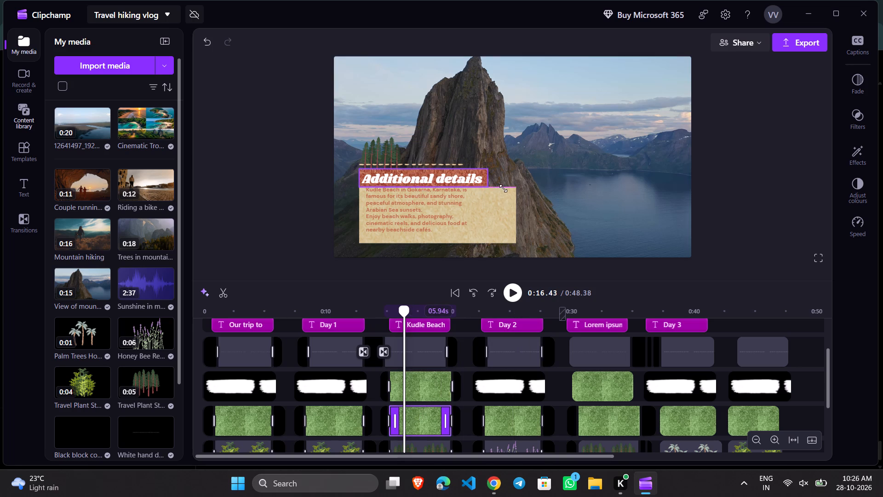
drag(503, 188, 515, 193)
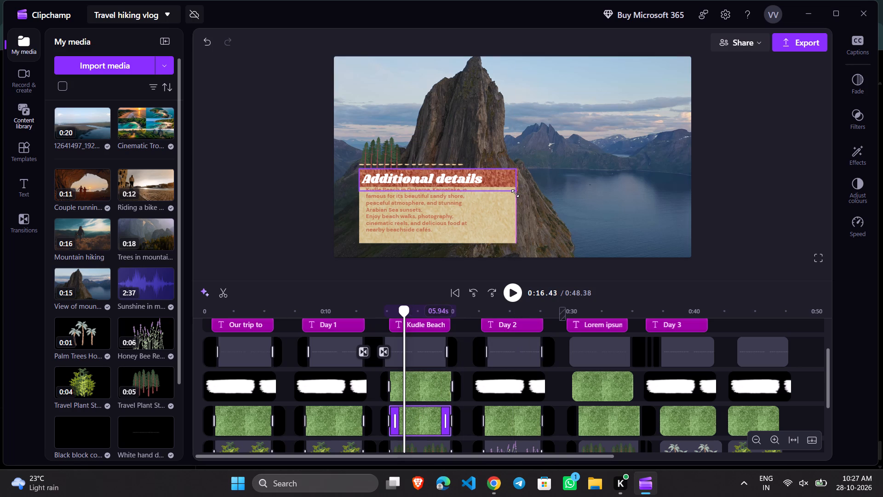
drag(515, 193, 515, 192)
click(556, 206)
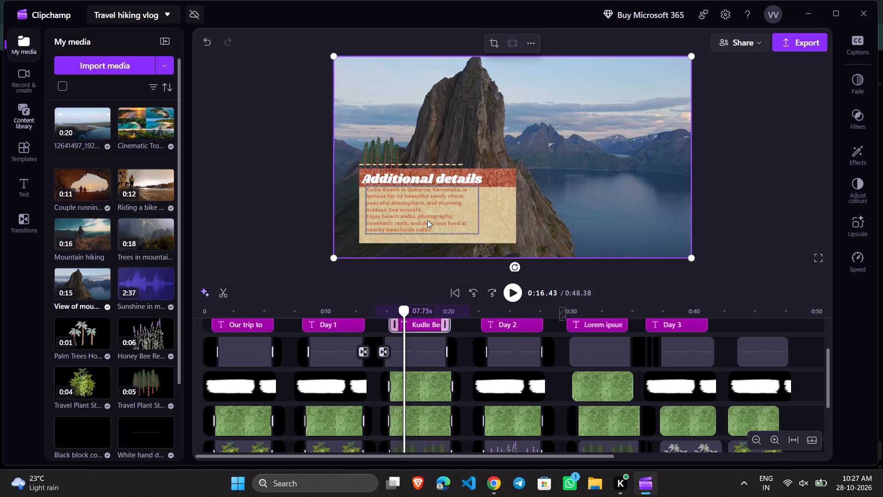
Move the Kudle Beach text slightly down so it sits inside the beige panel, clear of the red heading band.
click(427, 219)
drag(427, 219, 424, 225)
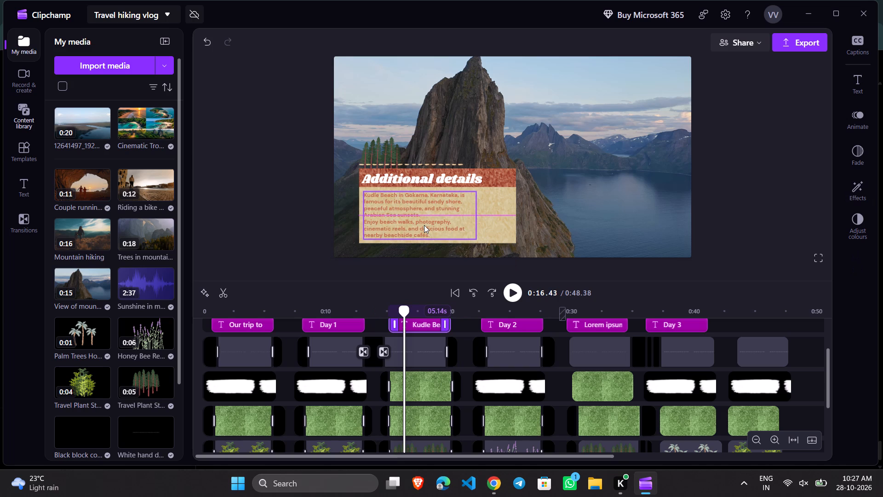
drag(424, 225, 423, 224)
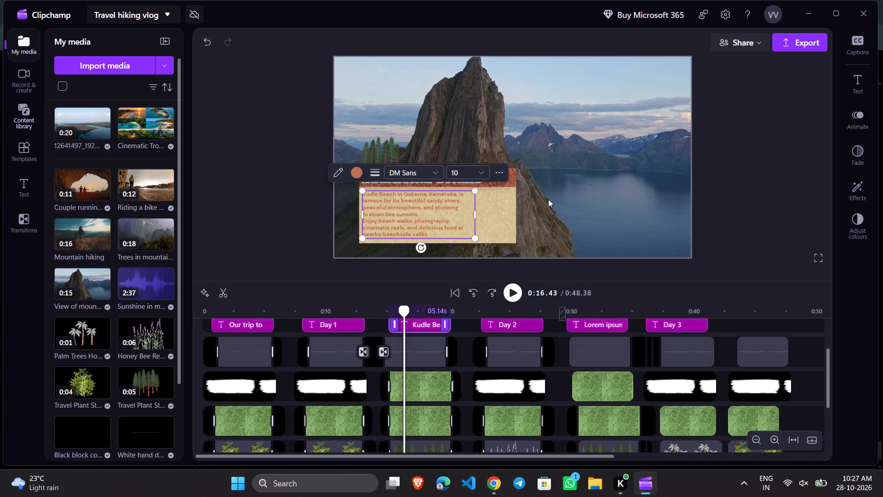
click(553, 197)
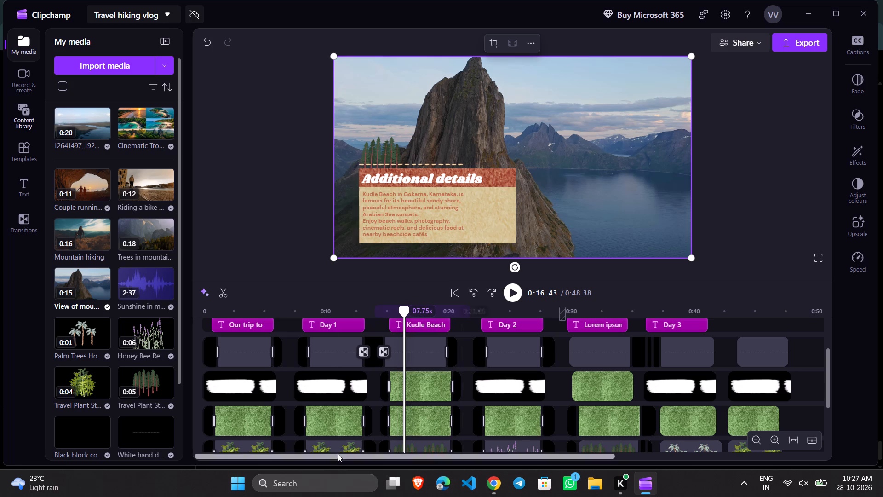
Change the colour of the Kudle Beach text on the details card to solid black.
scroll(385, 387, up, 7)
scroll(388, 373, down, 2)
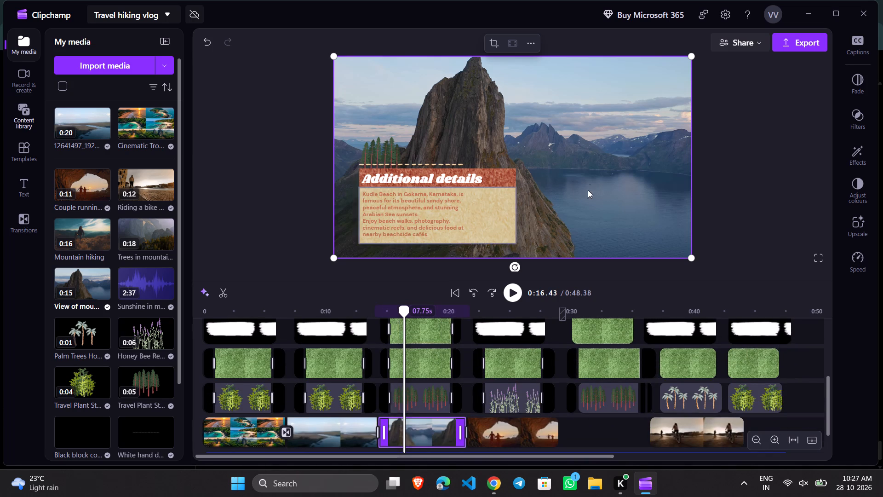
click(427, 215)
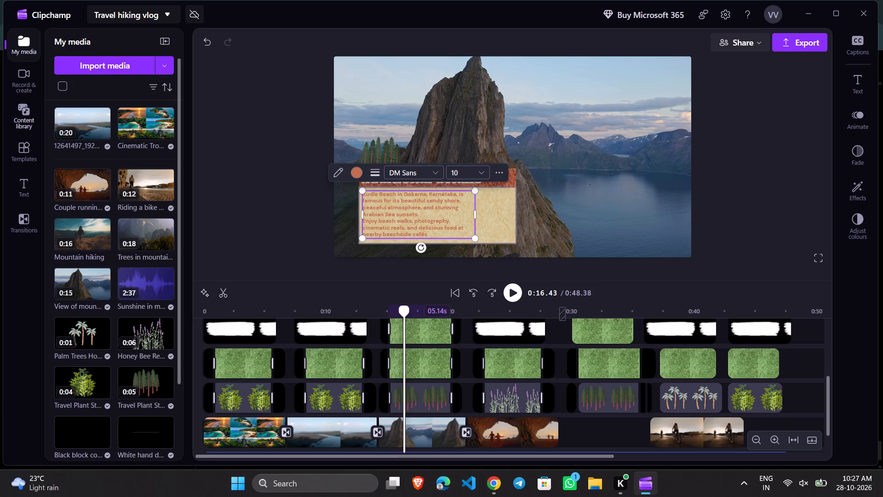
click(361, 175)
click(320, 108)
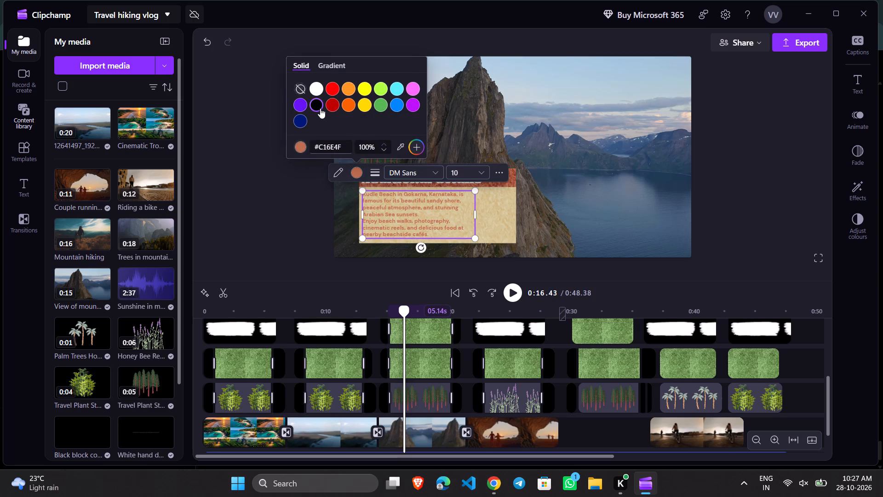
click(649, 233)
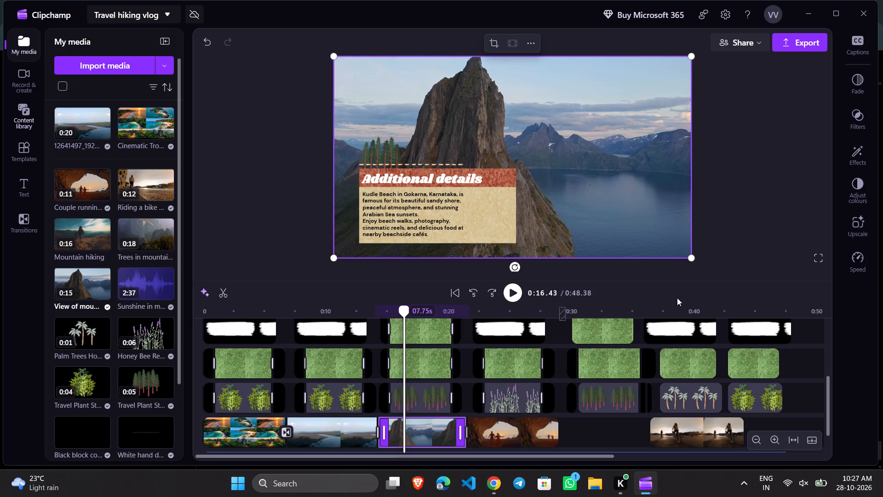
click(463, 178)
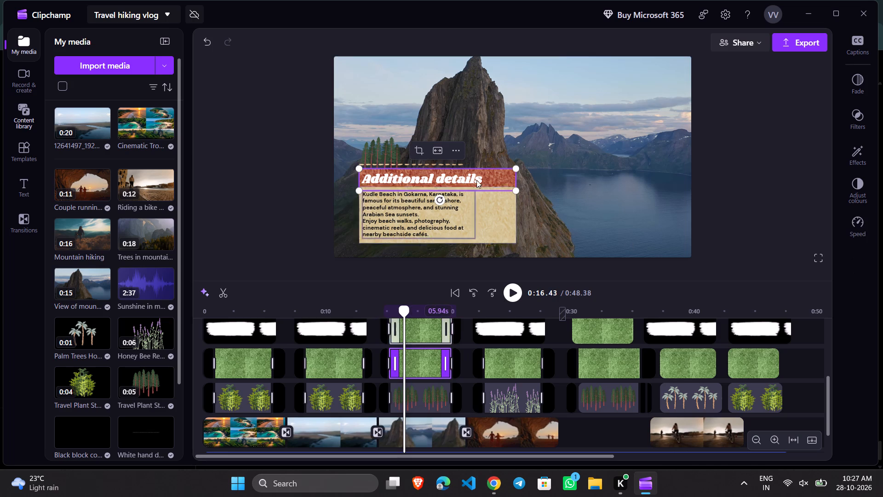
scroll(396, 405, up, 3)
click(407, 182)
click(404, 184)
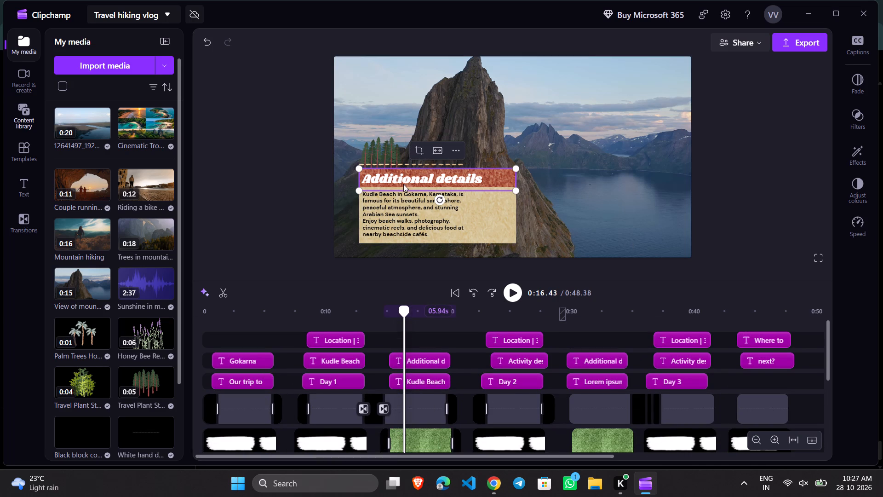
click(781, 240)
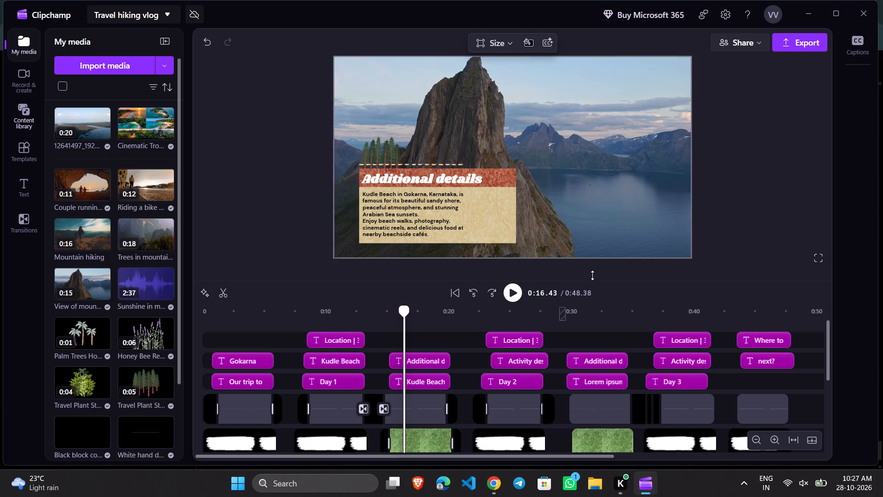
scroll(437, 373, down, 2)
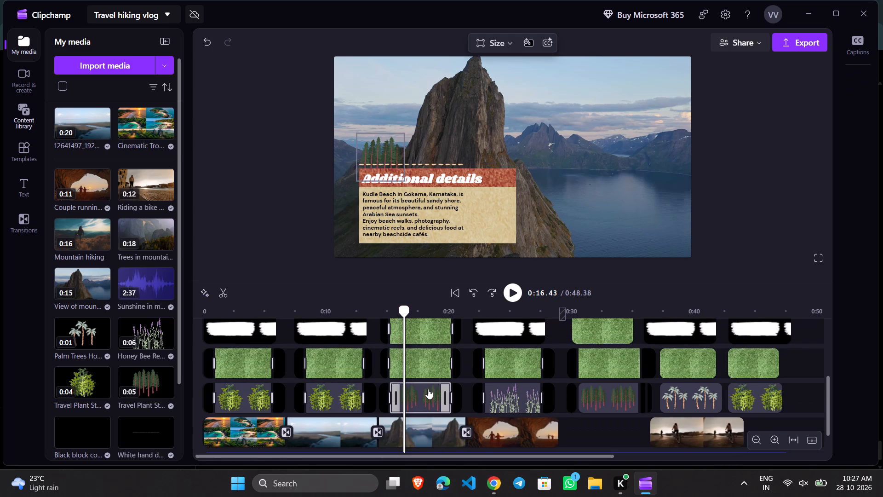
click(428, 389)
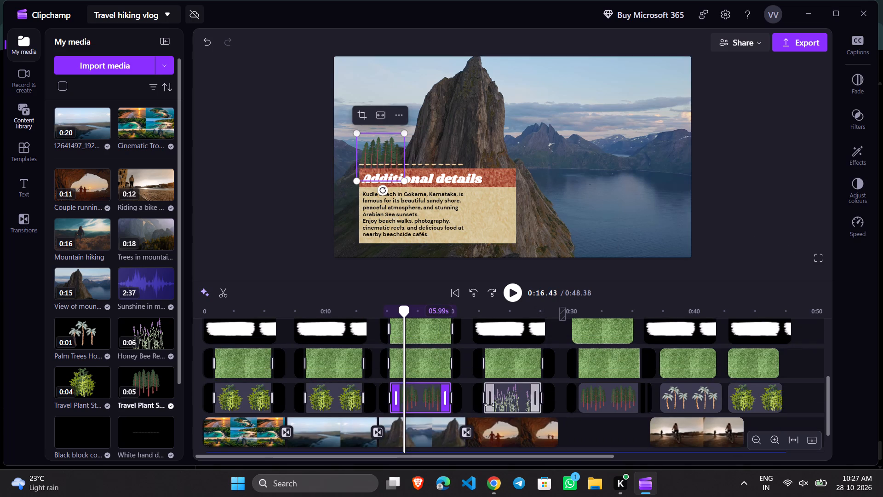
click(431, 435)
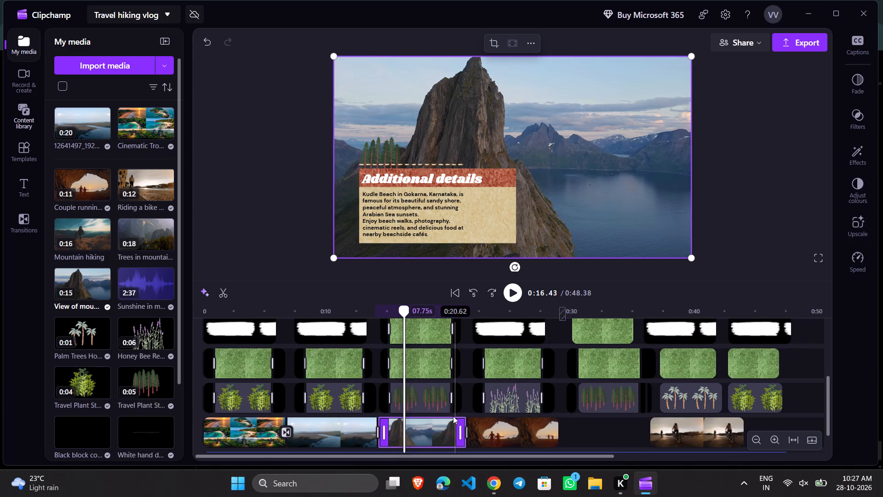
Play the vlog from the beginning to review it up to the edited "Additional details" card, and pause there.
drag(402, 309, 0, 286)
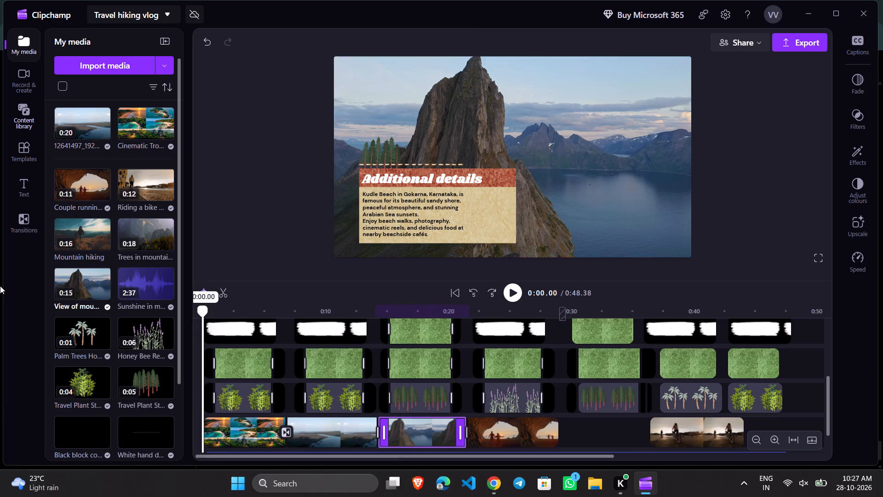
drag(0, 286, 0, 287)
click(510, 297)
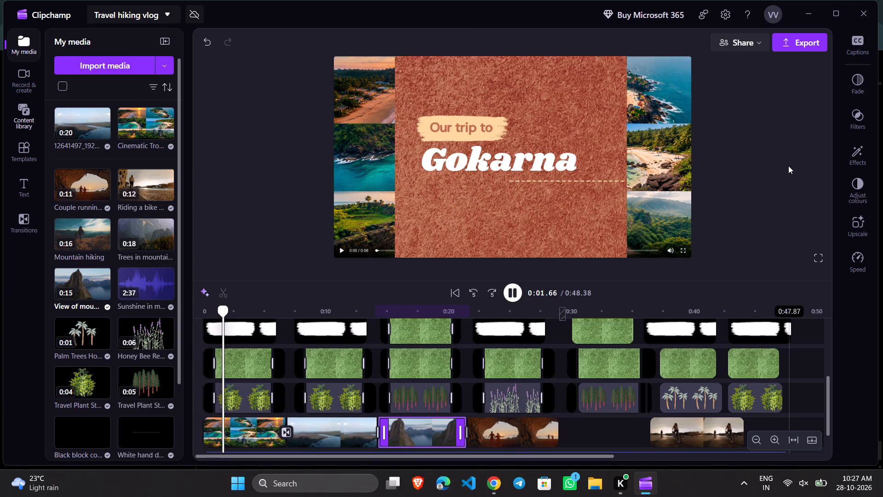
scroll(300, 444, up, 2)
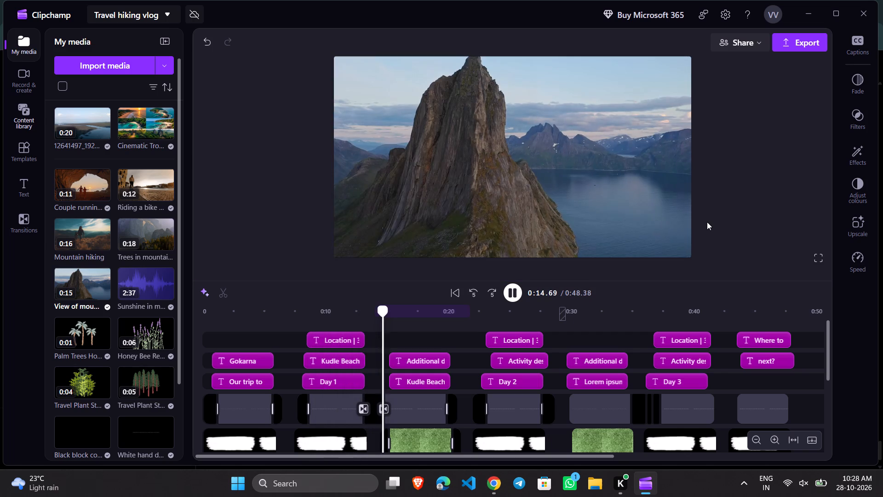
click(516, 298)
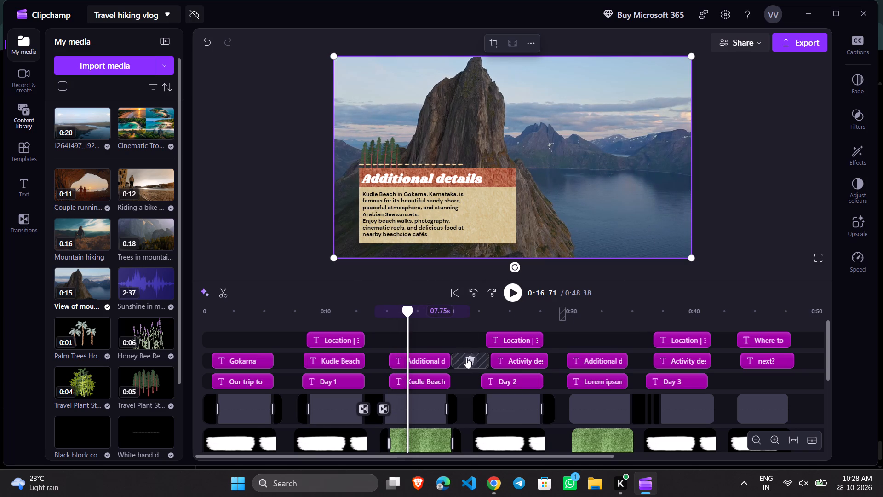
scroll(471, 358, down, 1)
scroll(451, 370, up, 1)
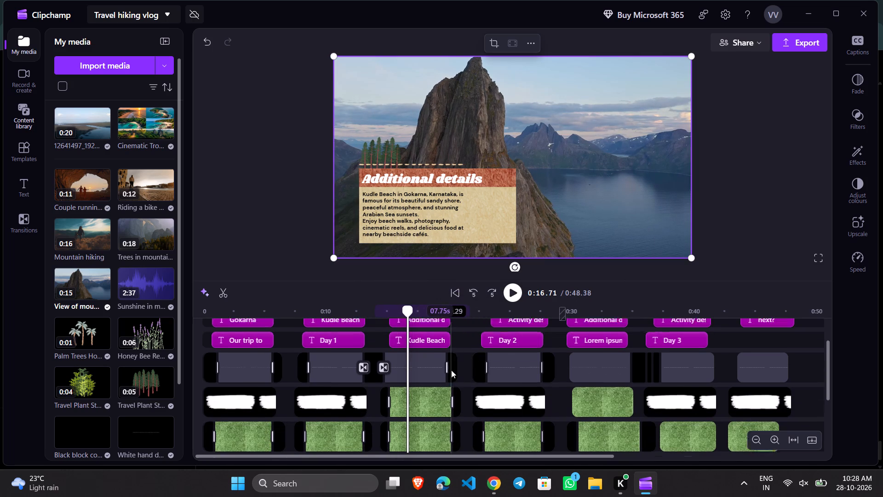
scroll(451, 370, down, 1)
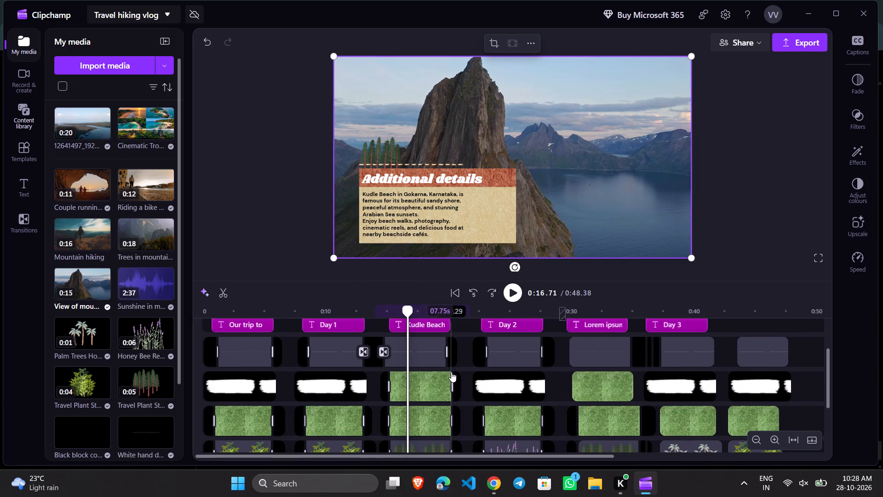
Switch to Chrome and dismiss the thank-you pop-up over the Pexels kudle beach video results.
scroll(451, 372, down, 2)
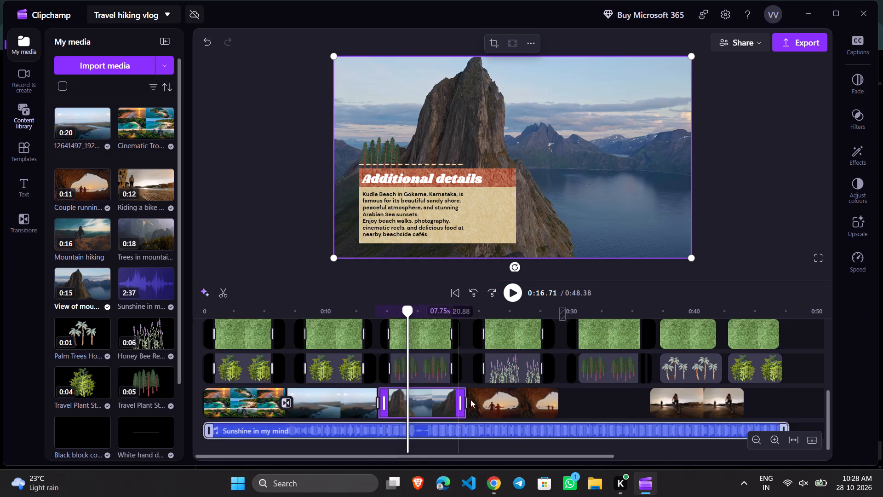
click(484, 484)
scroll(387, 312, down, 1)
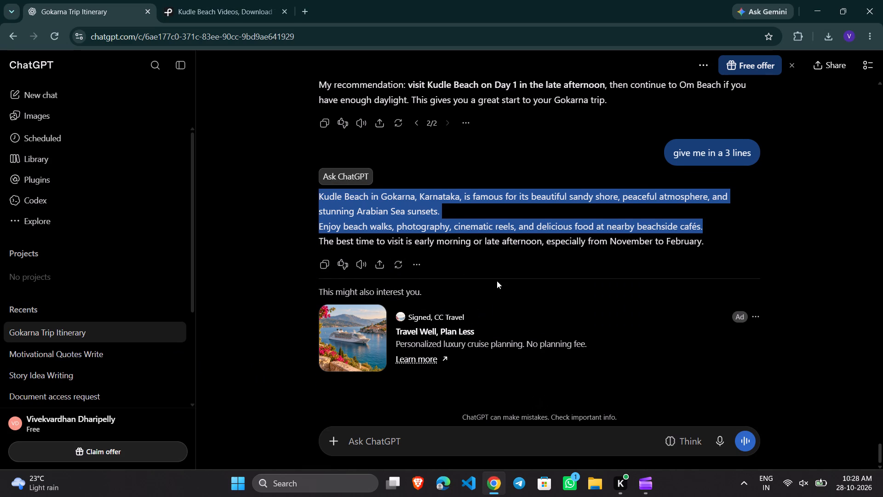
click(497, 281)
scroll(477, 286, down, 4)
click(219, 0)
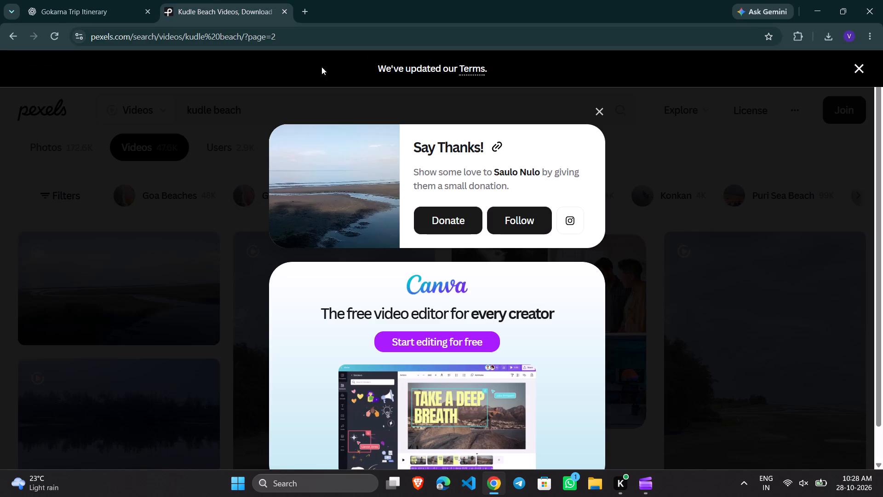
click(596, 113)
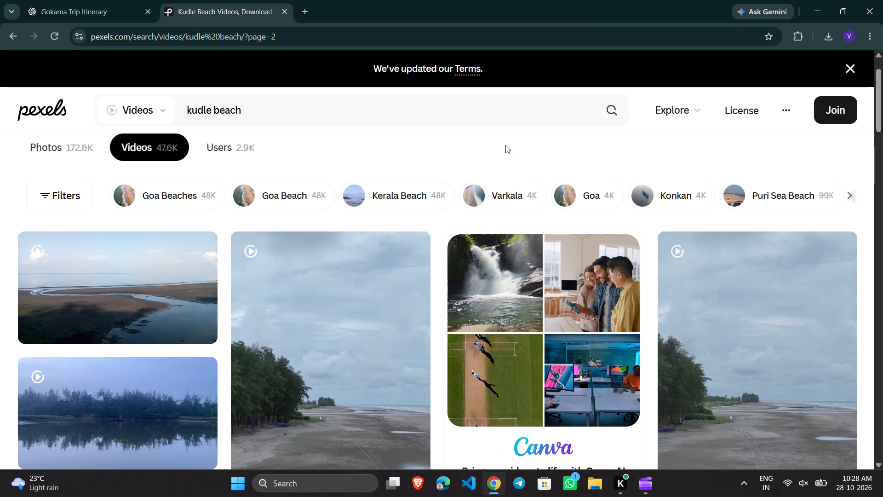
Browse the kudle beach video results and download the portrait clip of scenic coastal cliffs overlooking ocean waves.
scroll(369, 225, down, 2)
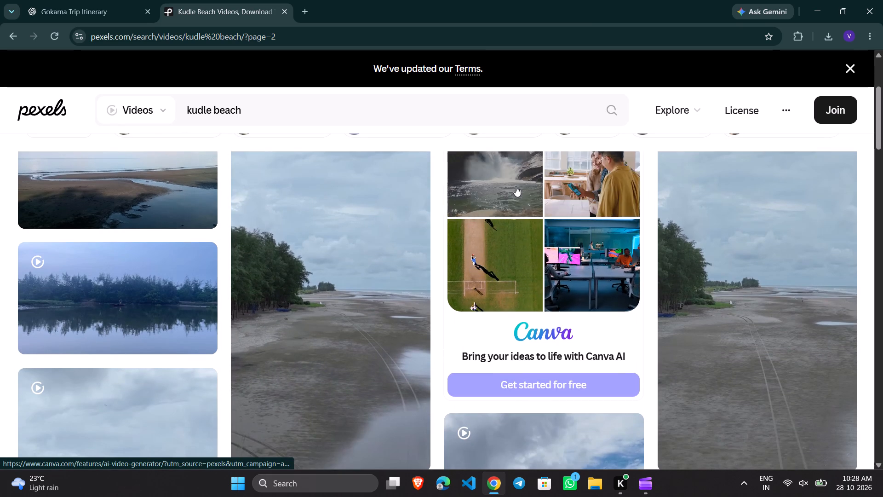
scroll(578, 232, down, 3)
scroll(208, 286, up, 2)
scroll(208, 286, down, 5)
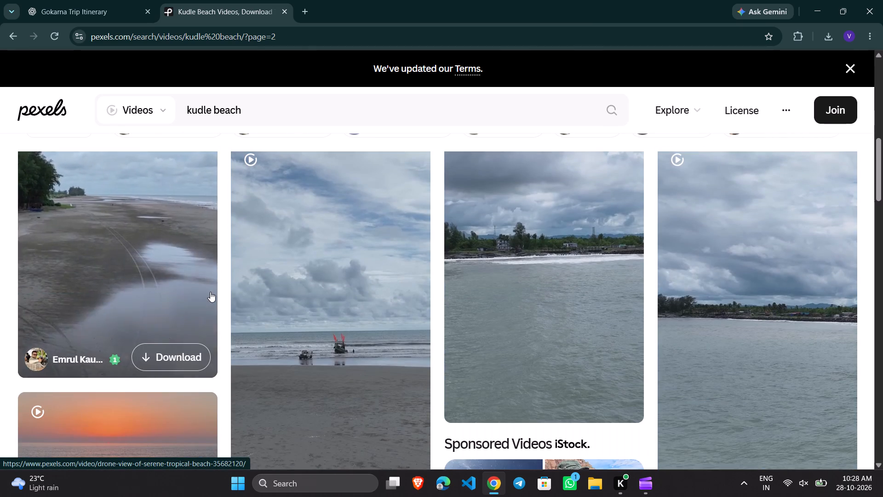
scroll(210, 292, down, 5)
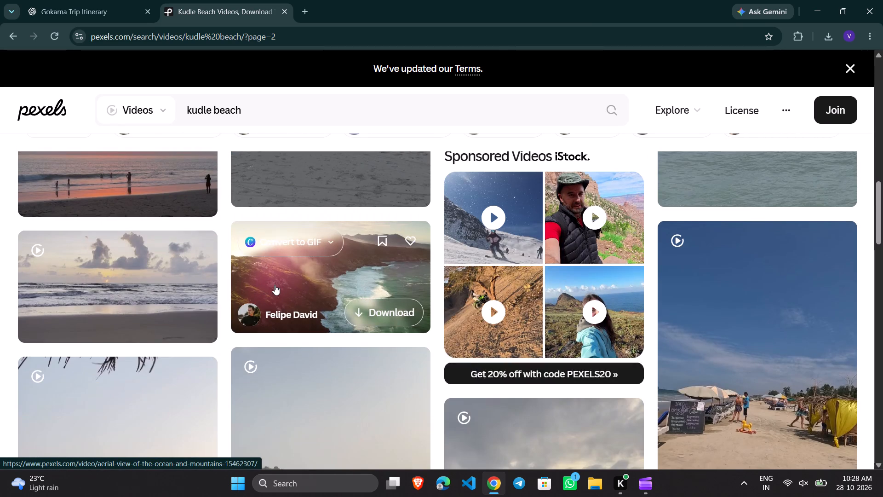
scroll(221, 271, down, 3)
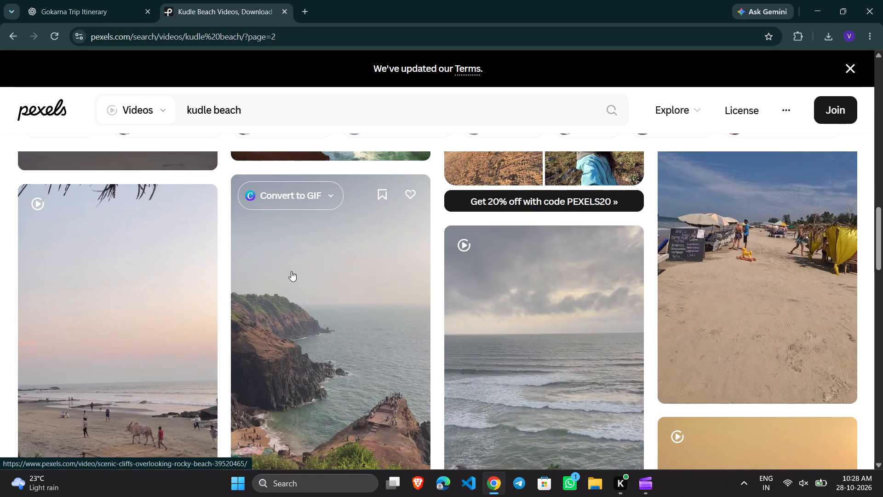
scroll(306, 277, down, 2)
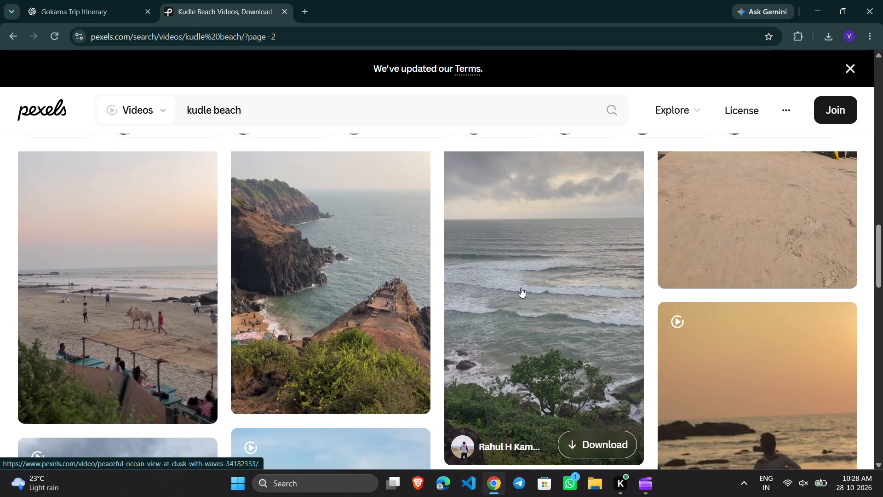
scroll(521, 288, down, 6)
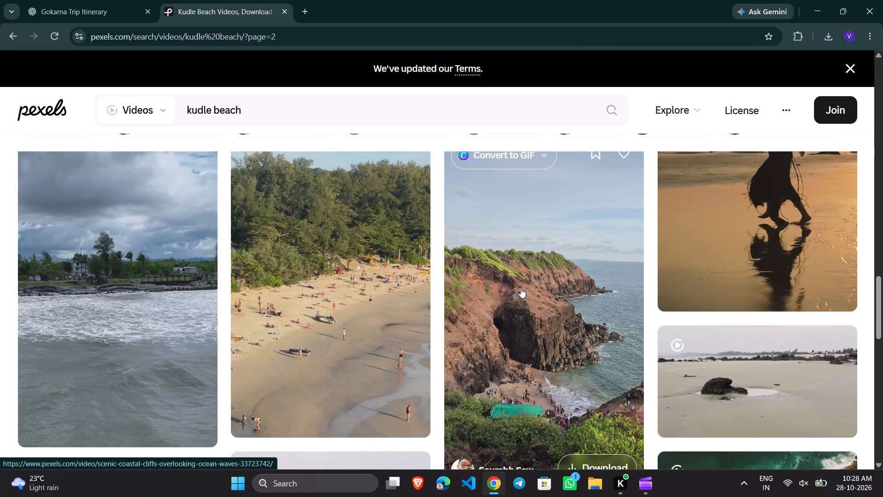
scroll(521, 288, down, 1)
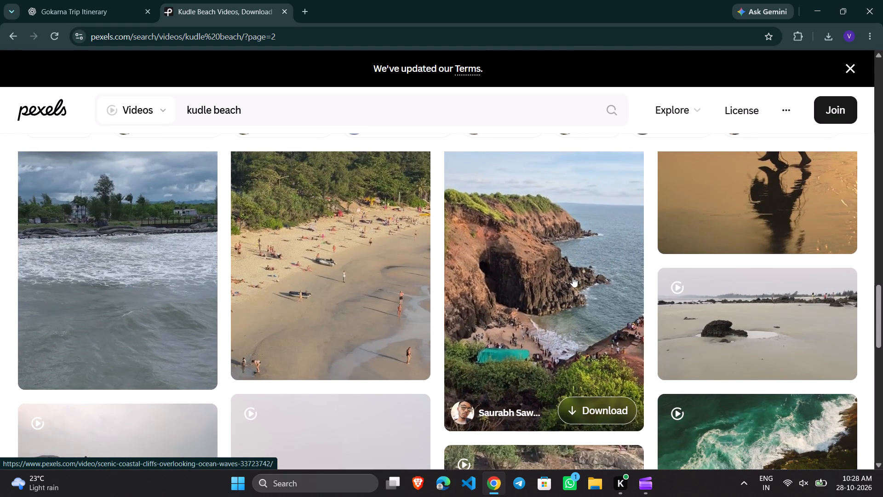
click(590, 405)
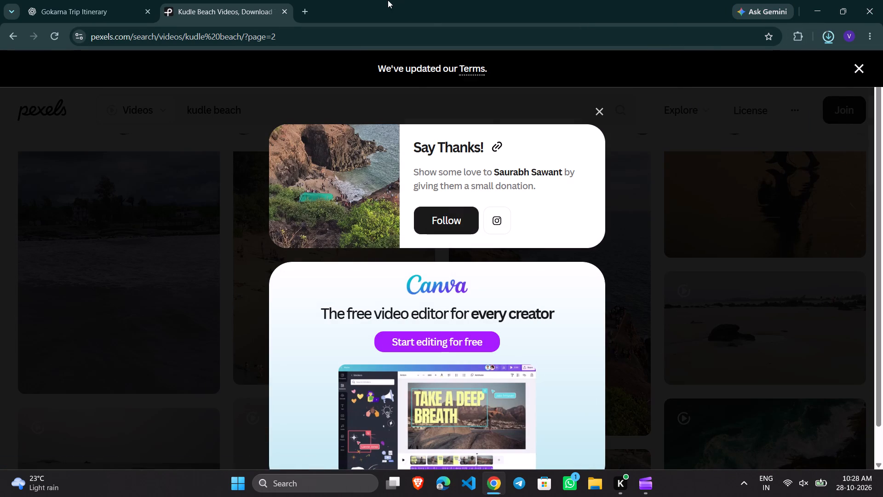
Switch back to Clipchamp and import the downloaded video 14320358_2160_3840_30fps into the project media.
click(652, 479)
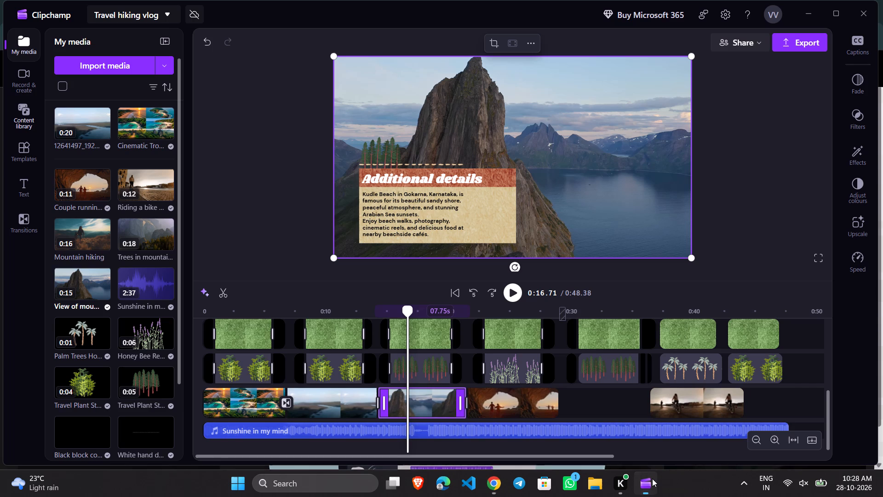
click(91, 69)
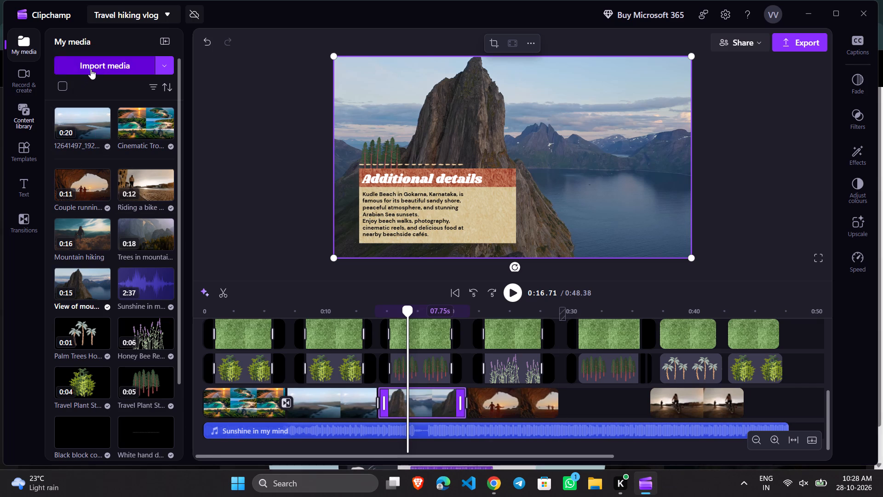
click(154, 98)
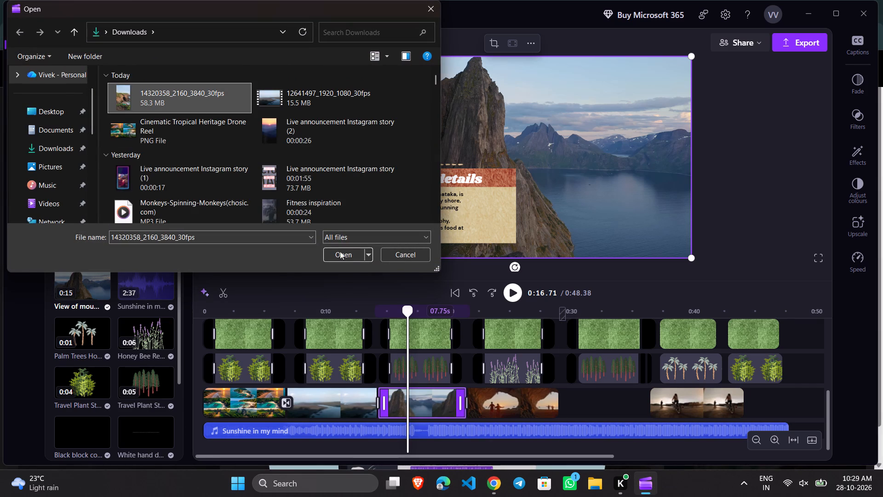
click(356, 256)
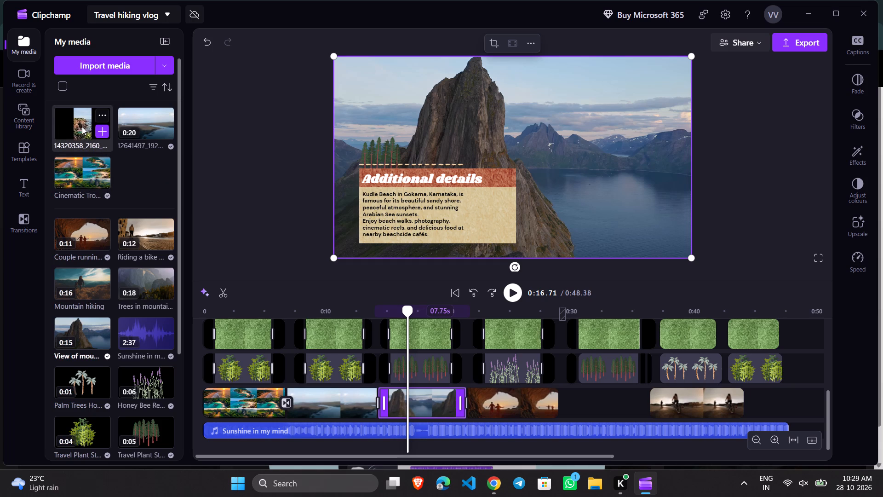
Replace the mountain-view clip behind the "Additional details" card with the imported coastal cliffs video.
drag(82, 127, 409, 419)
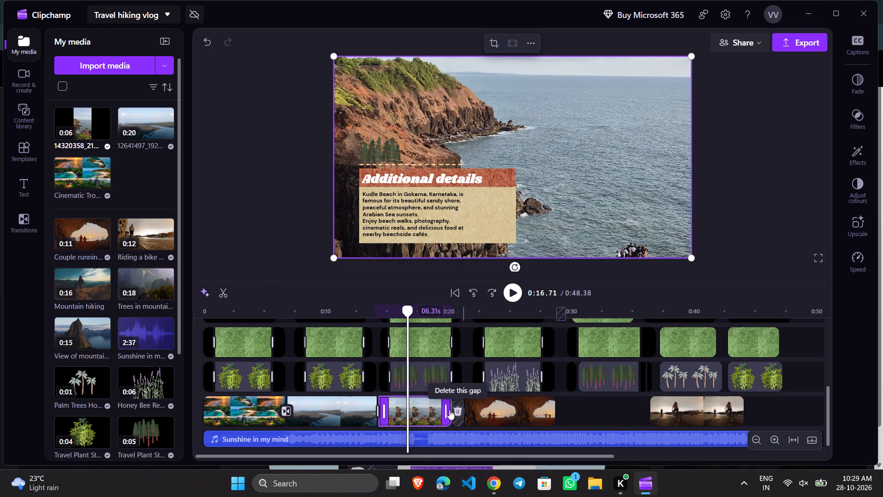
Extend the end of the cliffs clip towards the cave clip, and try to set its duration to 7.5 seconds.
drag(447, 409, 458, 410)
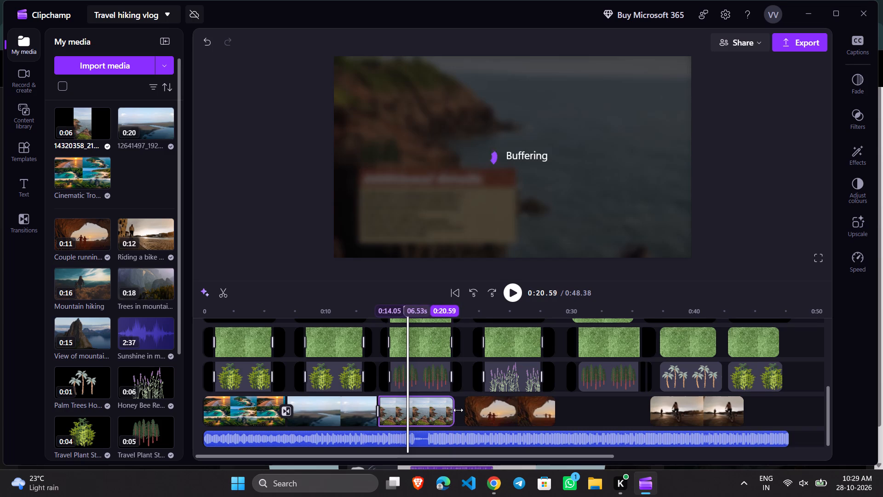
drag(458, 410, 461, 410)
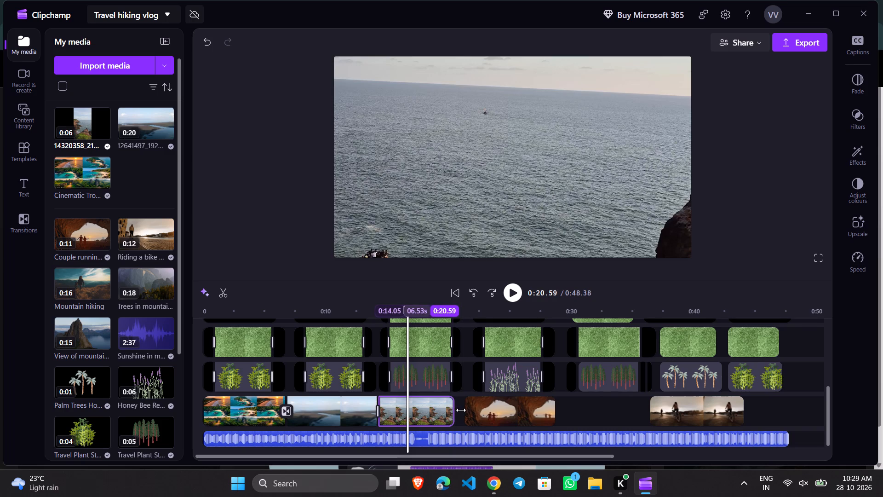
drag(461, 410, 466, 411)
drag(466, 411, 465, 411)
click(426, 413)
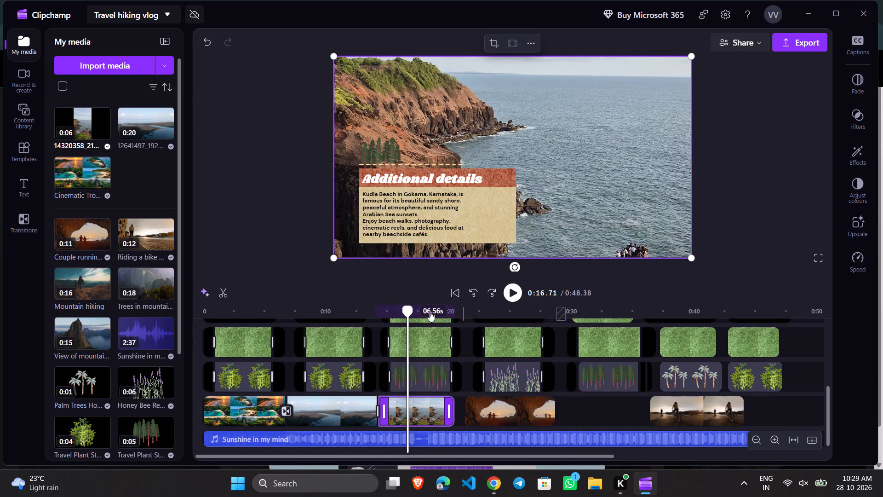
click(430, 310)
text(7.5)
key(Return)
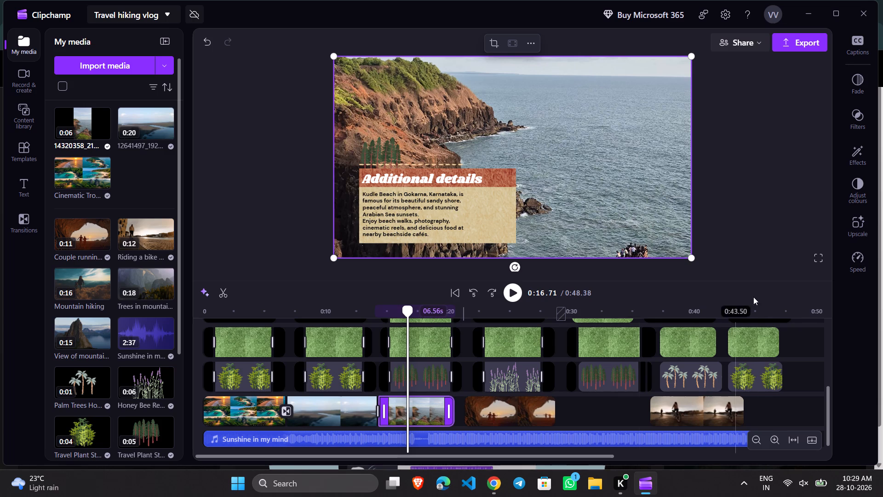
click(754, 238)
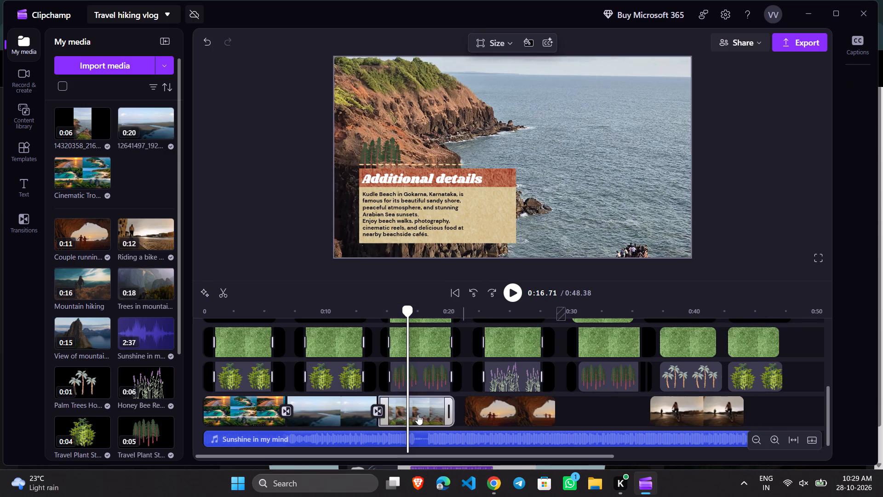
Move the cliffs clip slightly later on the timeline, into the space between the beach clip and the cave clip.
drag(415, 414, 422, 412)
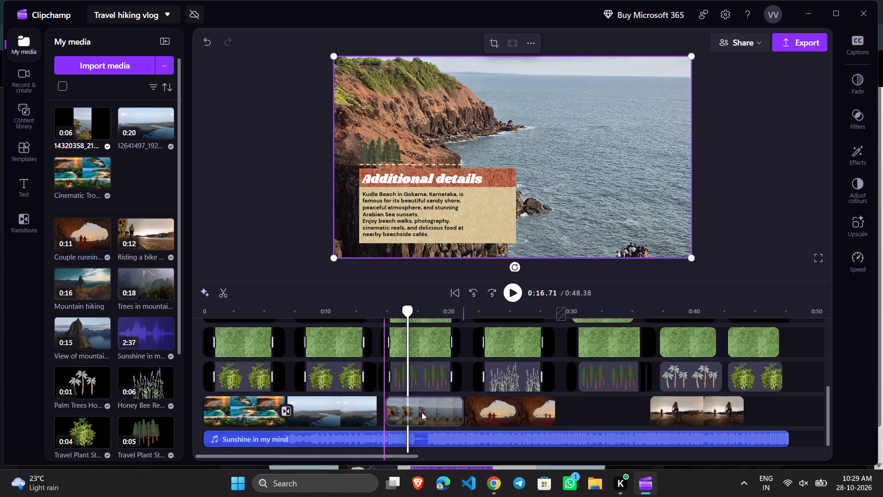
drag(422, 412, 419, 408)
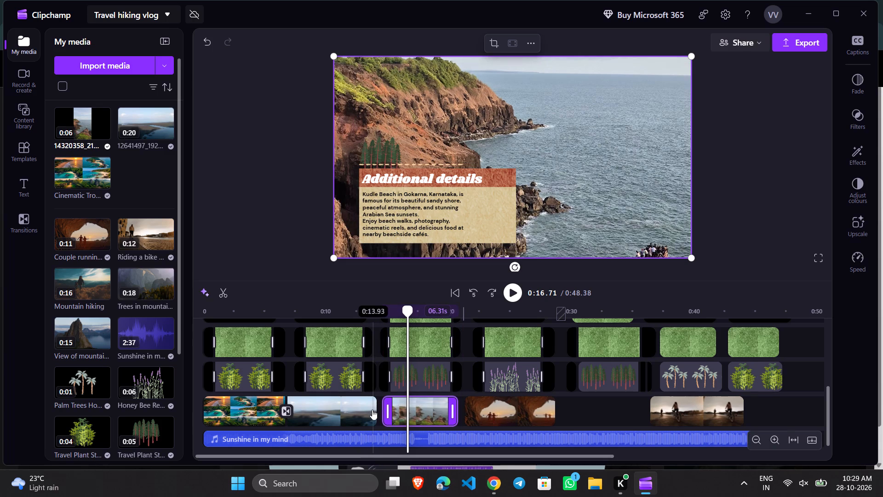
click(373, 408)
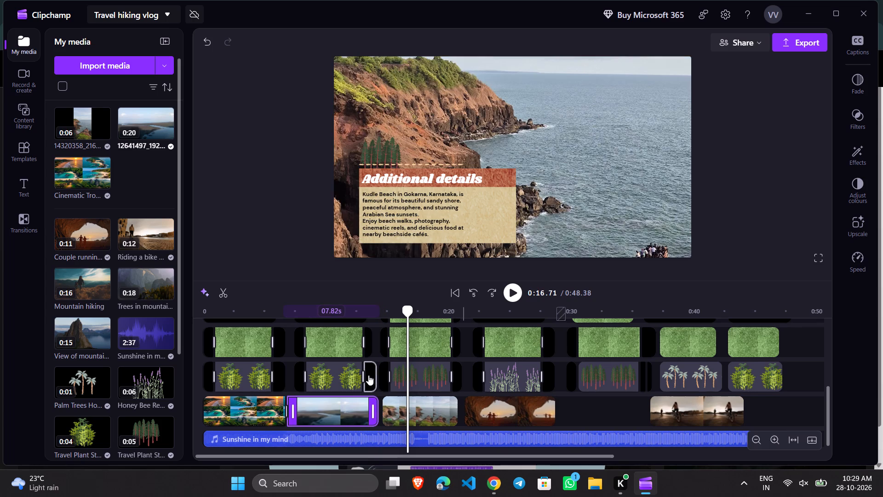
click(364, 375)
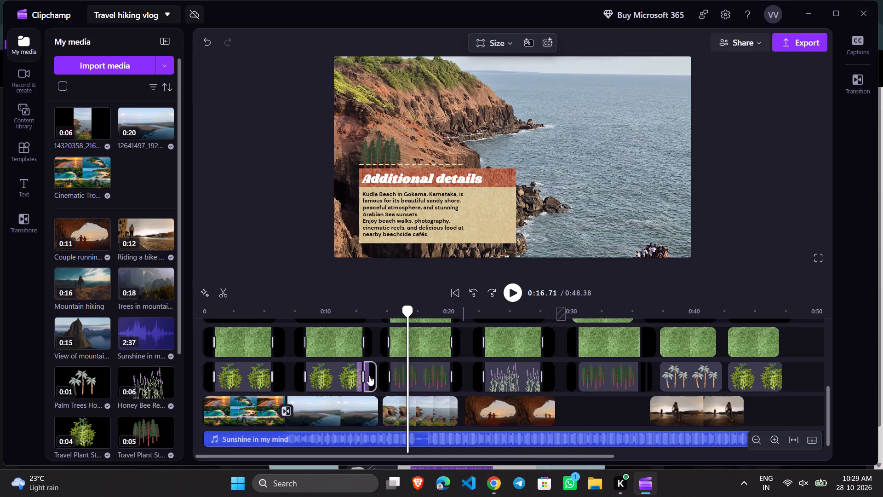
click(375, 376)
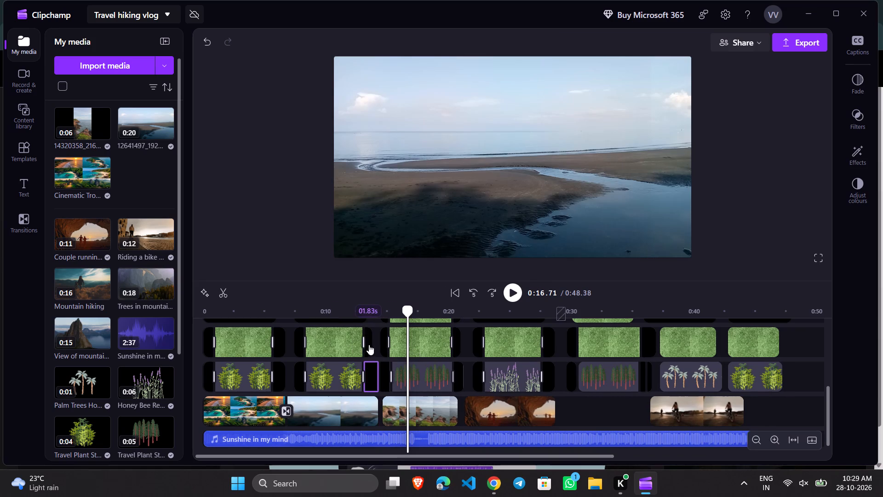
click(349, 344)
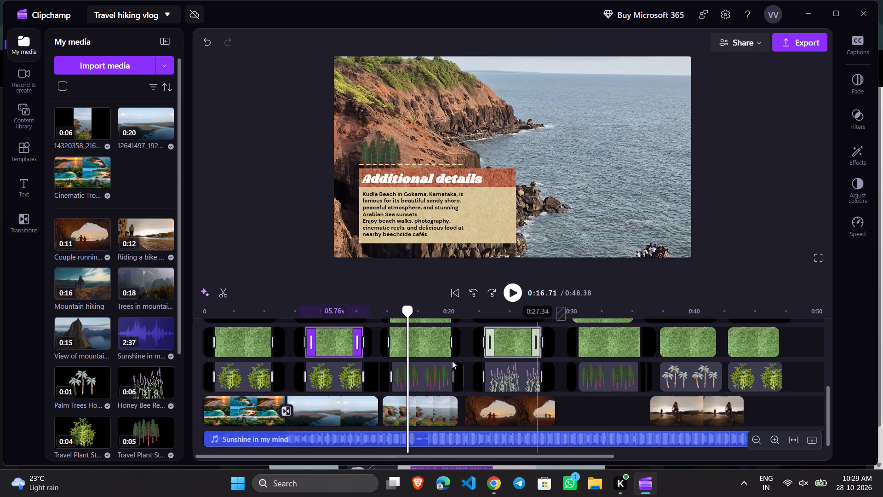
Play the vlog from before the cliffs clip through to the "Day 2" title over the cave clip to review it.
drag(408, 306, 361, 311)
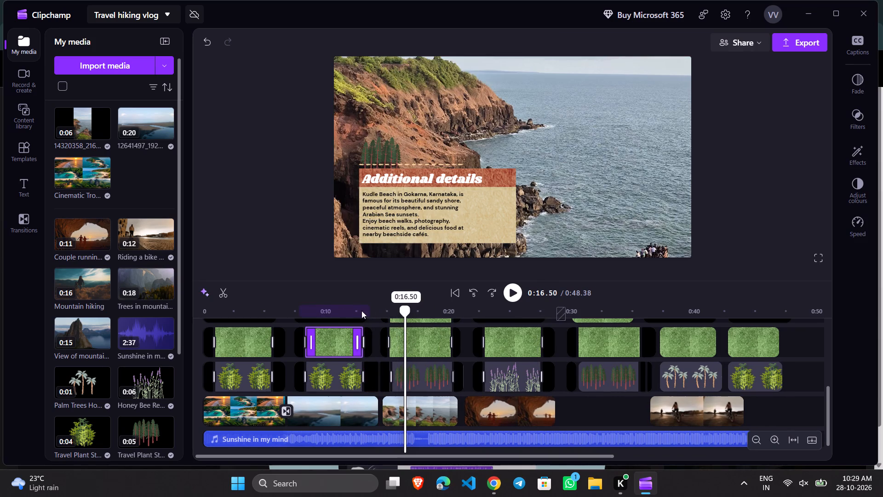
drag(361, 311, 317, 314)
click(510, 293)
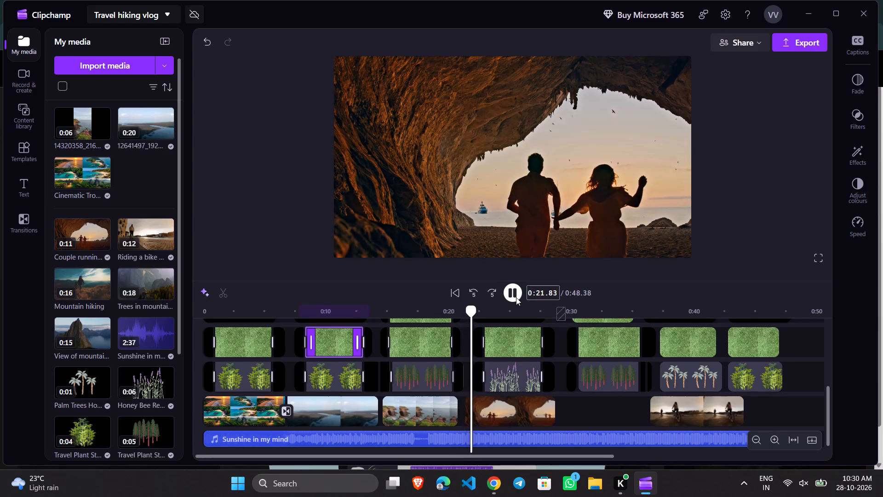
click(510, 294)
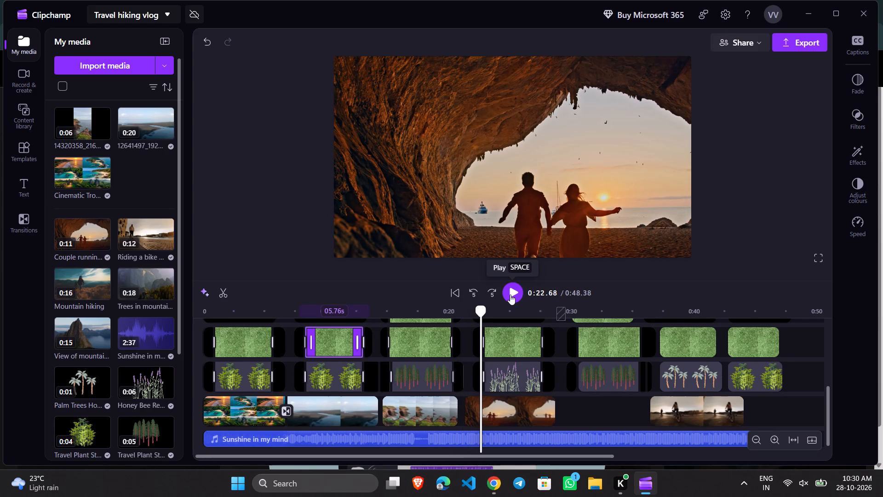
click(510, 295)
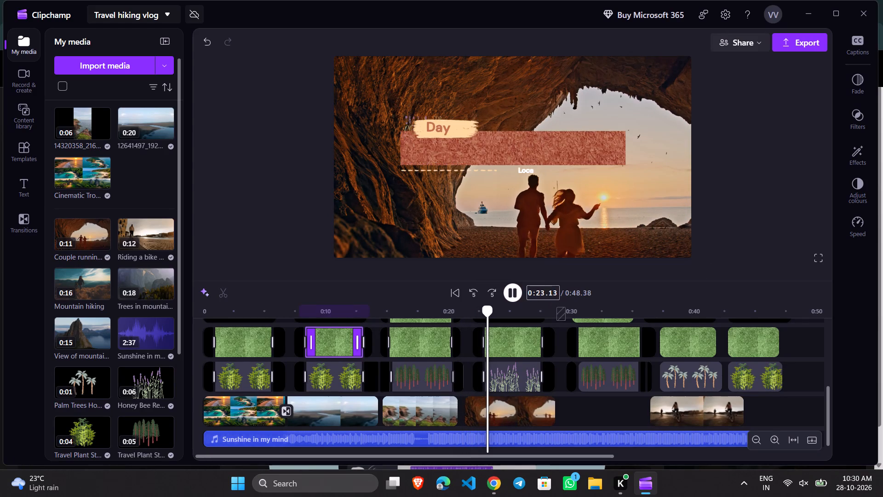
click(510, 292)
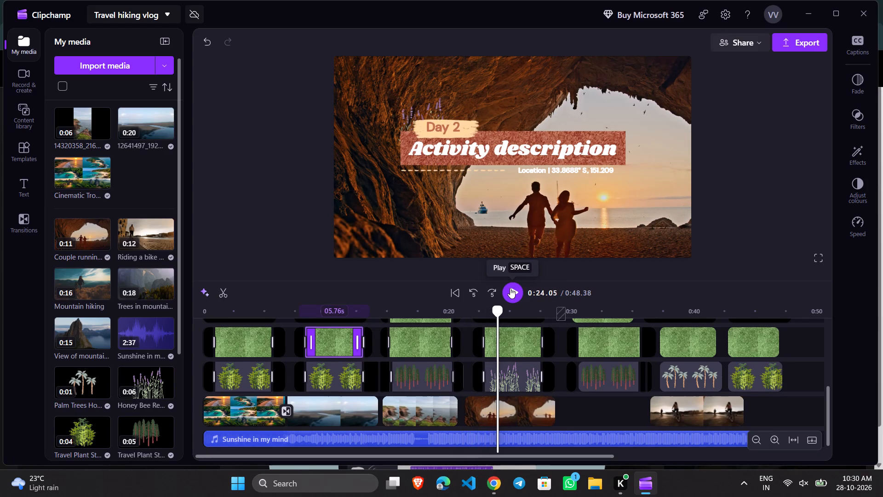
Move the Day 2 "Activity description" title slightly earlier on the timeline so it starts together with the "Day 2" text.
scroll(502, 388, up, 4)
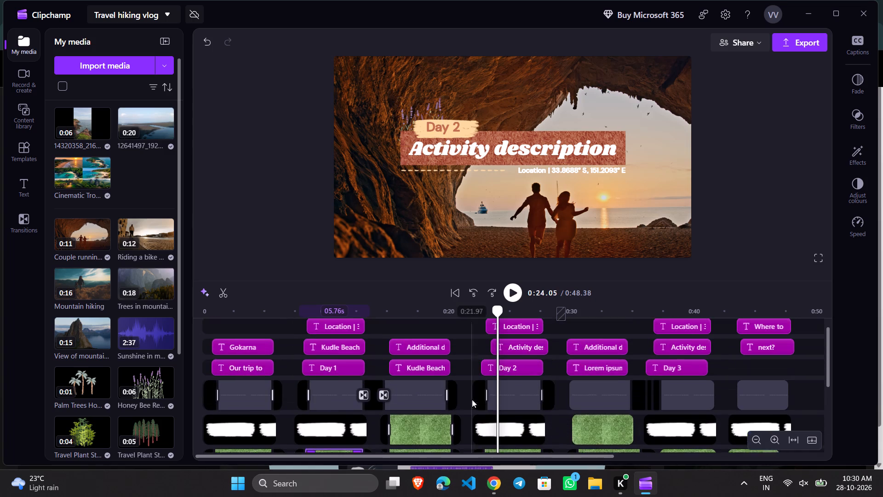
scroll(472, 398, up, 2)
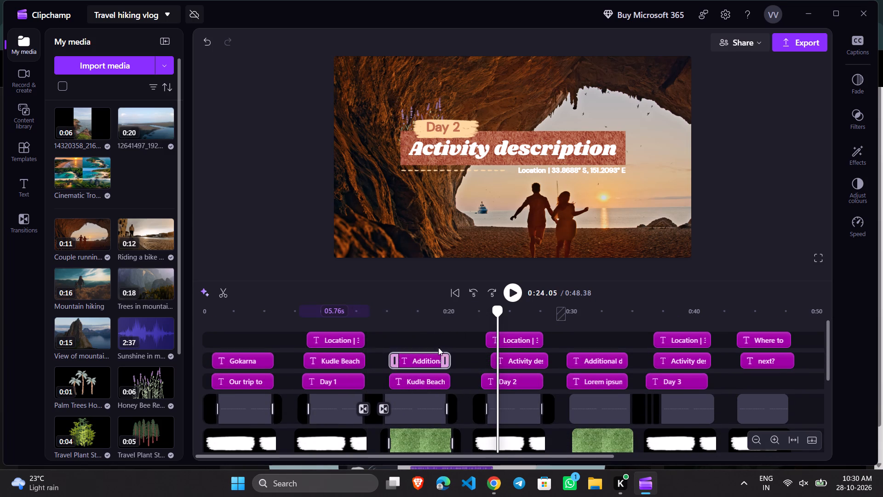
scroll(380, 366, up, 3)
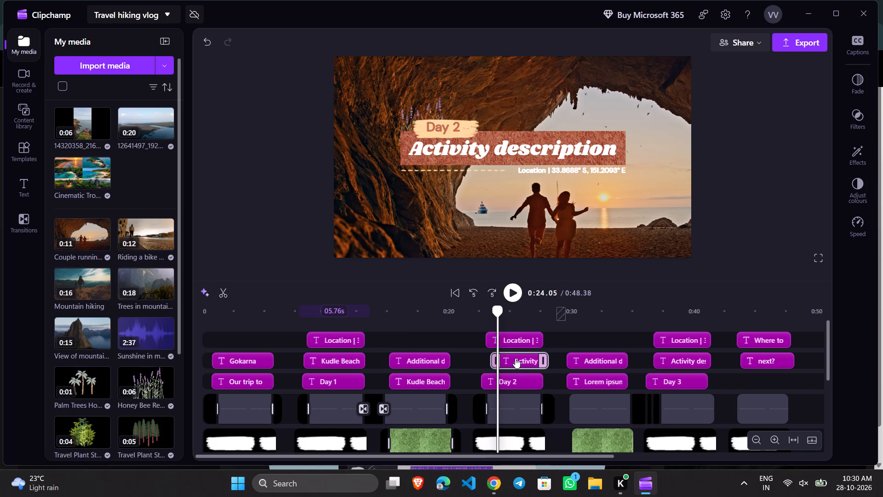
drag(515, 357, 506, 359)
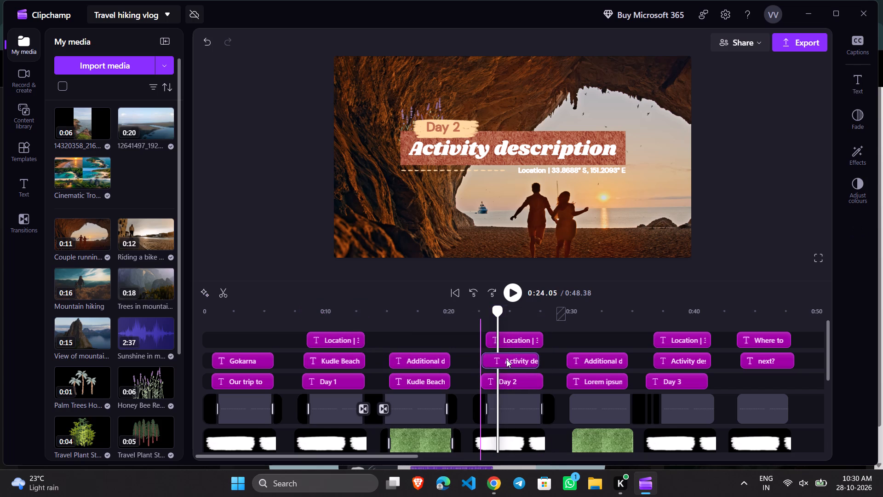
drag(506, 359, 508, 359)
Examine the Day 2 location text and the other Day 2 layers across the timeline tracks.
click(516, 339)
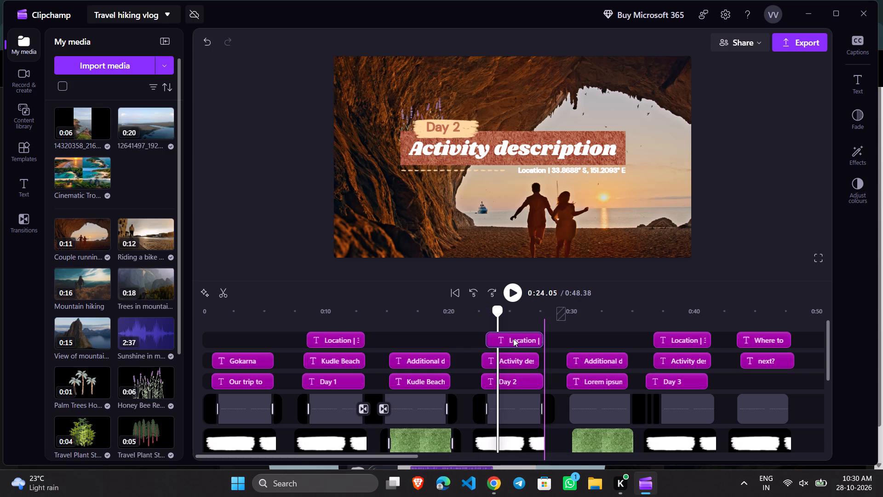
scroll(524, 380, down, 2)
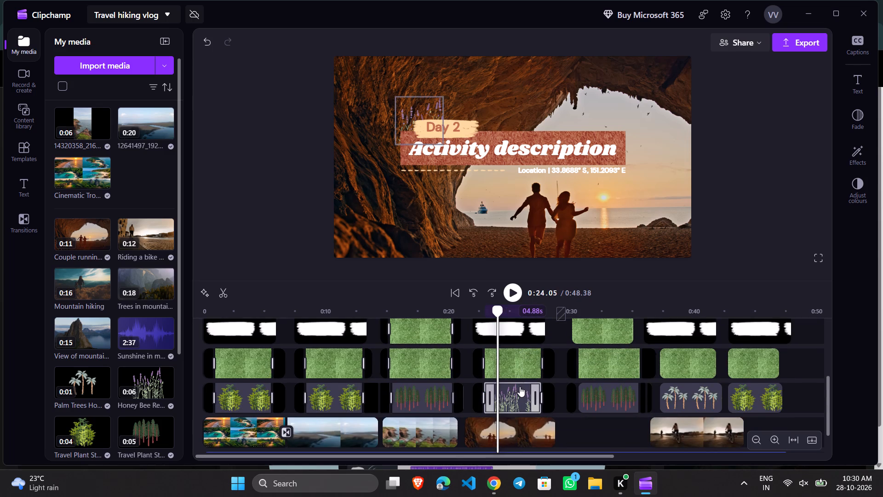
scroll(519, 407, up, 3)
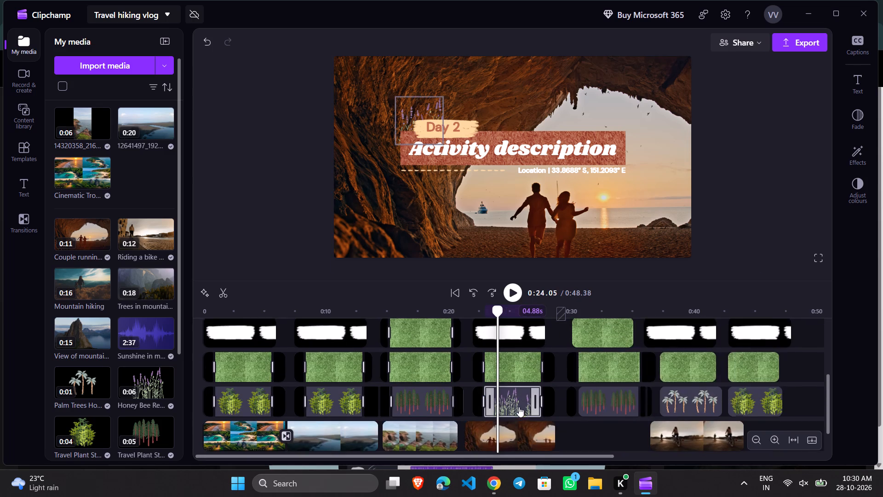
scroll(518, 408, up, 1)
scroll(539, 388, down, 5)
scroll(536, 387, up, 4)
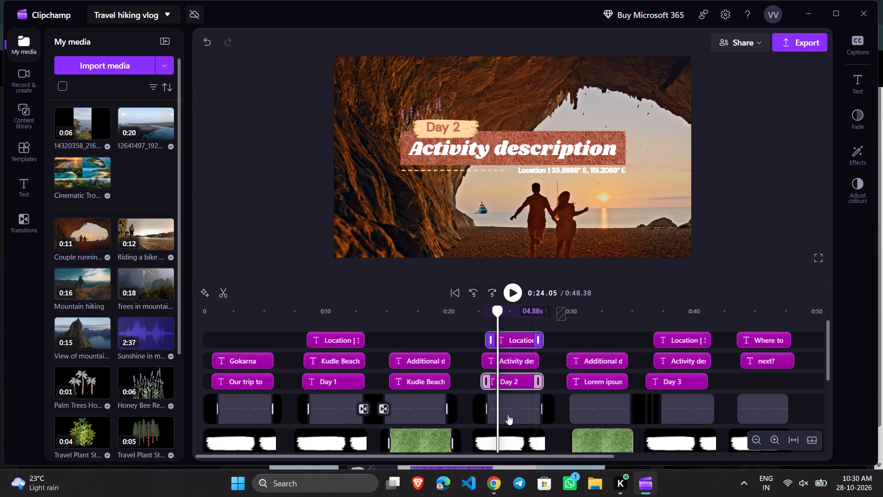
click(494, 489)
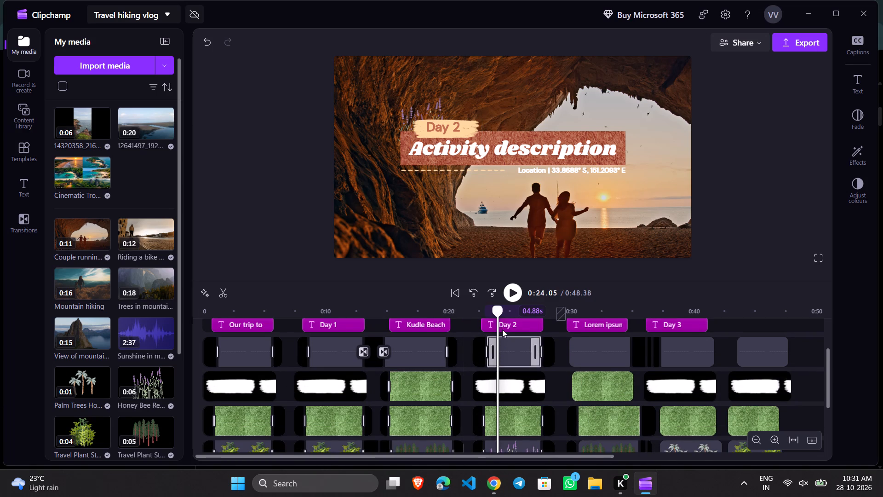
click(447, 129)
click(447, 129)
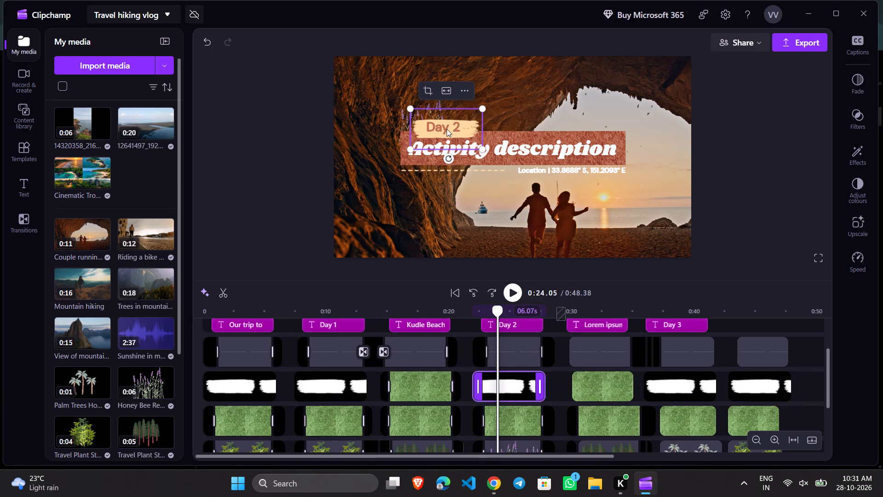
click(795, 265)
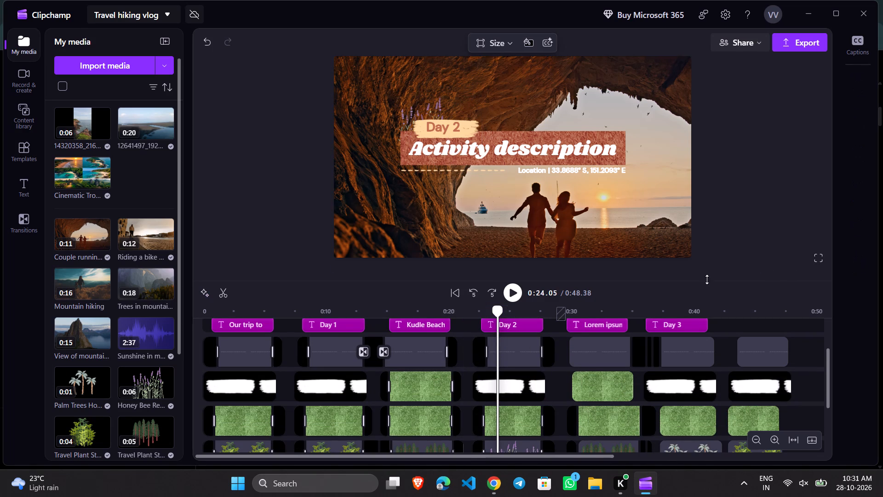
scroll(420, 355, up, 5)
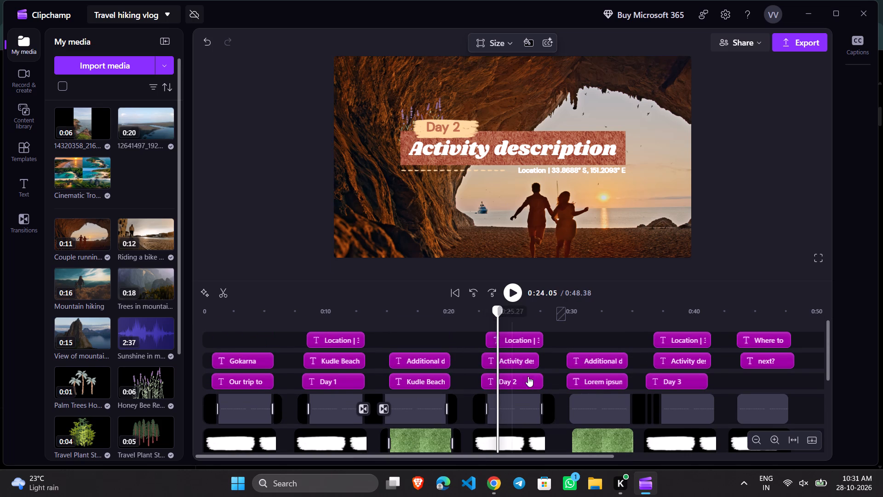
click(774, 191)
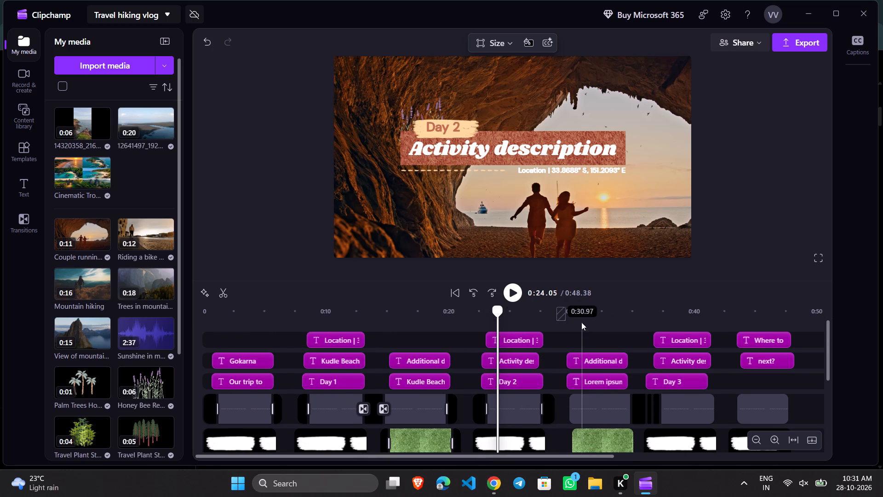
scroll(577, 329, down, 2)
scroll(537, 358, down, 2)
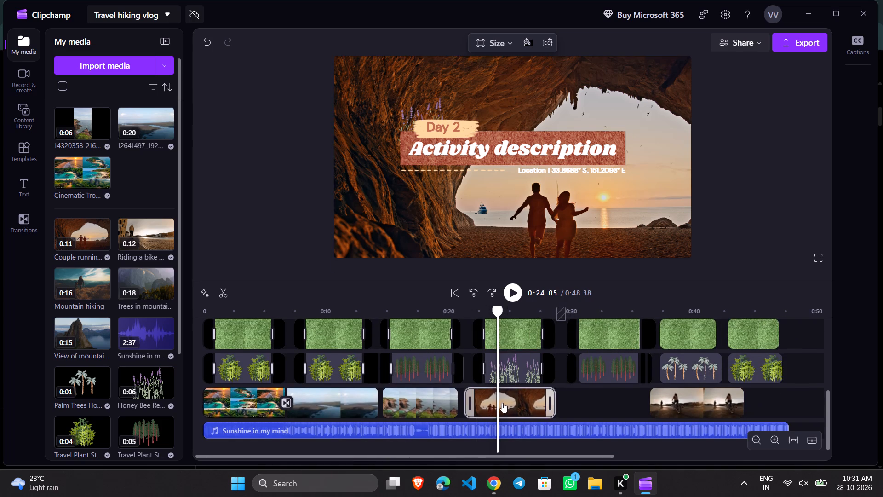
scroll(502, 403, up, 5)
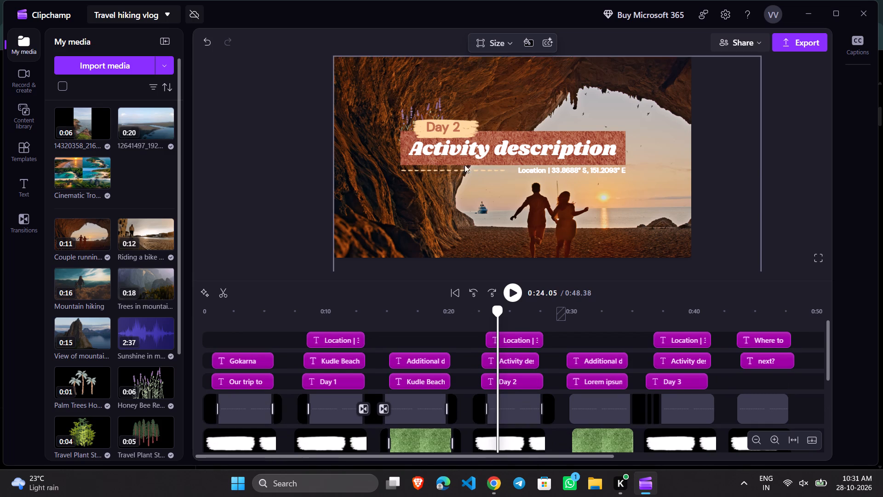
Check the Day 2 title, the intro slide's Gokarna collage and the day footage clips across the timeline.
click(456, 128)
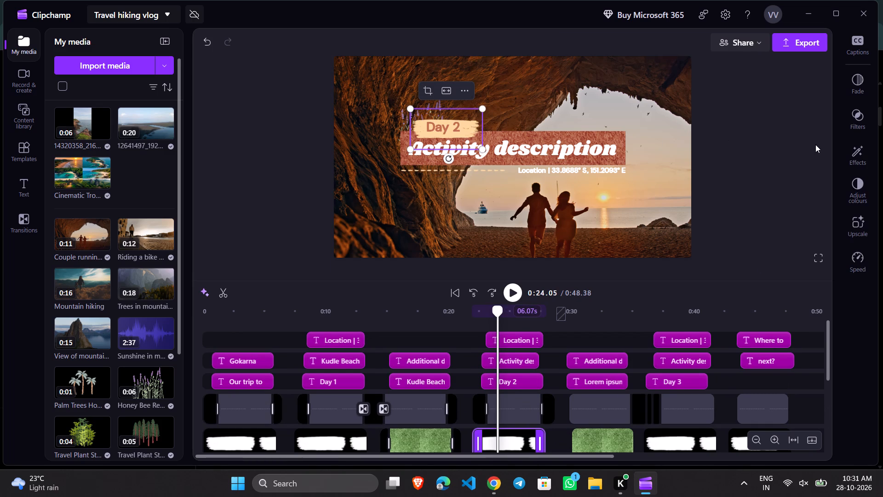
click(814, 143)
click(789, 179)
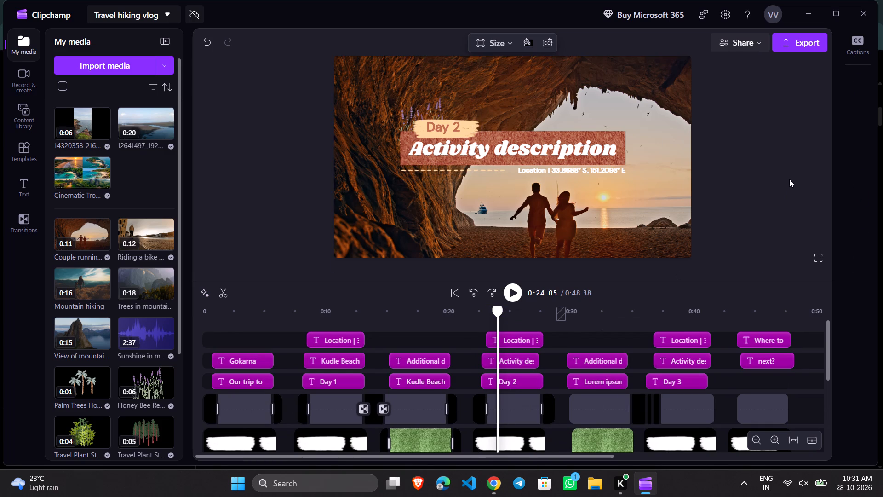
scroll(416, 439, down, 5)
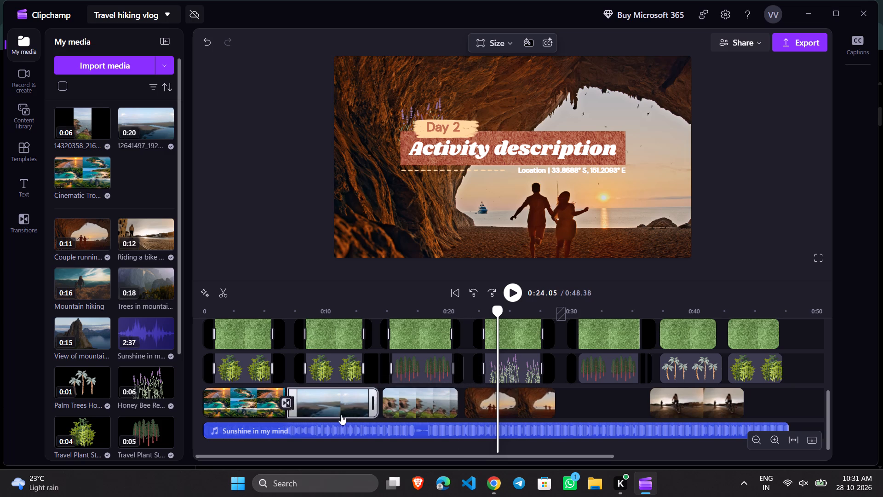
click(257, 404)
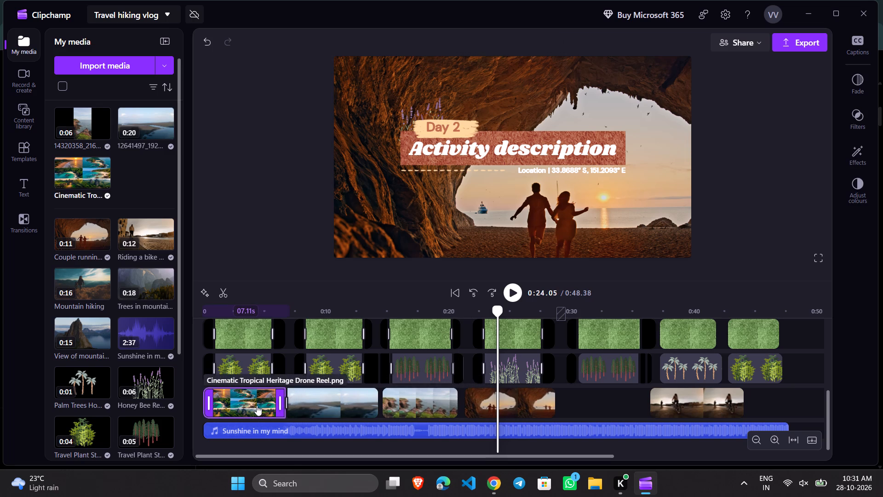
double_click(257, 405)
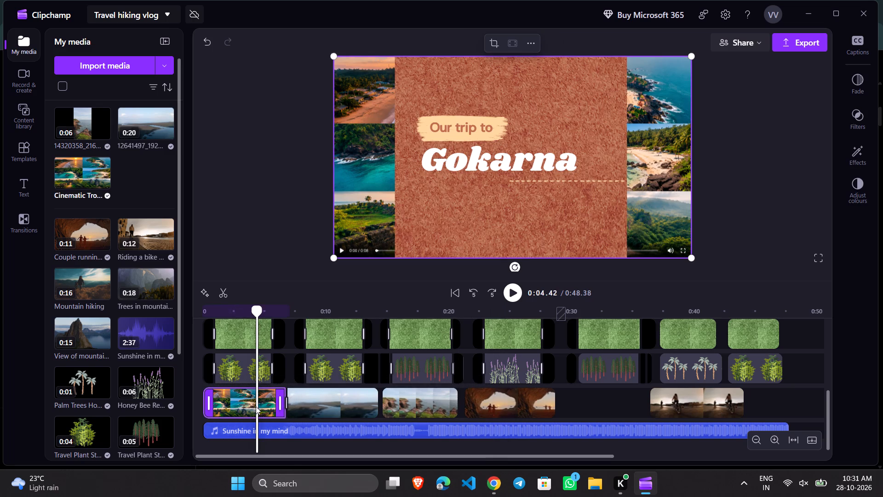
click(361, 203)
click(332, 259)
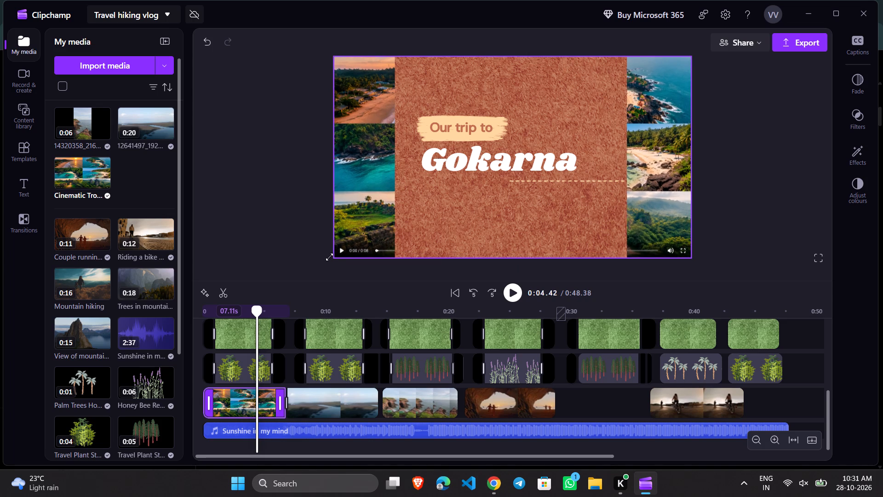
right_click(664, 160)
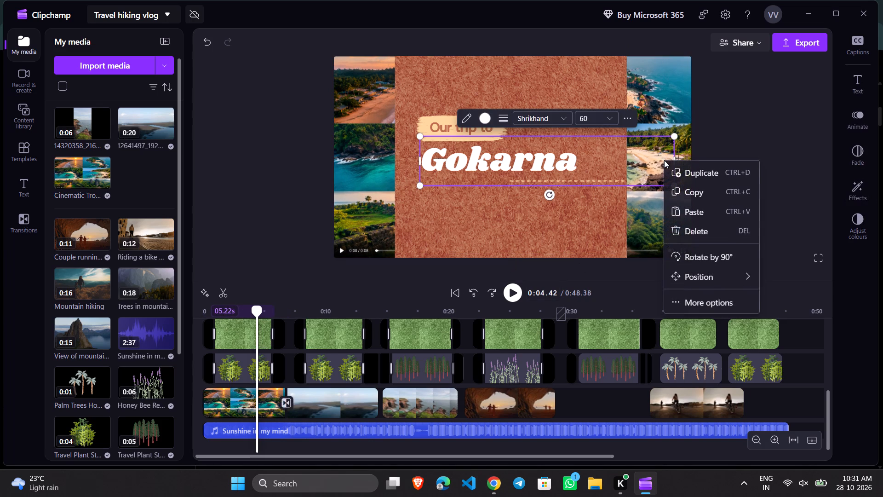
click(740, 100)
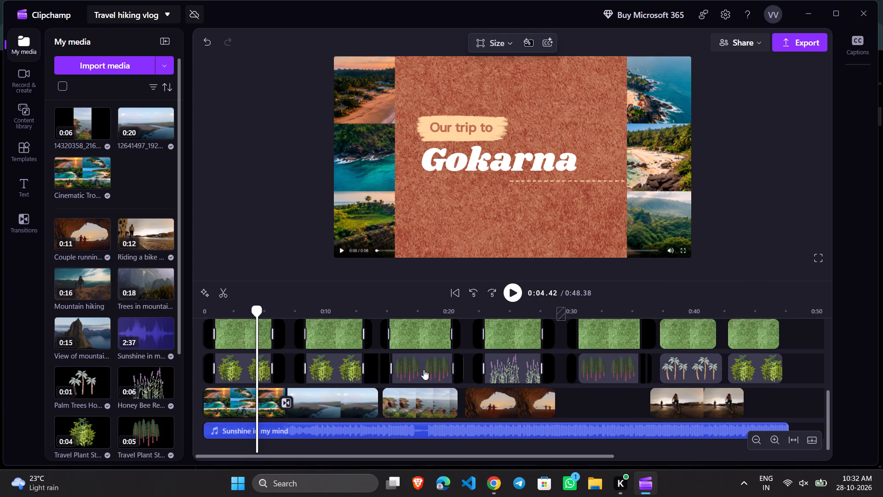
click(328, 402)
click(413, 405)
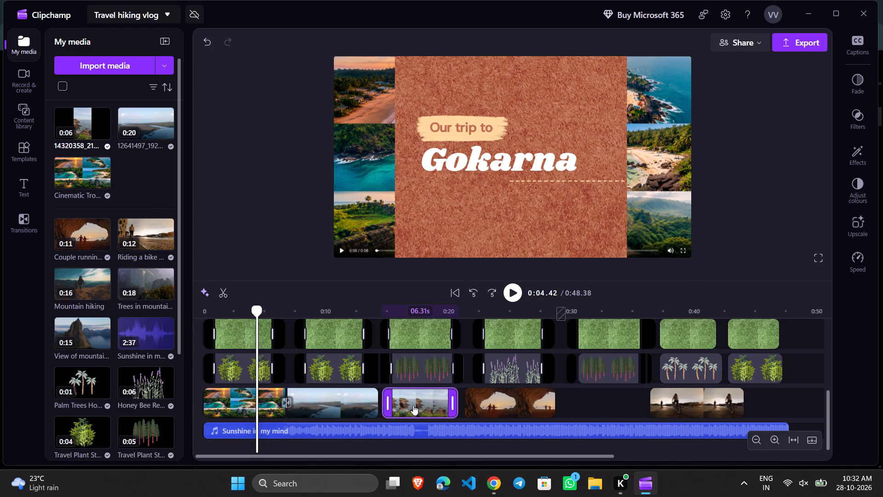
click(476, 396)
scroll(508, 389, up, 4)
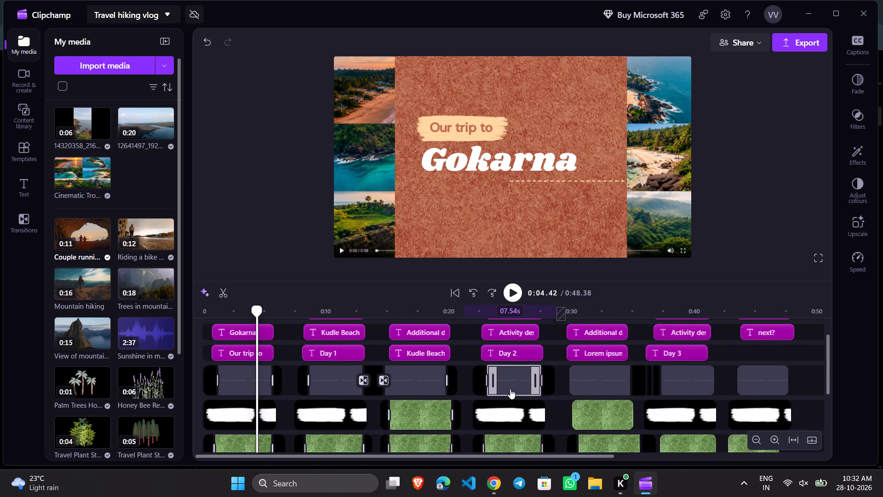
scroll(431, 403, up, 1)
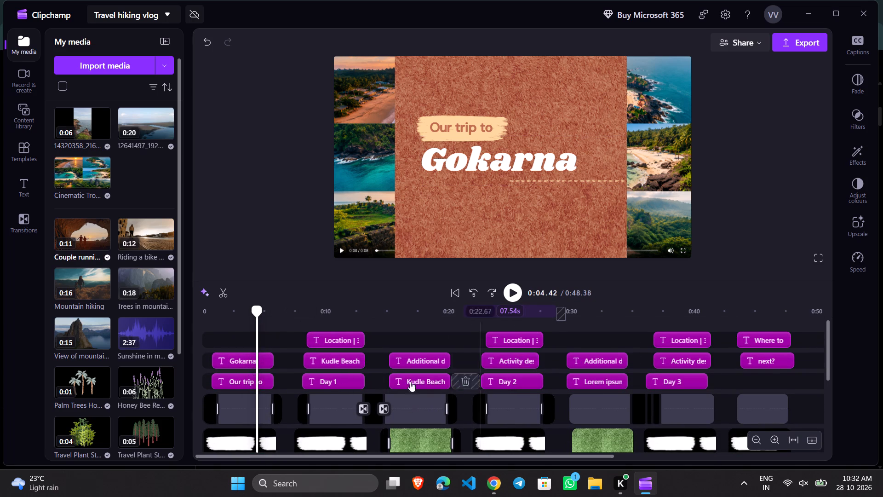
Replace the Day 2 "Activity description" title with a duplicate of the Day 1 "Kudle Beach" title placed above the Day 2 text.
right_click(344, 359)
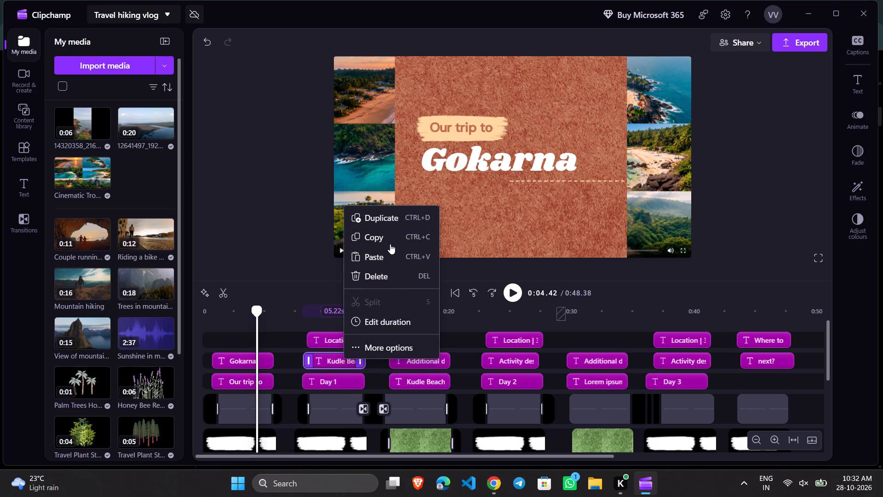
click(386, 220)
drag(402, 356, 452, 374)
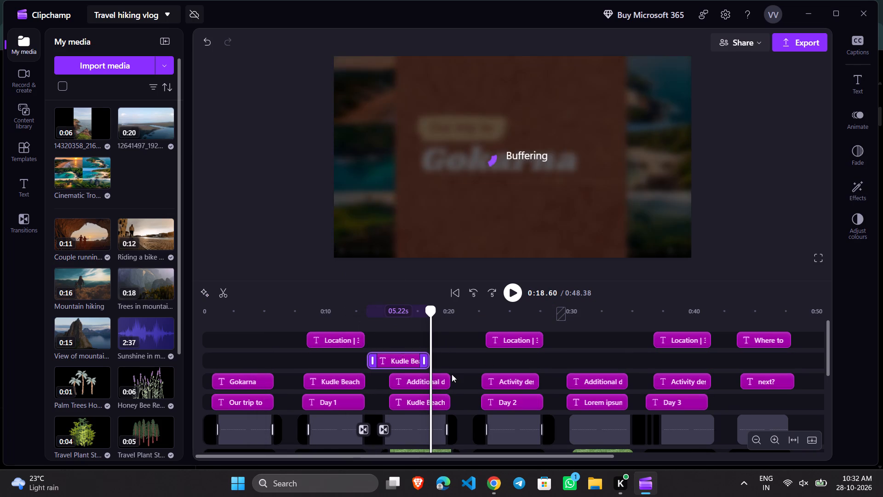
drag(452, 374, 517, 380)
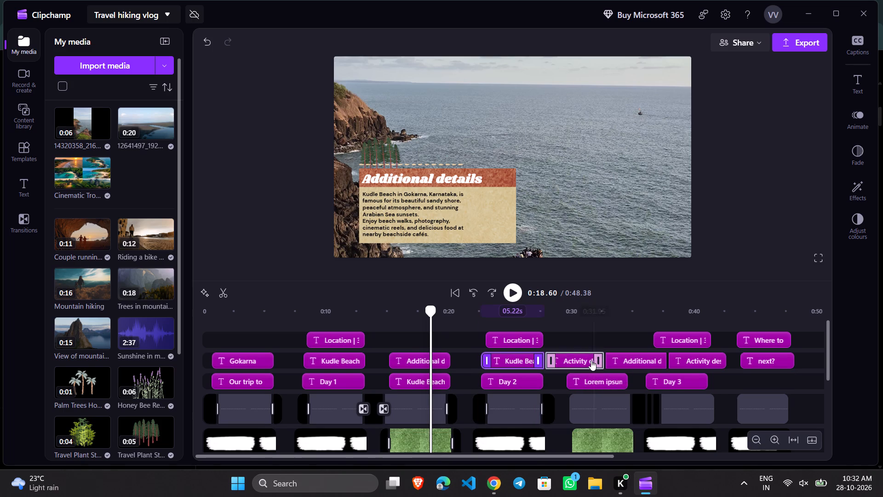
right_click(583, 359)
click(617, 278)
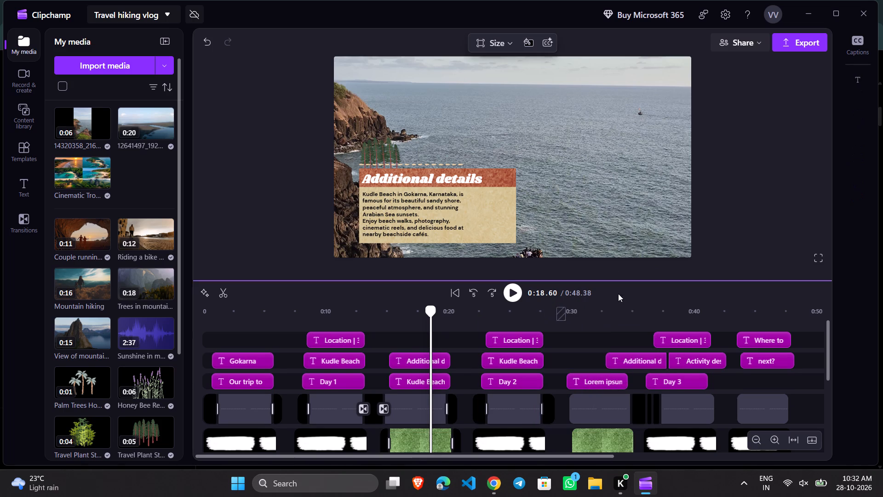
Move the Day 2 location text clip so it starts together with the Day 2 title clips.
click(508, 340)
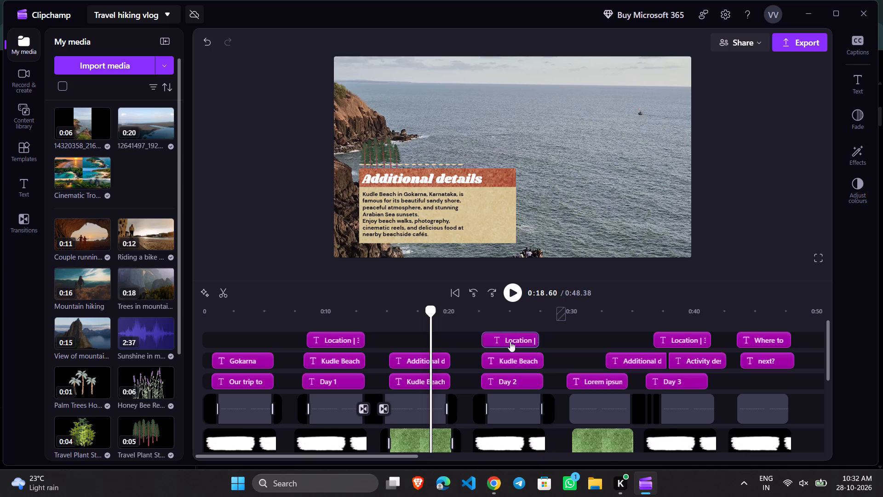
scroll(512, 376, down, 4)
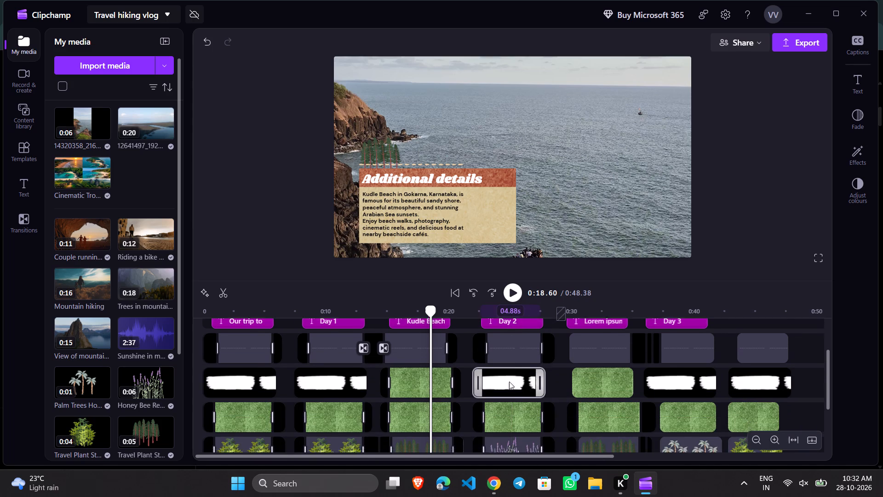
scroll(509, 382, up, 5)
click(510, 383)
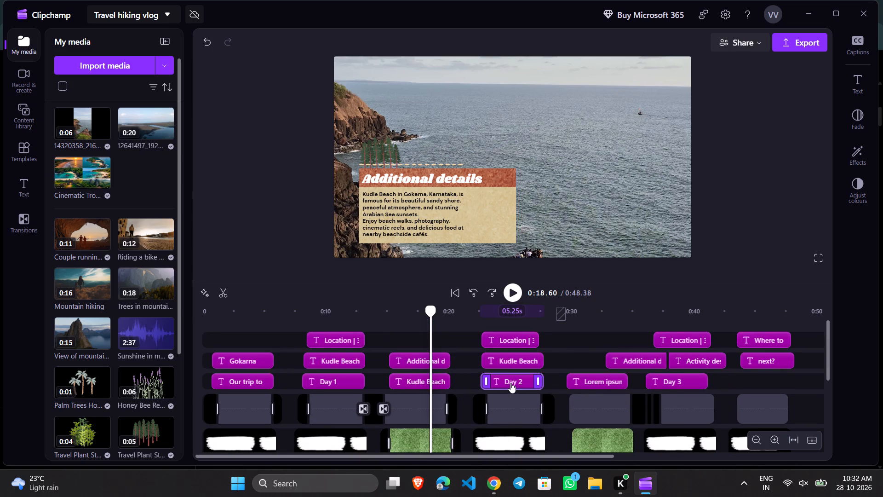
Preview the transition from the Kudle Beach details into the Day 2 title scene.
click(431, 310)
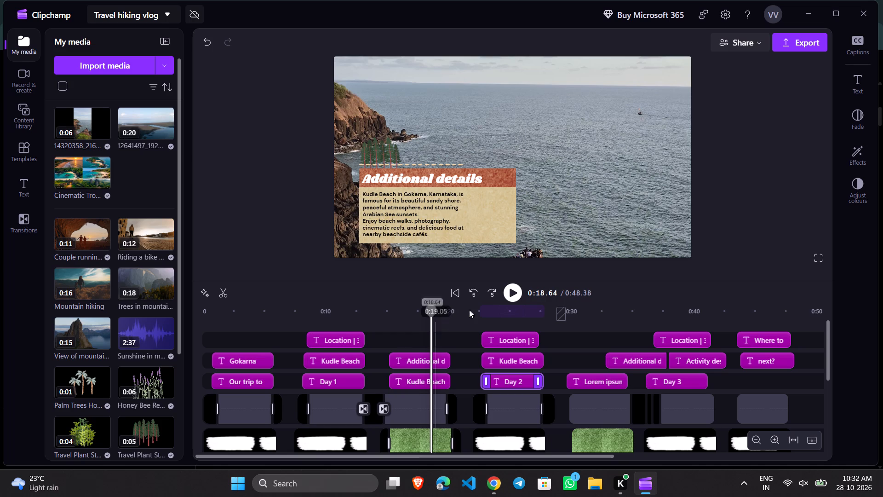
click(520, 294)
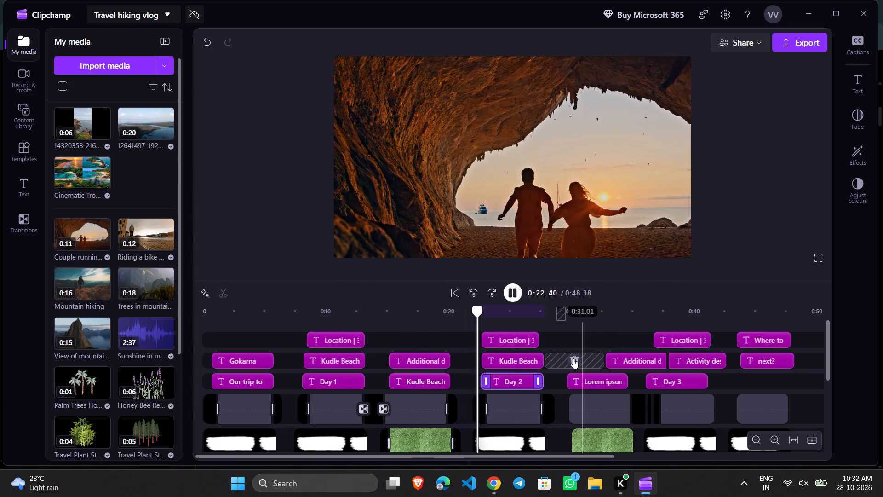
click(511, 291)
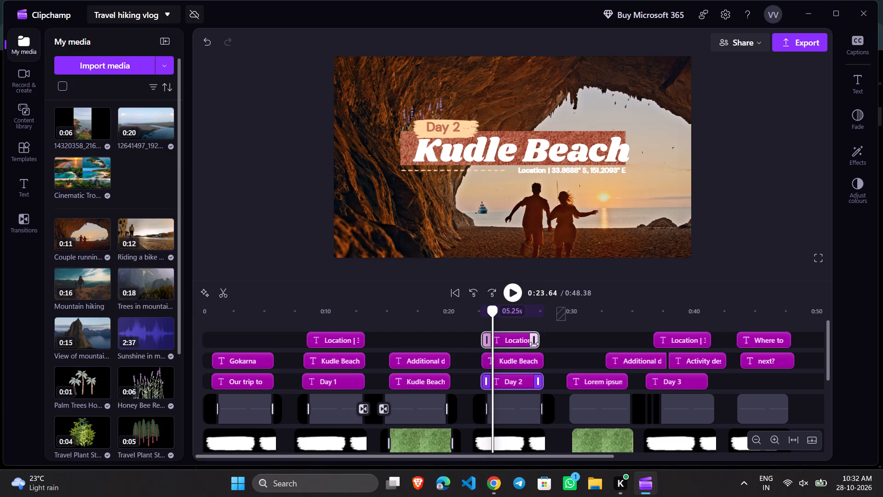
Open the "Kudle Beach" title in the Day 2 scene for text editing.
click(515, 144)
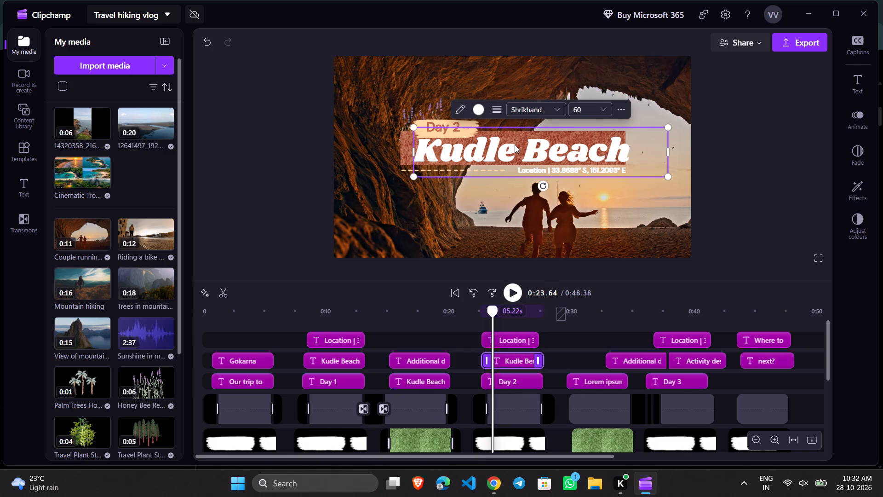
click(520, 156)
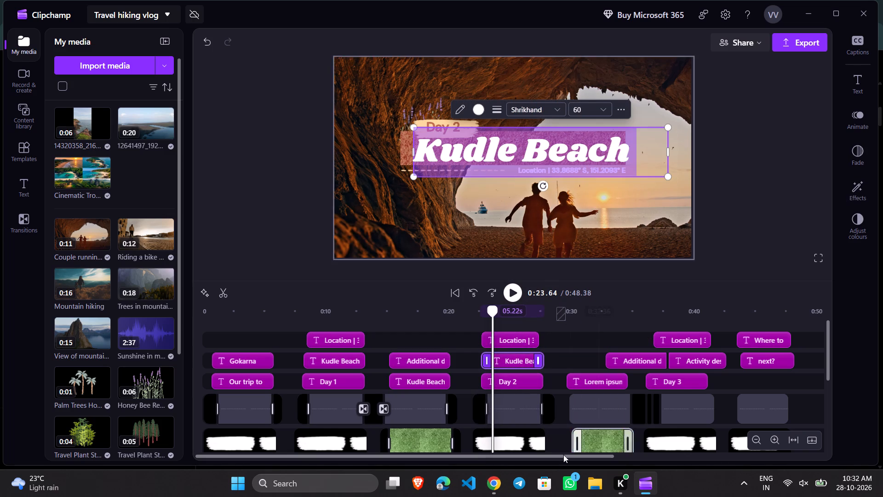
Switch to the Gokarna Trip Itinerary chat in Chrome and look through the later Day 1 stops and the first Day 2 places.
click(492, 488)
scroll(416, 301, down, 3)
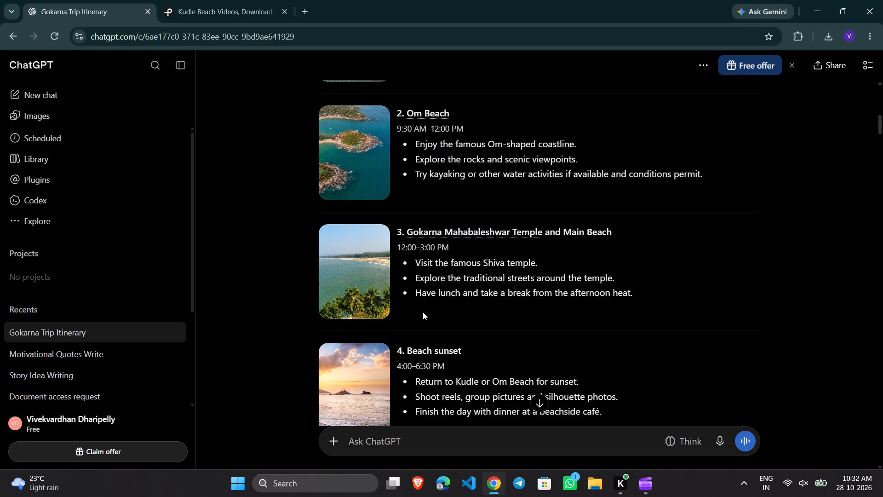
scroll(423, 312, down, 4)
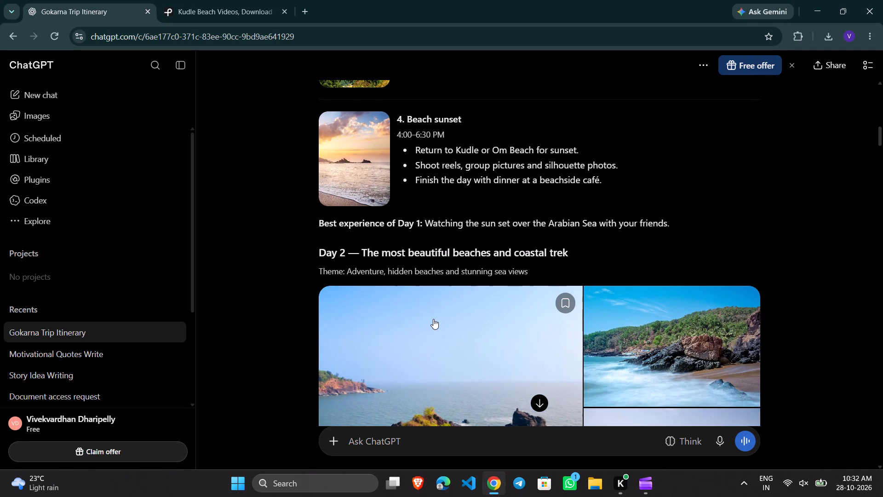
scroll(433, 319, down, 7)
scroll(436, 323, up, 4)
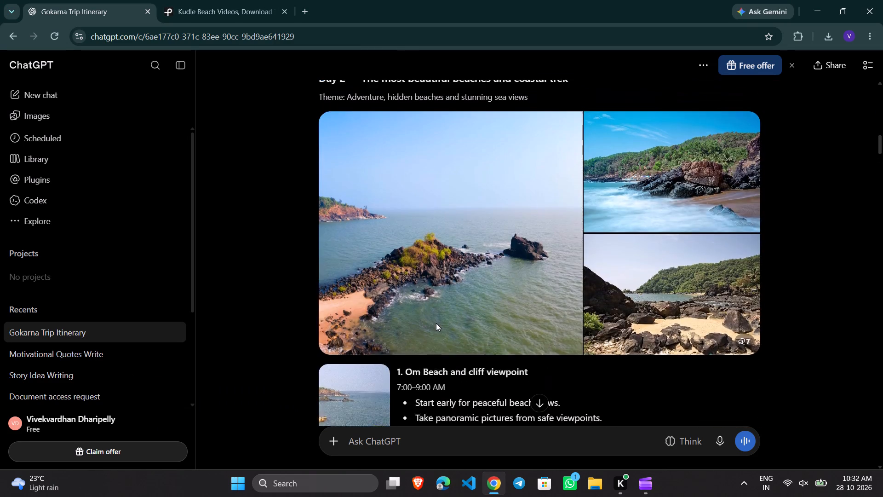
scroll(436, 323, up, 2)
scroll(436, 323, down, 7)
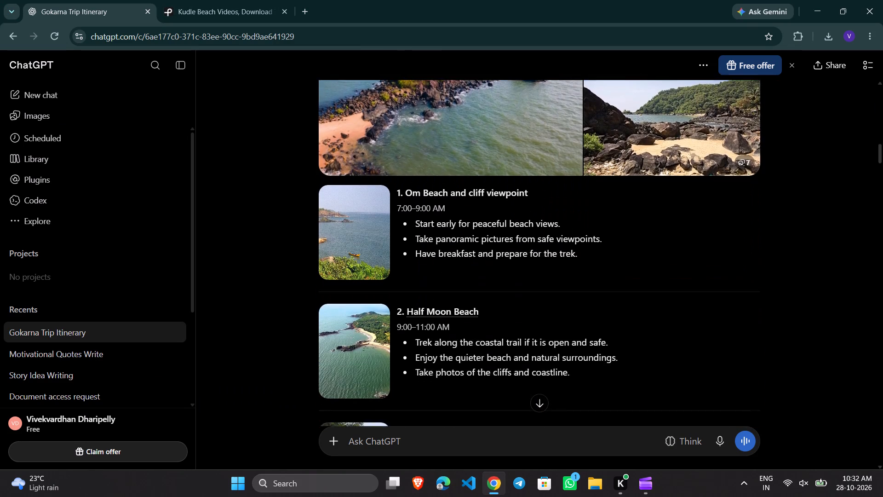
Read on through the itinerary's Day 3 places and the trip customization questions.
scroll(441, 327, down, 12)
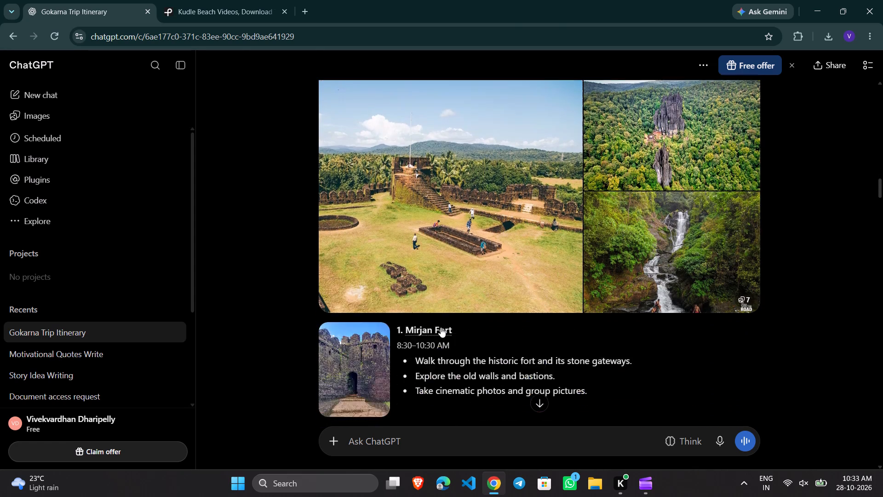
scroll(470, 337, down, 5)
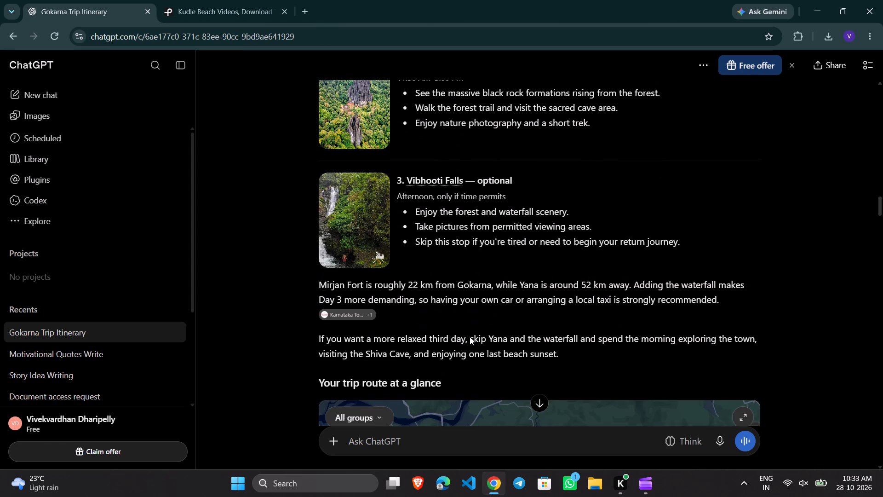
scroll(470, 337, down, 12)
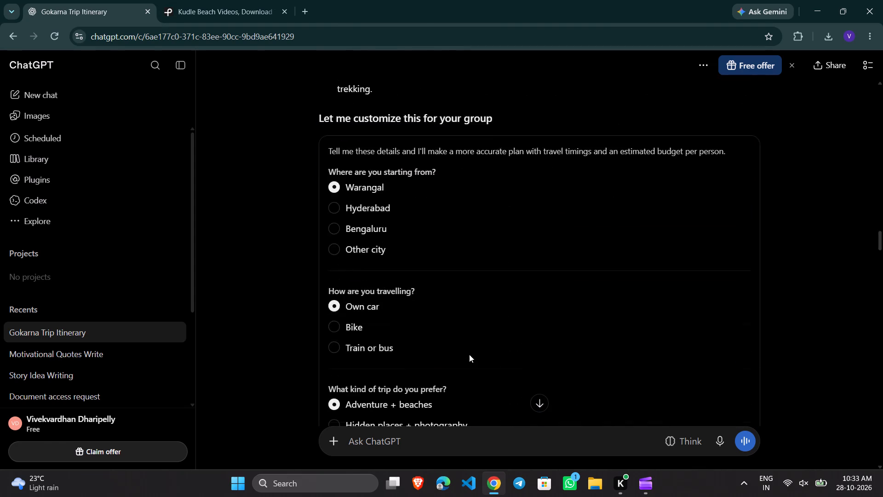
Go back through the itinerary from its start, comparing the Day 1 stops with the Day 2 beach stops.
scroll(469, 354, up, 20)
scroll(469, 354, up, 10)
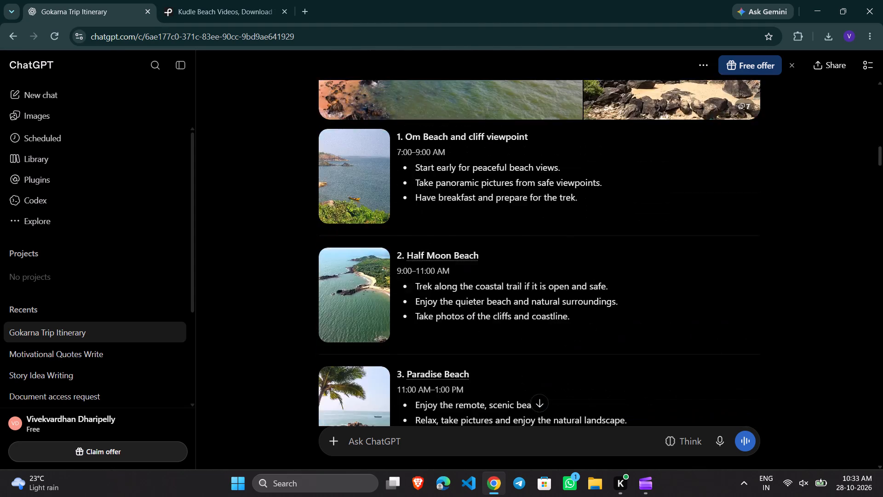
scroll(474, 354, up, 20)
scroll(474, 354, up, 7)
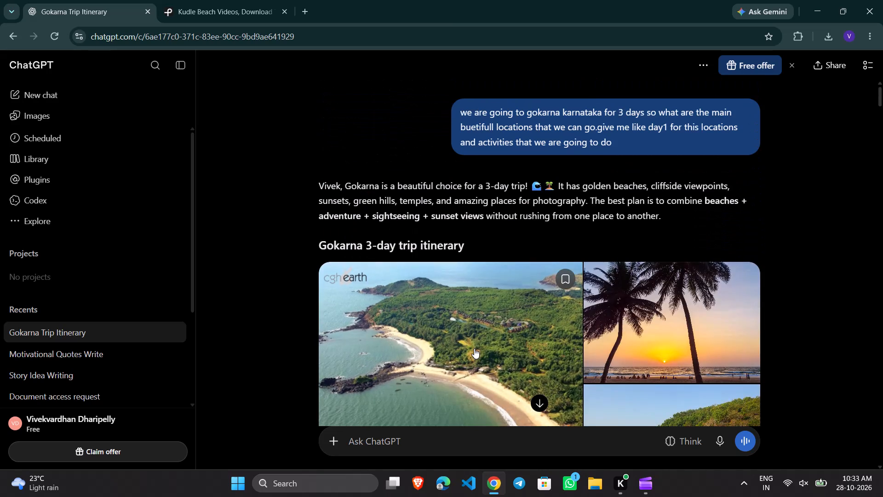
scroll(474, 348, down, 10)
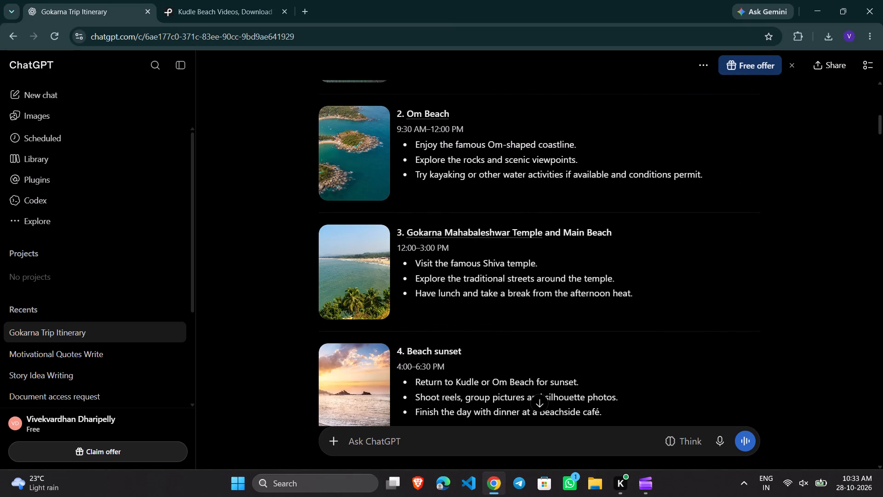
scroll(494, 306, down, 4)
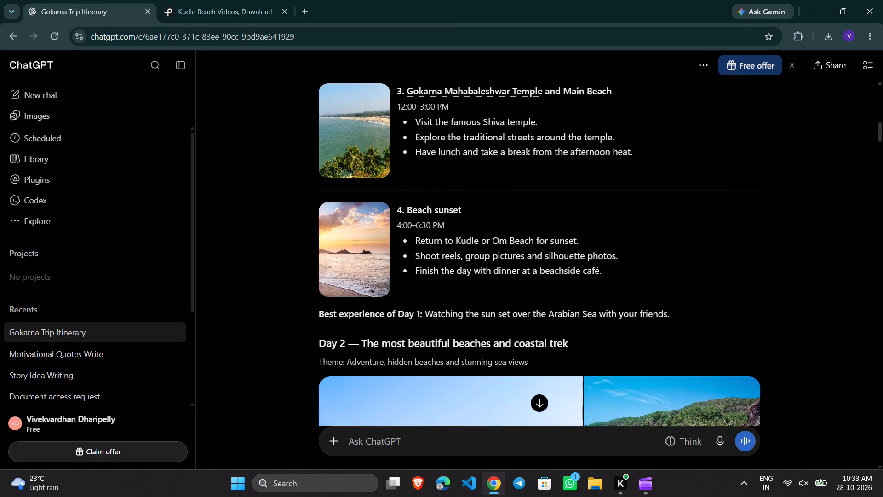
scroll(494, 319, down, 6)
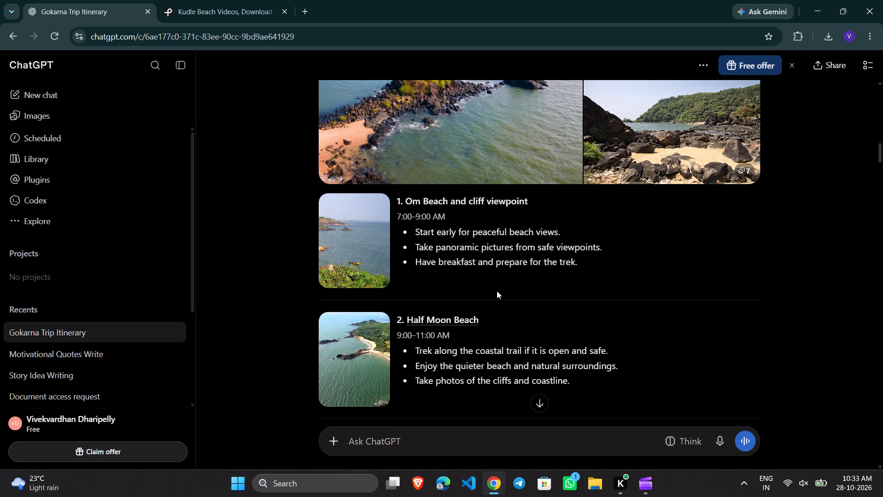
scroll(497, 291, down, 3)
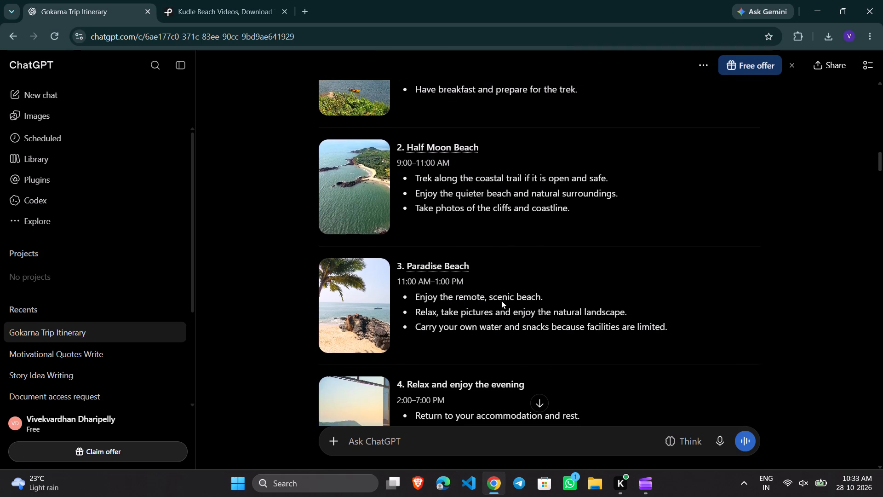
scroll(501, 301, down, 3)
scroll(502, 305, up, 8)
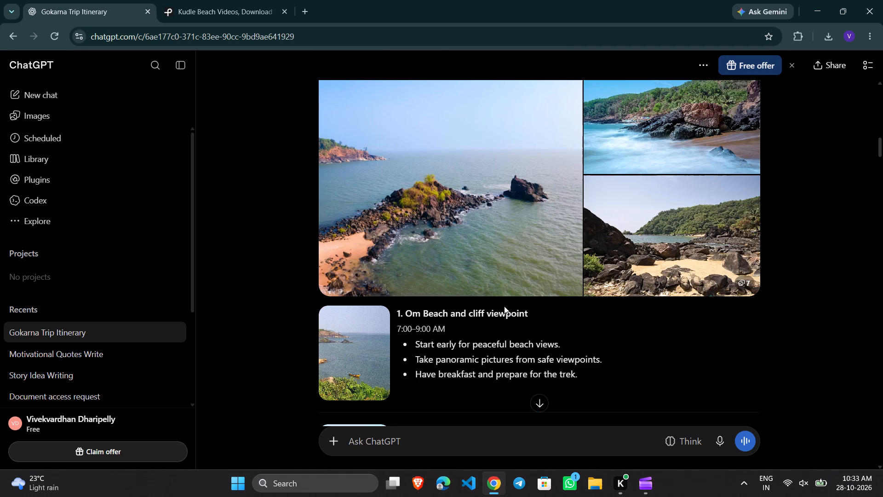
scroll(505, 312, down, 1)
Switch to Clipchamp and show the Day 2 scene with its "Kudle Beach" title selected on the timeline.
click(636, 485)
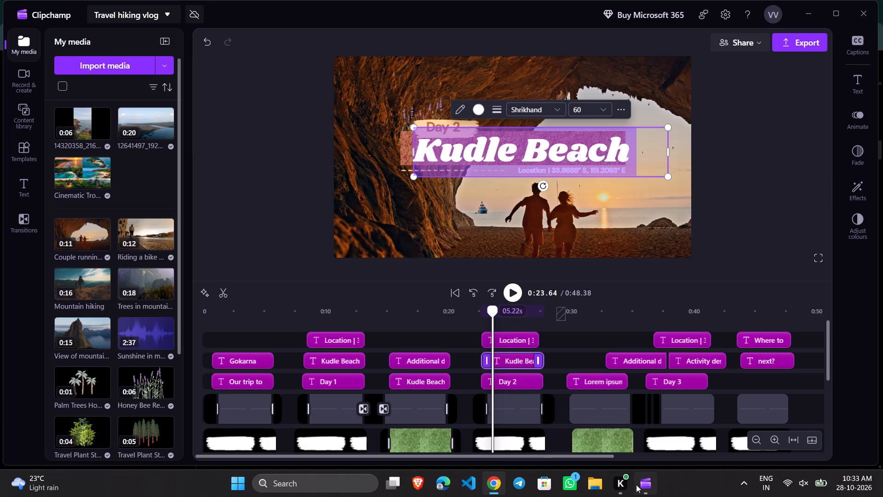
right_click(507, 356)
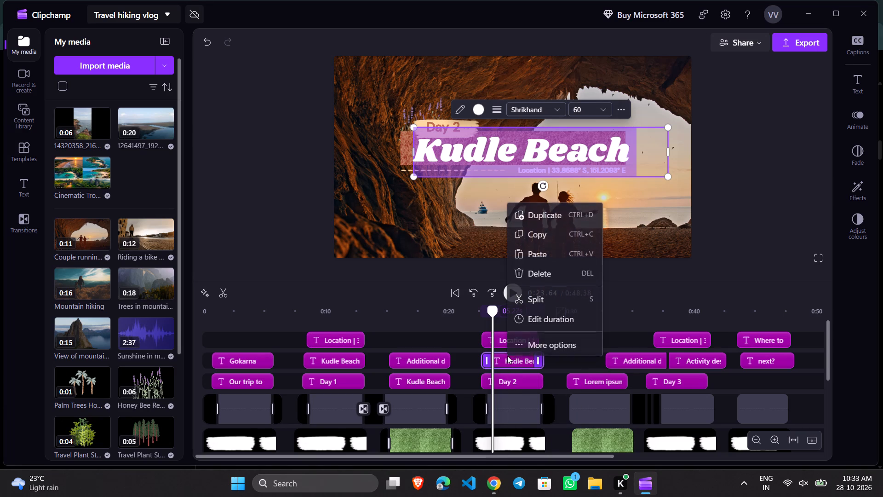
click(620, 341)
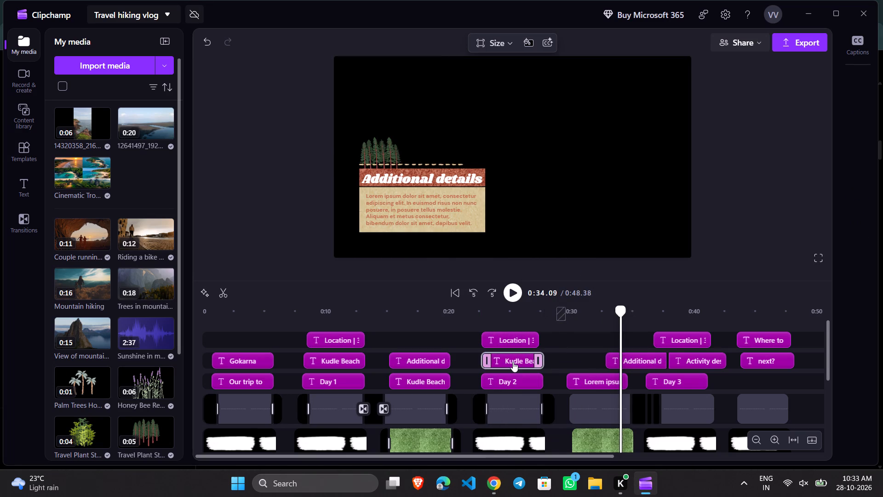
click(512, 362)
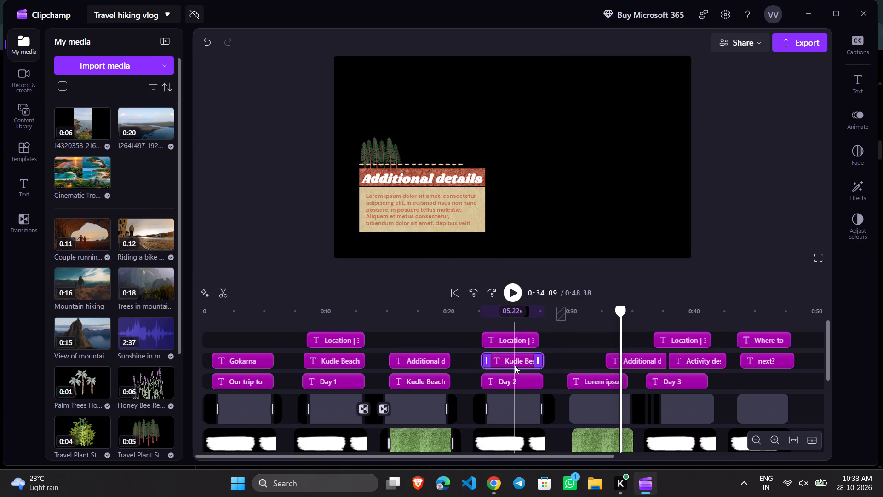
double_click(509, 361)
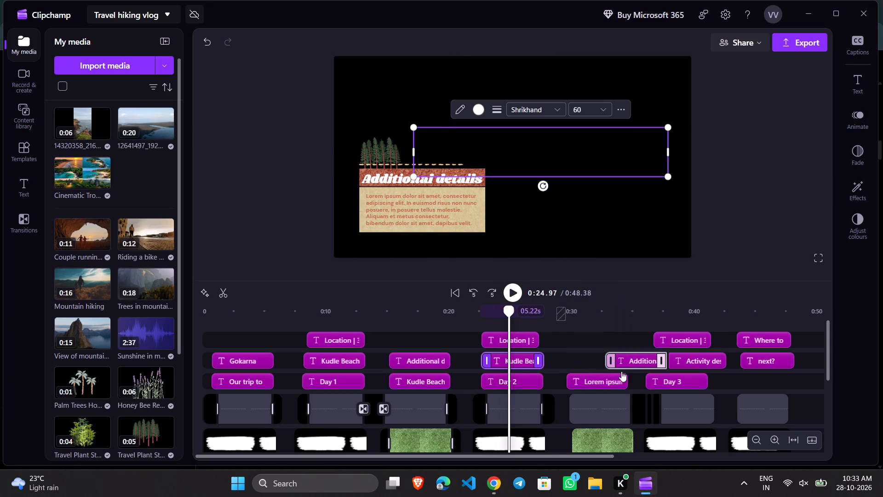
scroll(597, 400, down, 2)
scroll(625, 372, up, 3)
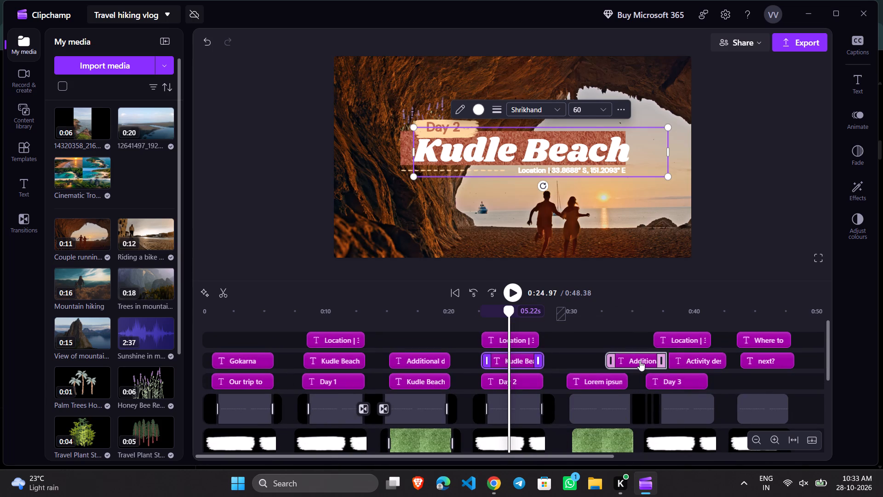
Move the "Additional details" title after the Day 2 scene earlier on the timeline to line up with the Lorem ipsum text.
drag(640, 361, 596, 365)
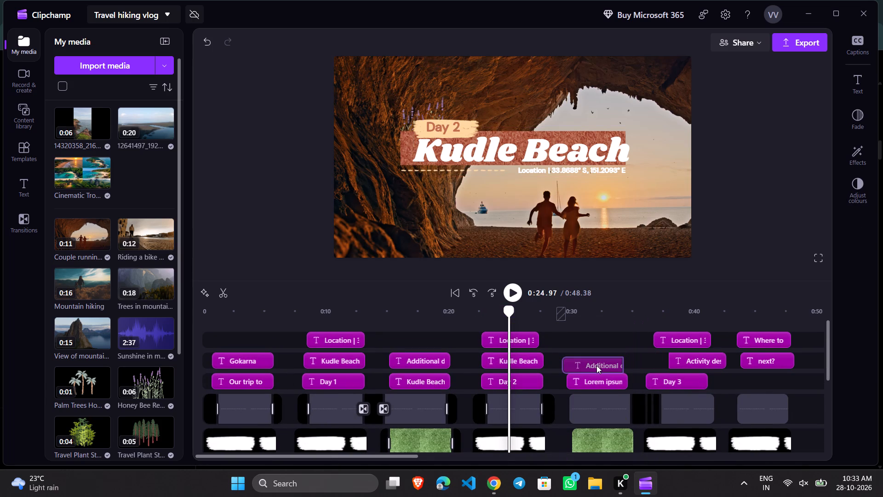
drag(596, 365, 600, 363)
scroll(602, 364, up, 1)
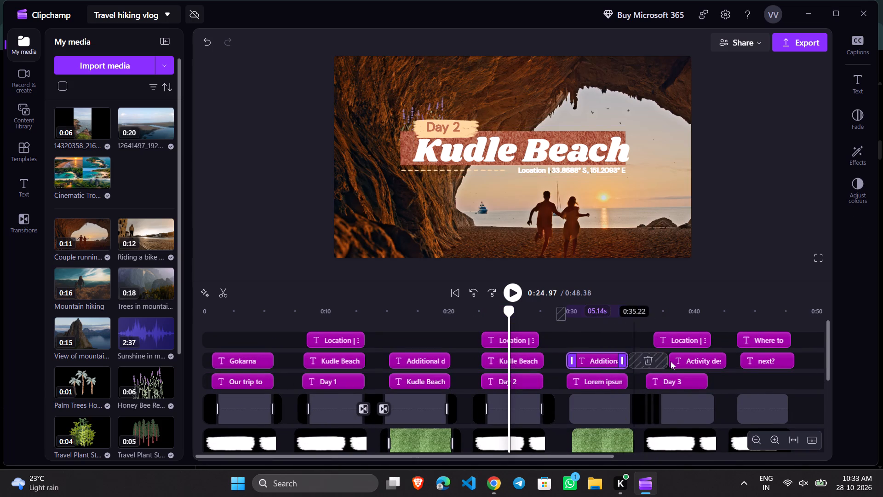
Move the activity description and location titles of the Day 3 scene earlier to line up with the "Day 3" title.
drag(696, 356, 671, 359)
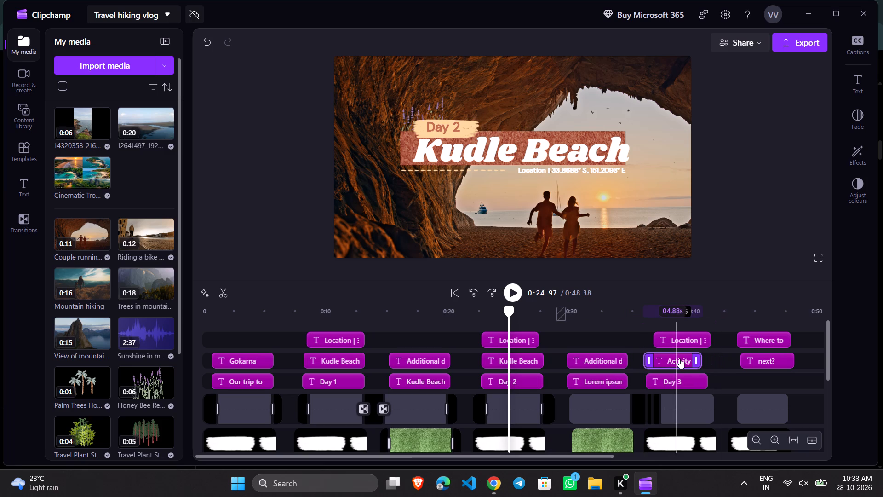
click(677, 358)
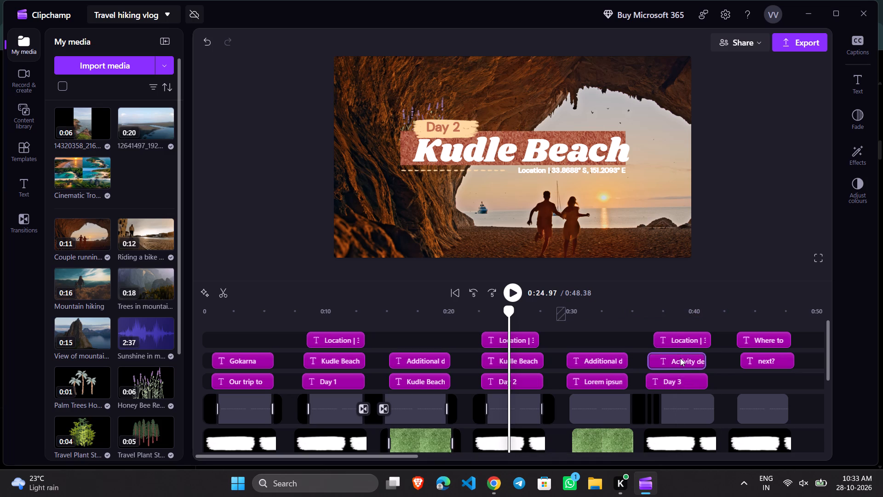
drag(680, 335, 672, 336)
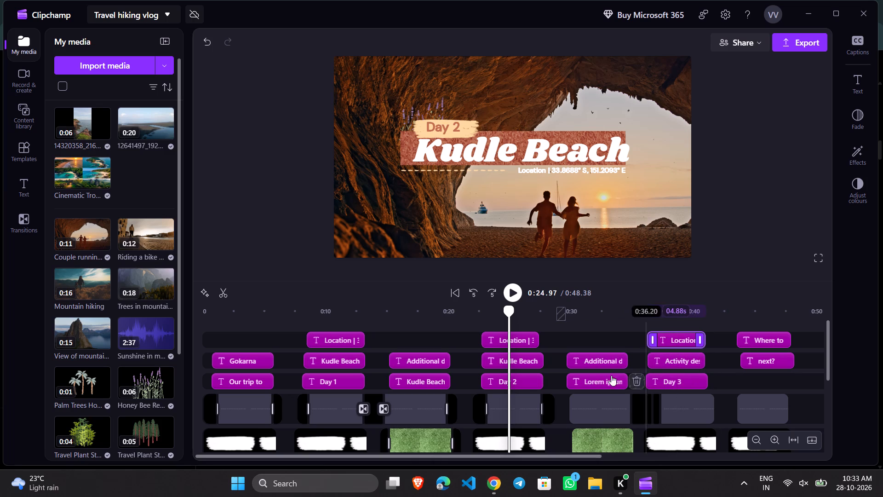
scroll(504, 386, up, 2)
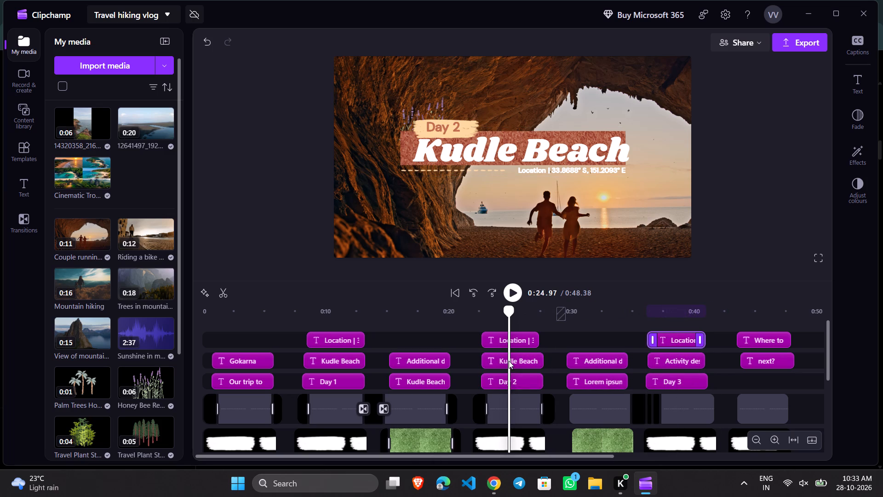
Check the Day 2 scene's text clips and select its "Kudle Beach" title in the preview.
click(510, 338)
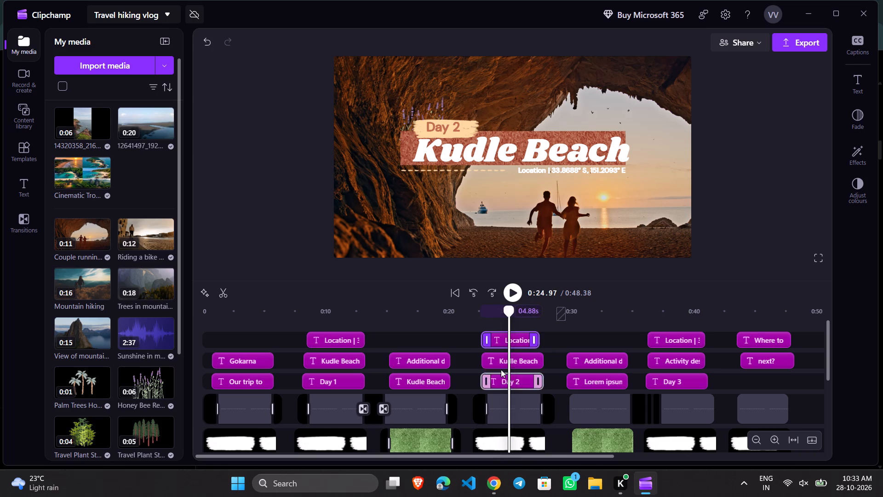
click(502, 359)
click(501, 383)
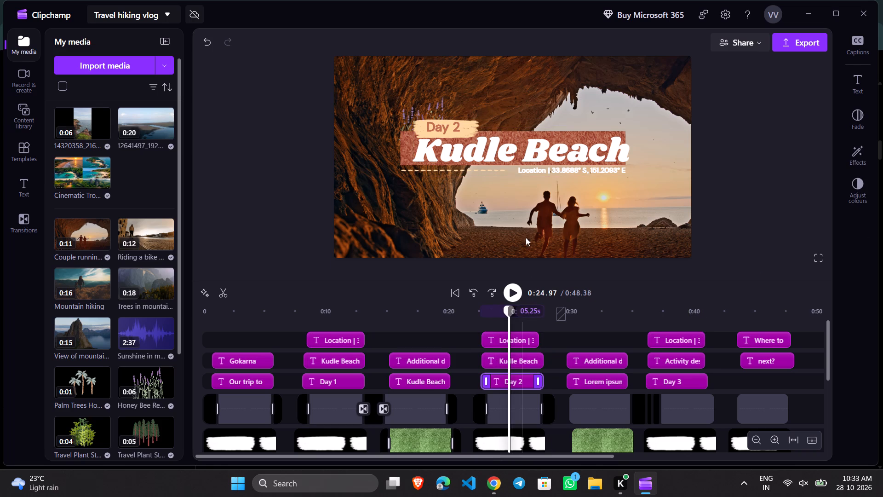
click(506, 151)
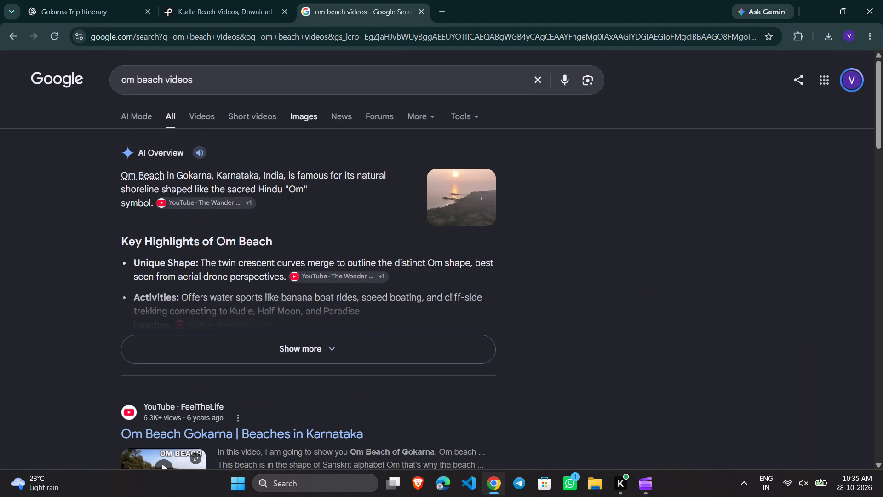
click(208, 119)
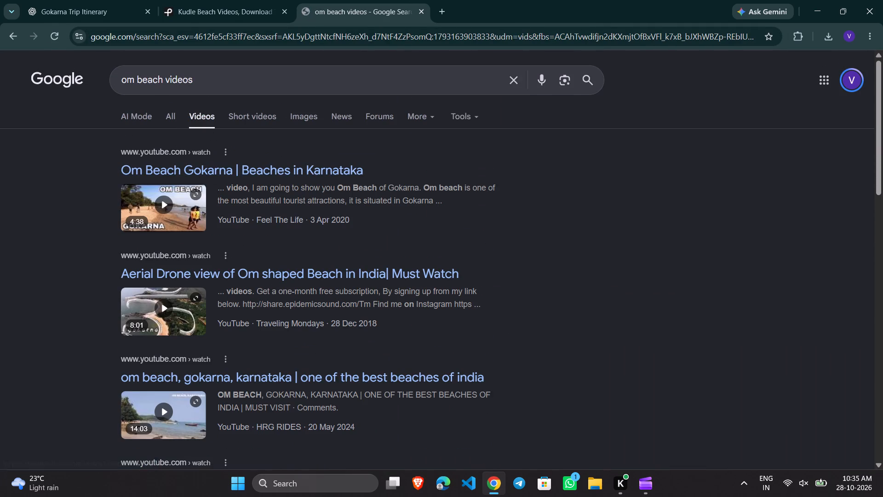
Refine the Google video search to "om beach videos gokarna".
click(215, 79)
key(space)
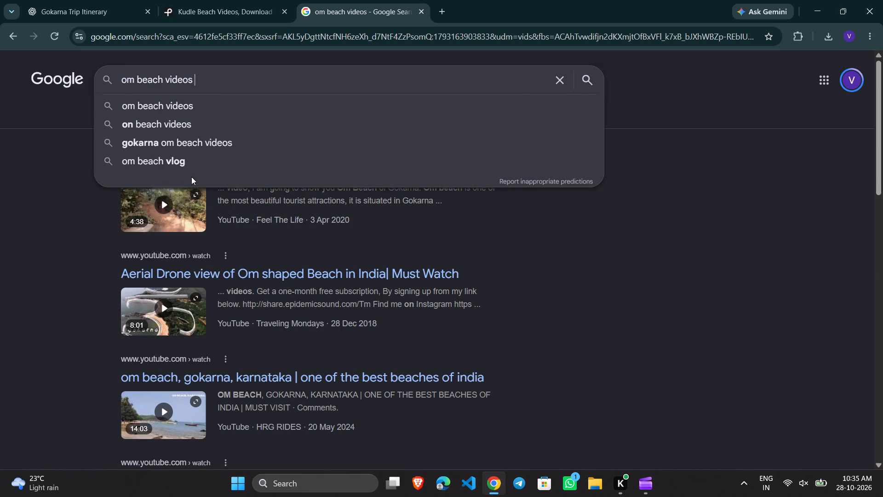
text(kara)
key(BackSpace)
key(BackSpace)
key(BackSpace)
key(BackSpace)
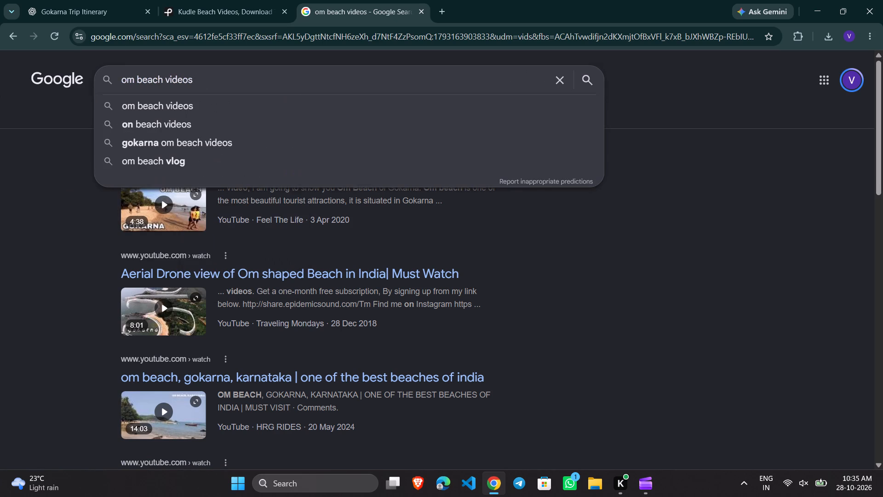
text(gorna)
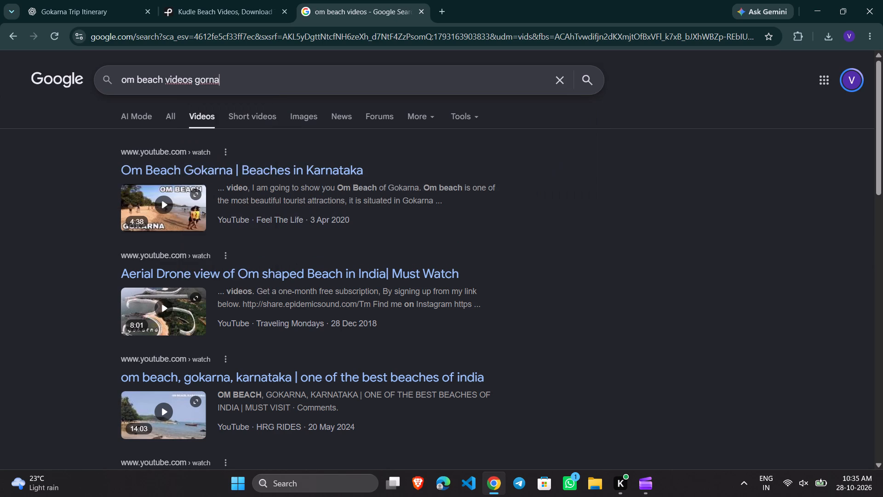
key(Return)
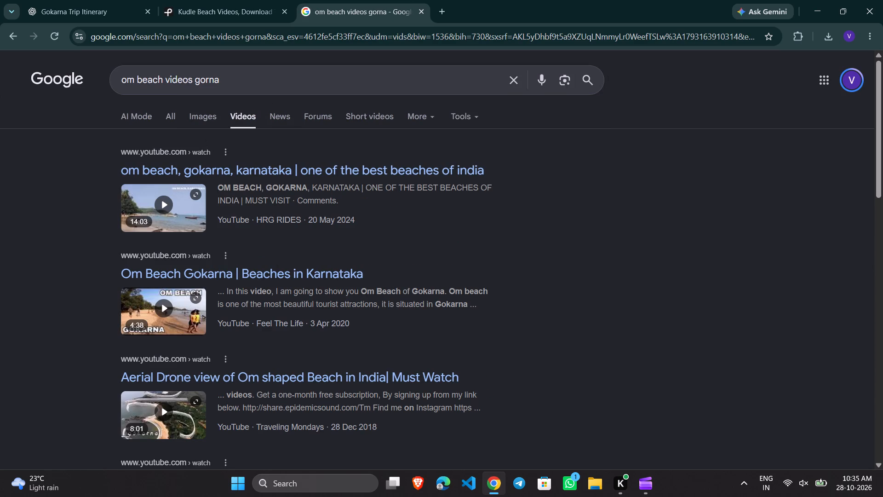
click(253, 83)
key(BackSpace)
key(BackSpace)
key(BackSpace)
text(kara)
key(BackSpace)
key(n)
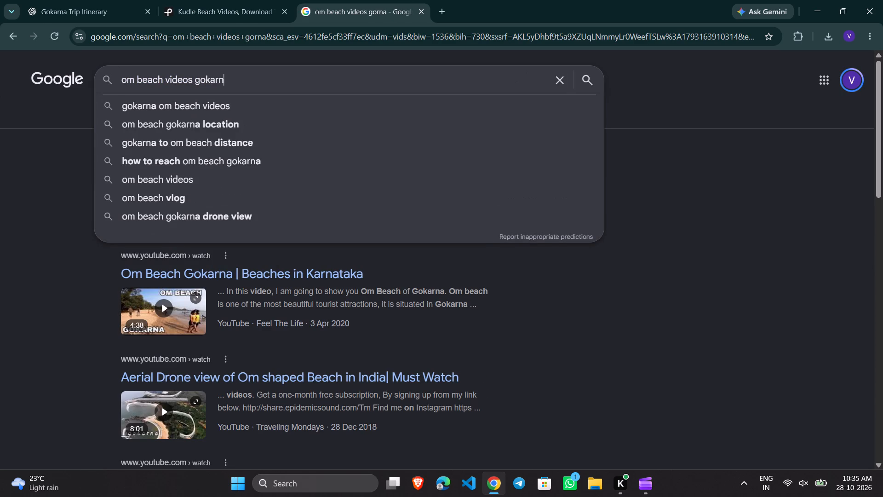
key(BackSpace)
text(na)
key(Return)
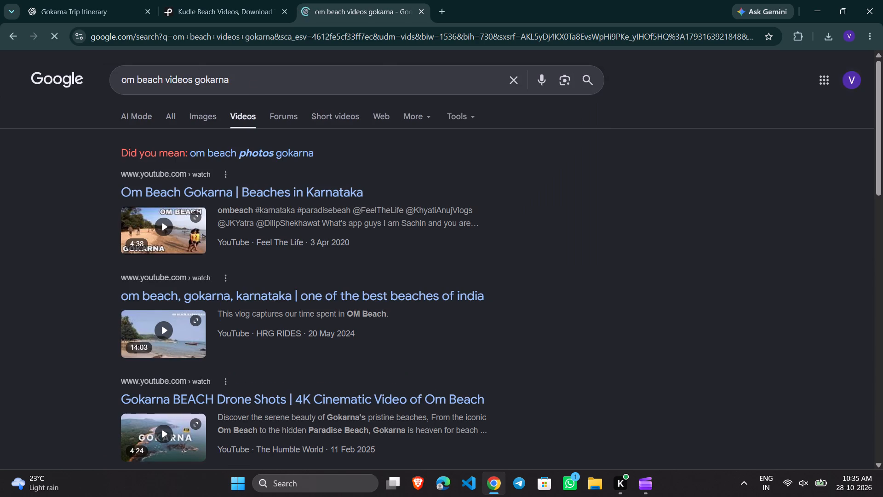
Browse all result types, search for "om beach videos gokarna download", and open the Adobe Stock page of Gokarna stock videos.
click(160, 119)
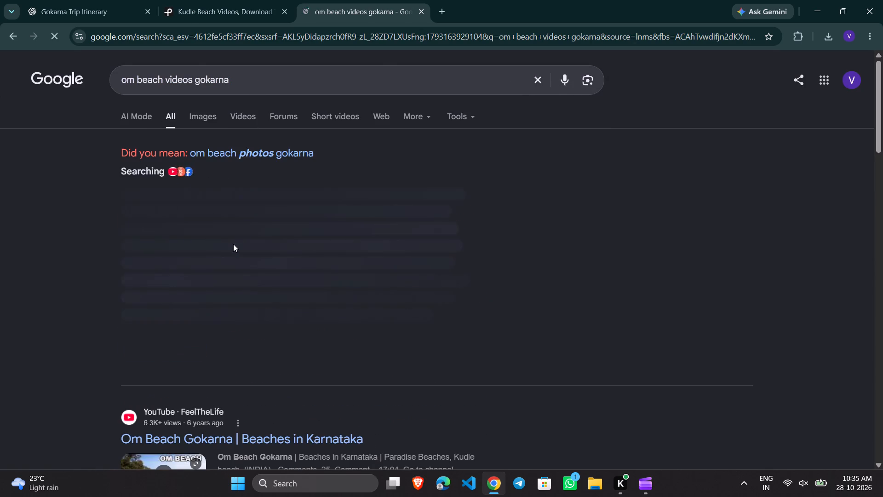
scroll(234, 245, down, 16)
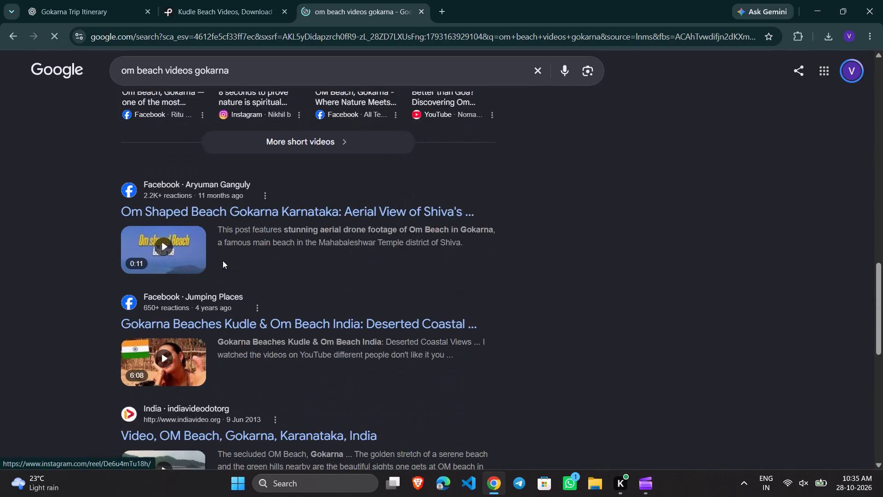
scroll(223, 260, down, 4)
click(262, 68)
key(space)
text(download)
key(Return)
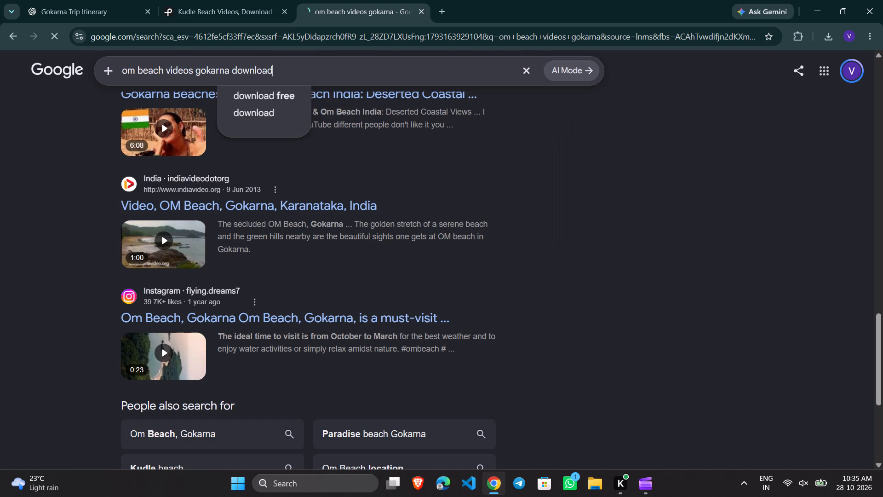
scroll(236, 241, down, 3)
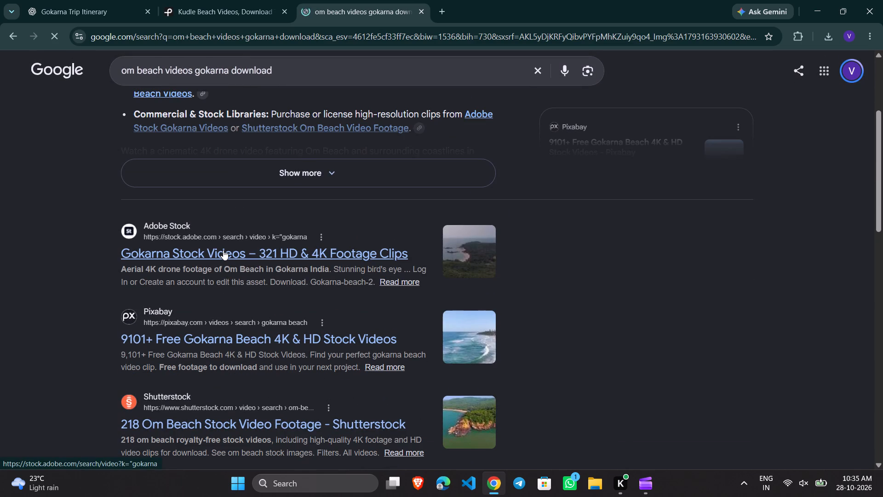
click(223, 250)
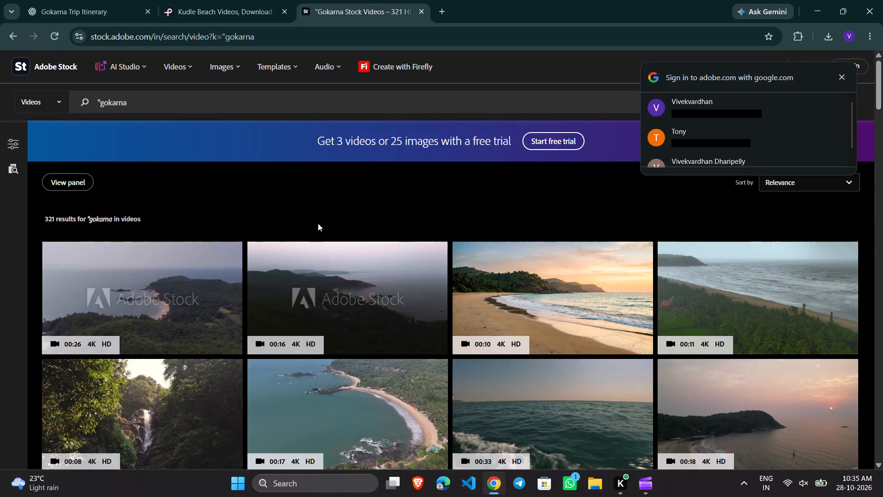
Search Adobe Stock videos for "gokarna om beach" and browse the resulting clips.
click(183, 109)
key(space)
text(om beach)
key(Return)
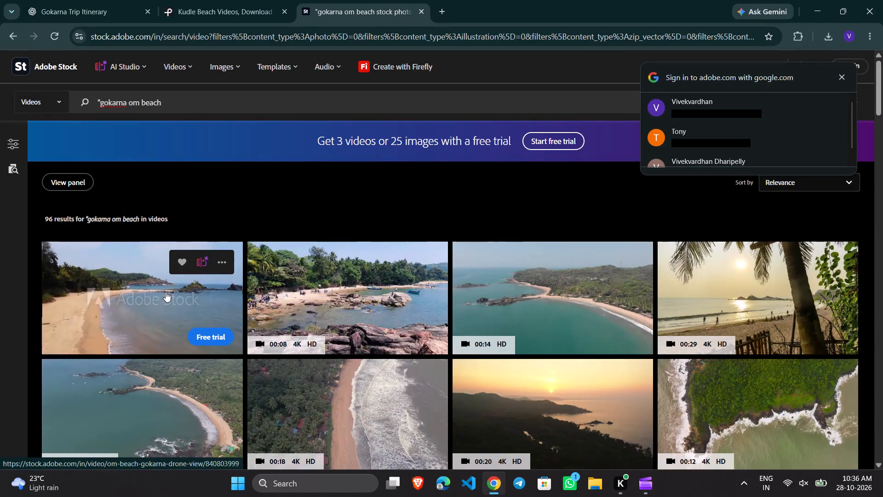
scroll(386, 313, down, 1)
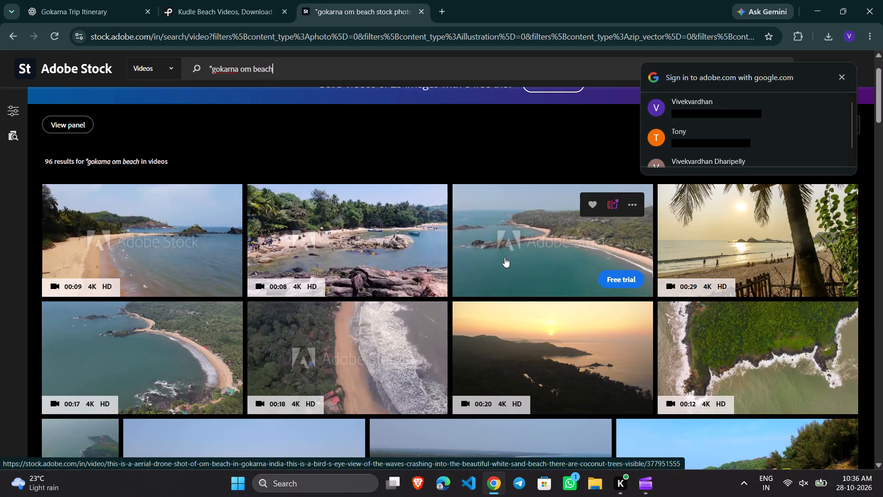
scroll(503, 261, down, 2)
scroll(466, 271, up, 3)
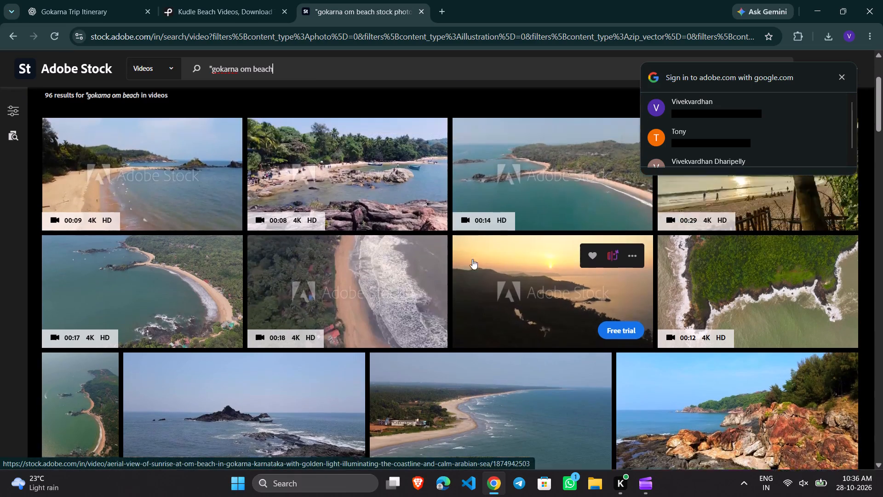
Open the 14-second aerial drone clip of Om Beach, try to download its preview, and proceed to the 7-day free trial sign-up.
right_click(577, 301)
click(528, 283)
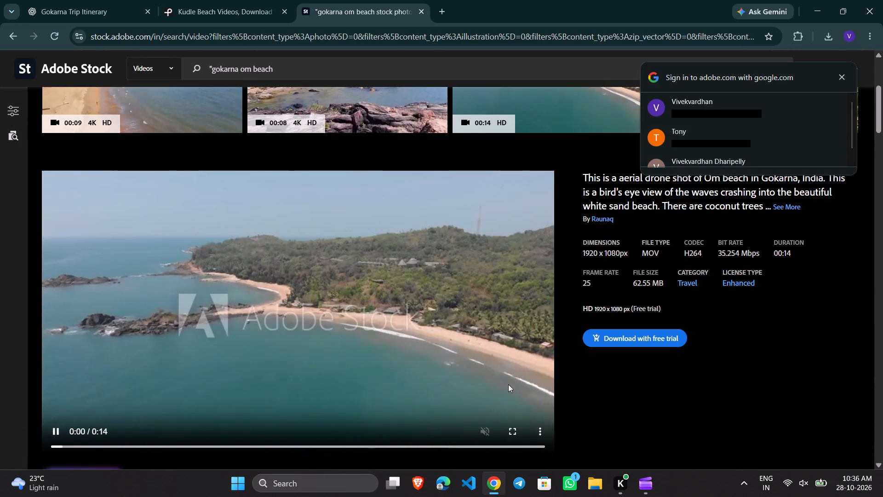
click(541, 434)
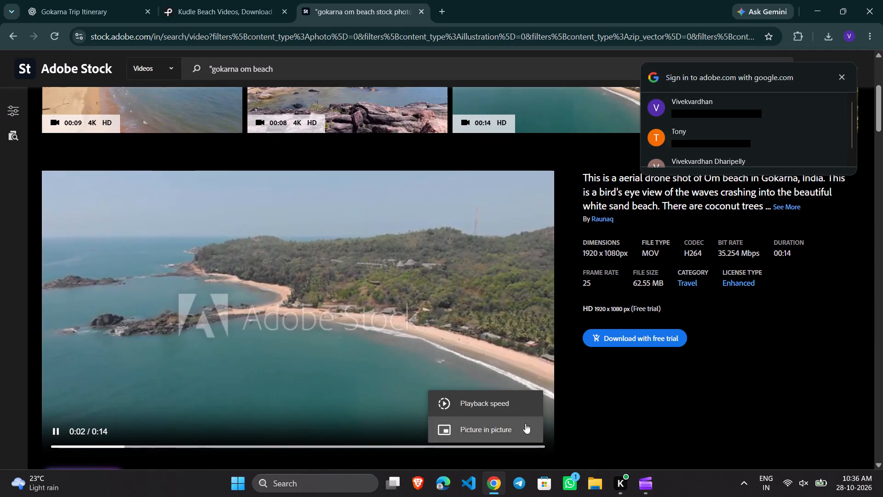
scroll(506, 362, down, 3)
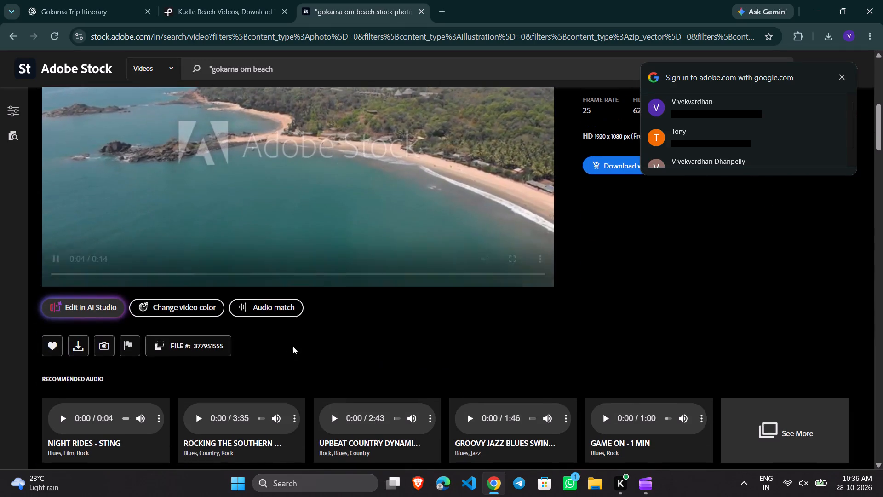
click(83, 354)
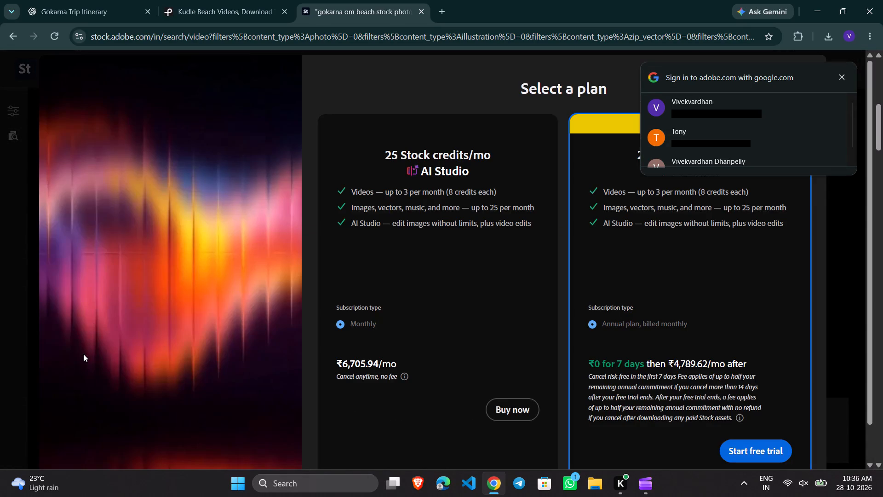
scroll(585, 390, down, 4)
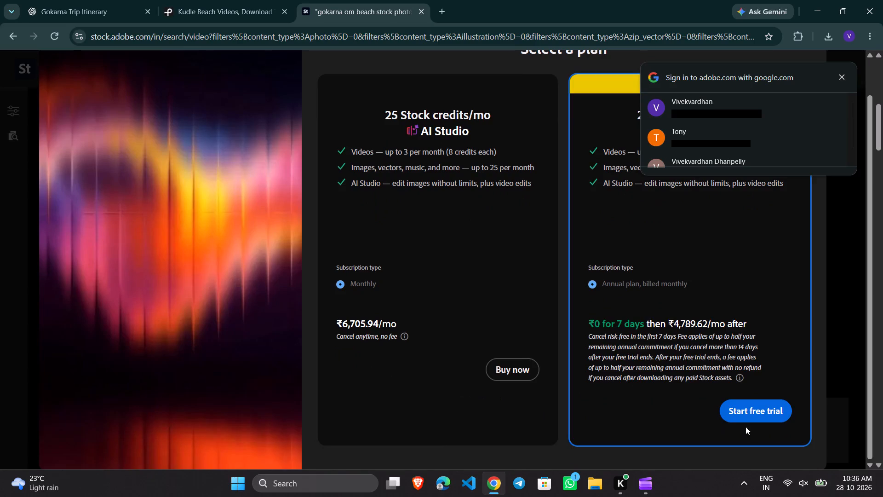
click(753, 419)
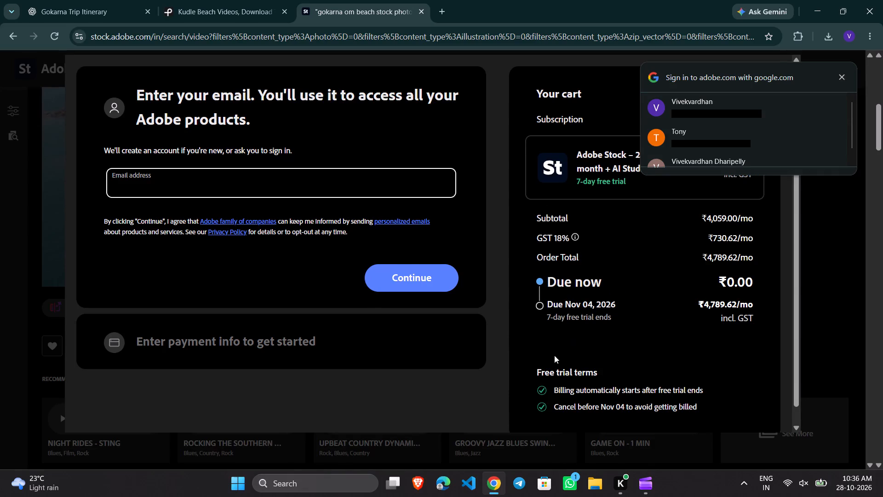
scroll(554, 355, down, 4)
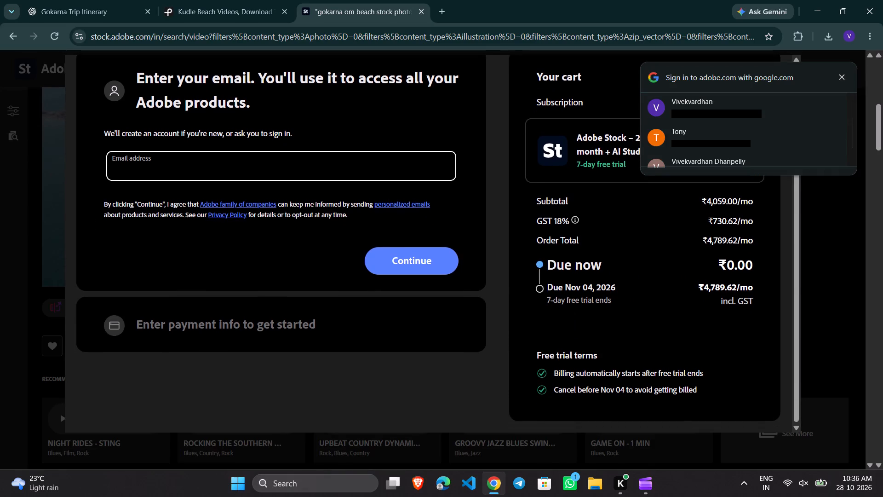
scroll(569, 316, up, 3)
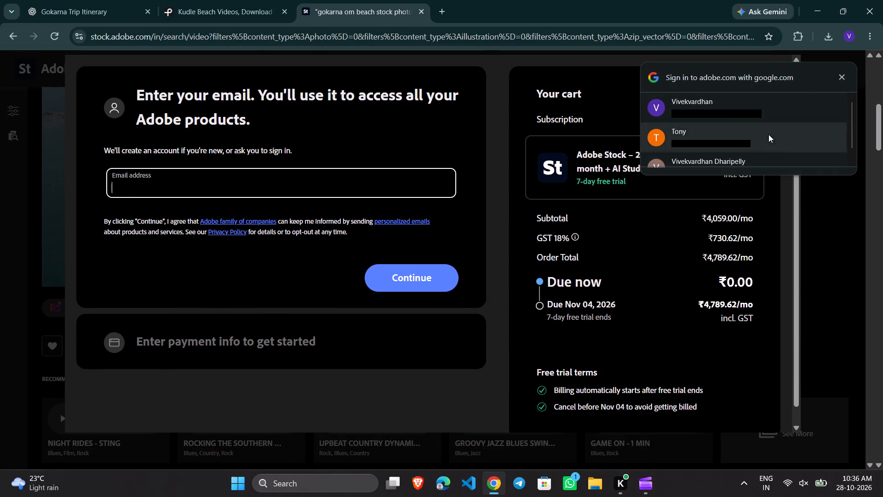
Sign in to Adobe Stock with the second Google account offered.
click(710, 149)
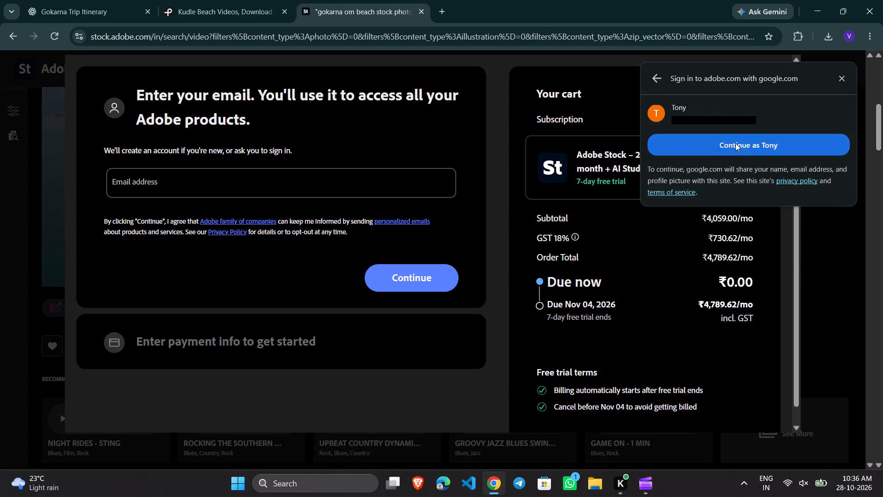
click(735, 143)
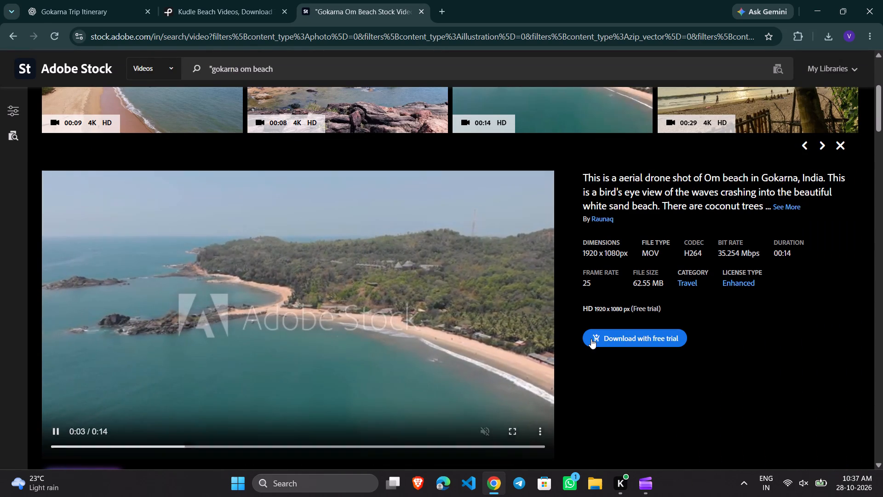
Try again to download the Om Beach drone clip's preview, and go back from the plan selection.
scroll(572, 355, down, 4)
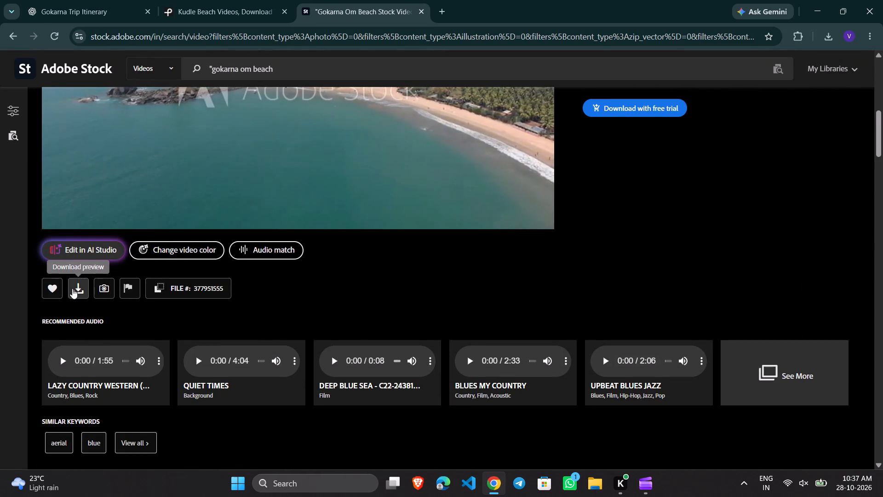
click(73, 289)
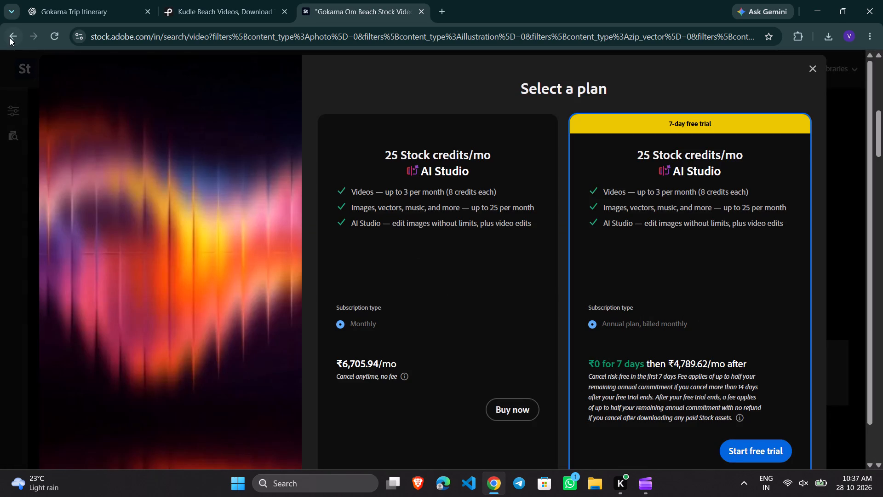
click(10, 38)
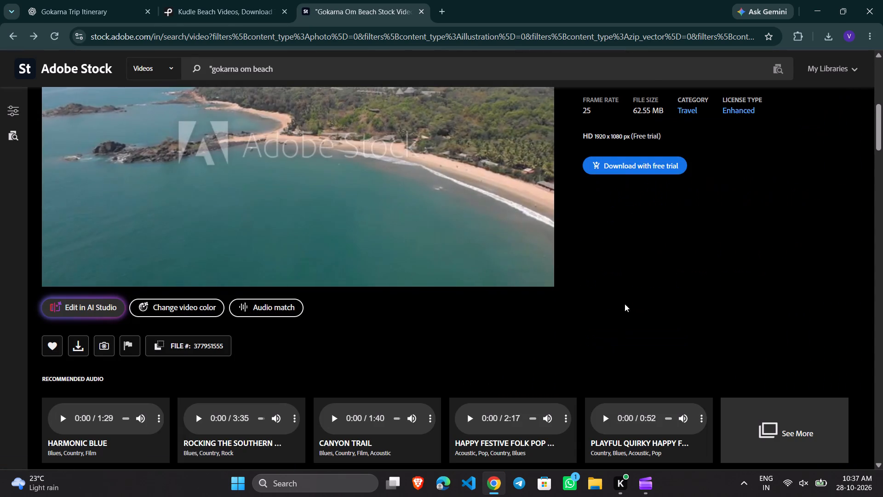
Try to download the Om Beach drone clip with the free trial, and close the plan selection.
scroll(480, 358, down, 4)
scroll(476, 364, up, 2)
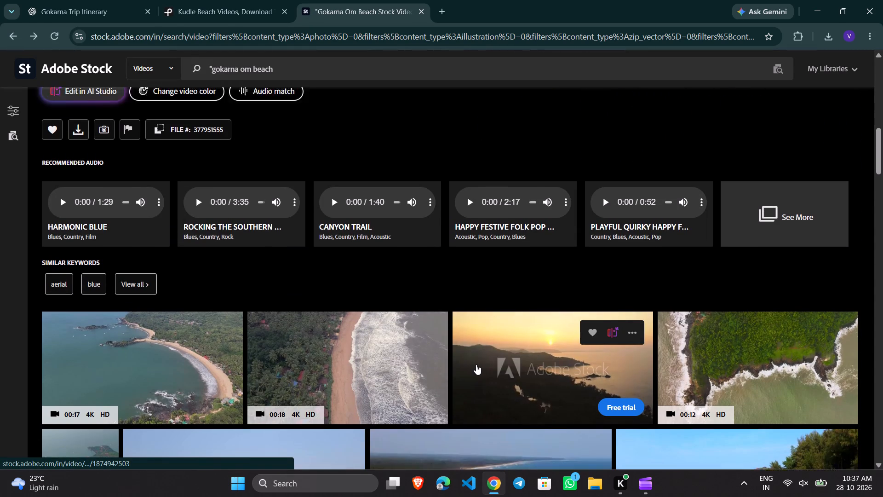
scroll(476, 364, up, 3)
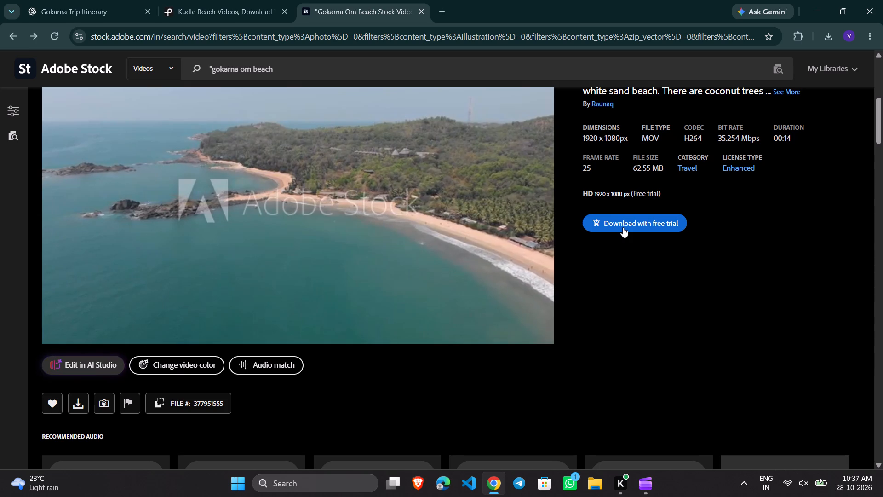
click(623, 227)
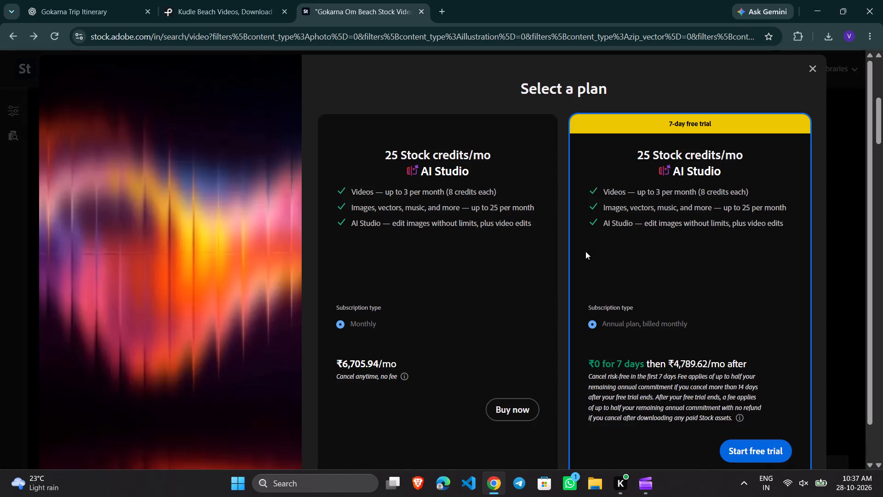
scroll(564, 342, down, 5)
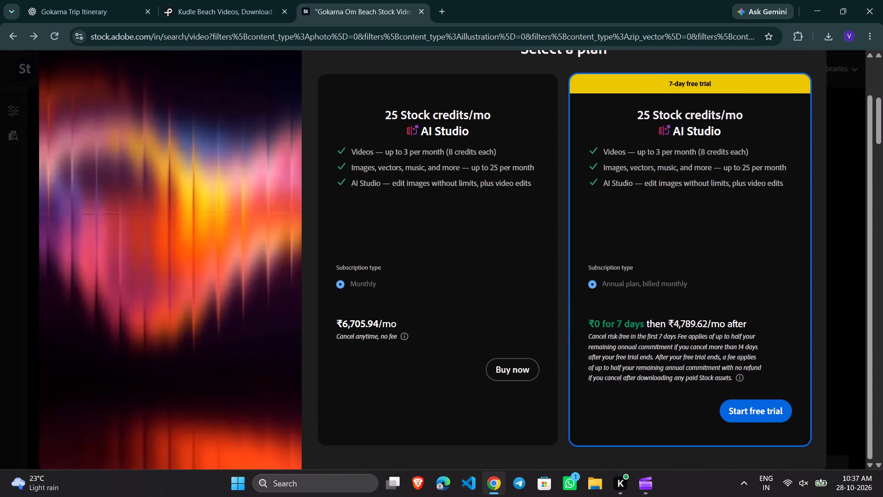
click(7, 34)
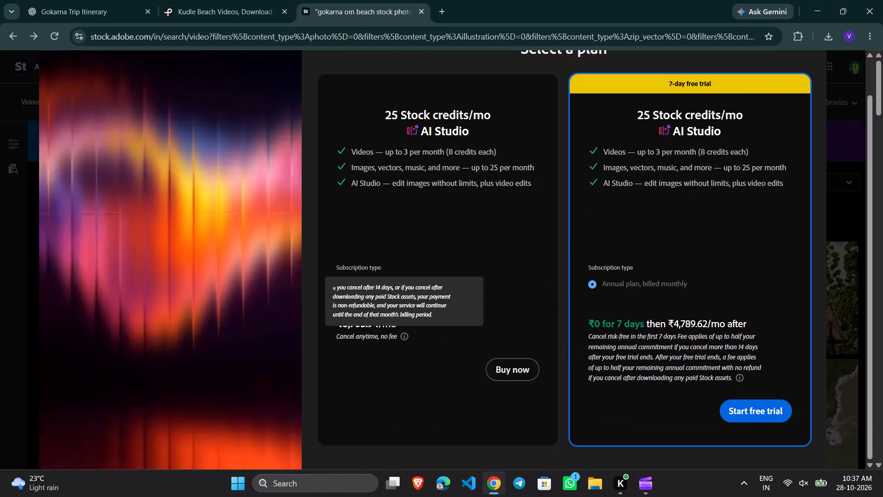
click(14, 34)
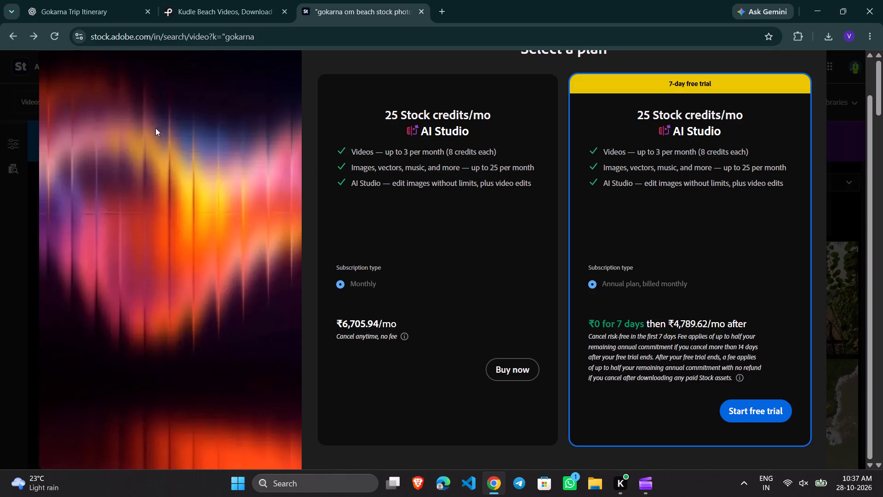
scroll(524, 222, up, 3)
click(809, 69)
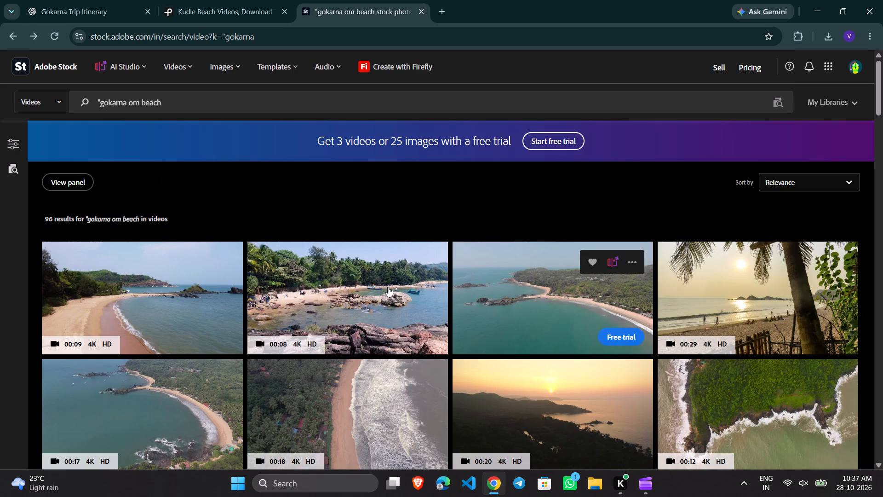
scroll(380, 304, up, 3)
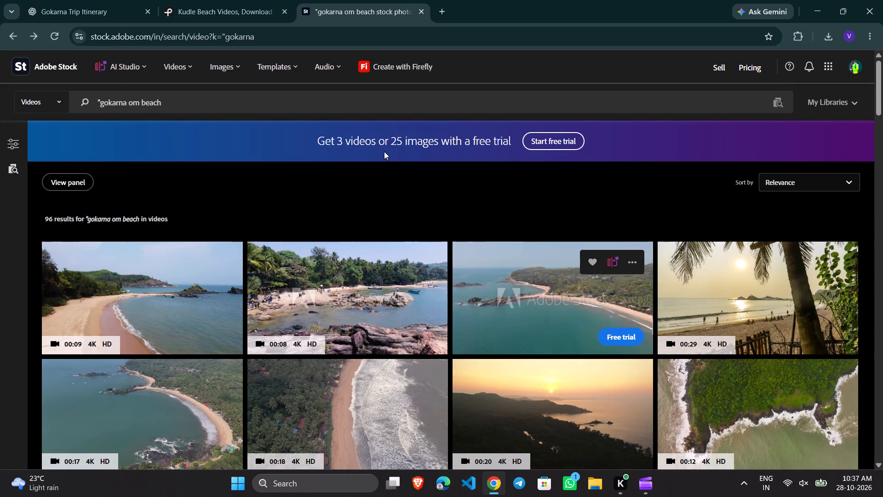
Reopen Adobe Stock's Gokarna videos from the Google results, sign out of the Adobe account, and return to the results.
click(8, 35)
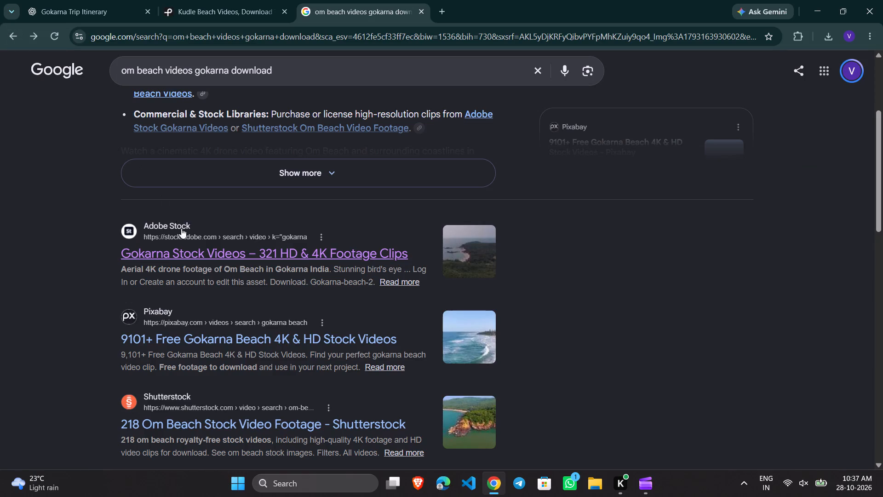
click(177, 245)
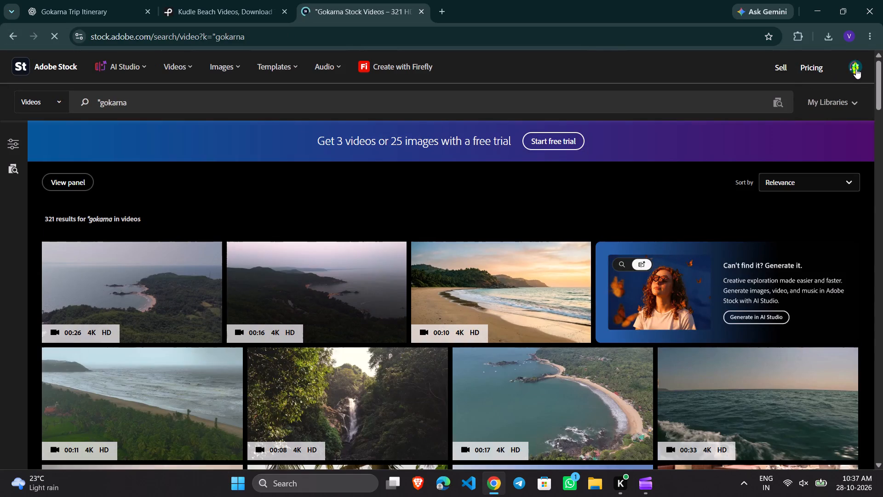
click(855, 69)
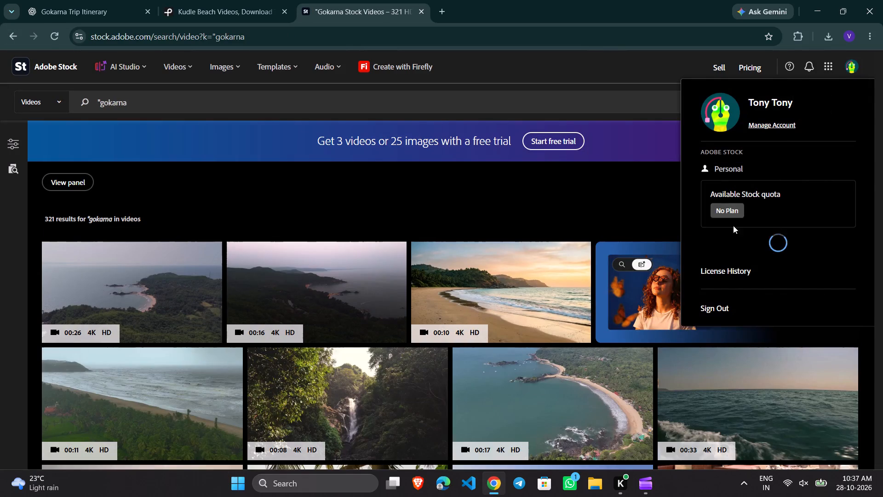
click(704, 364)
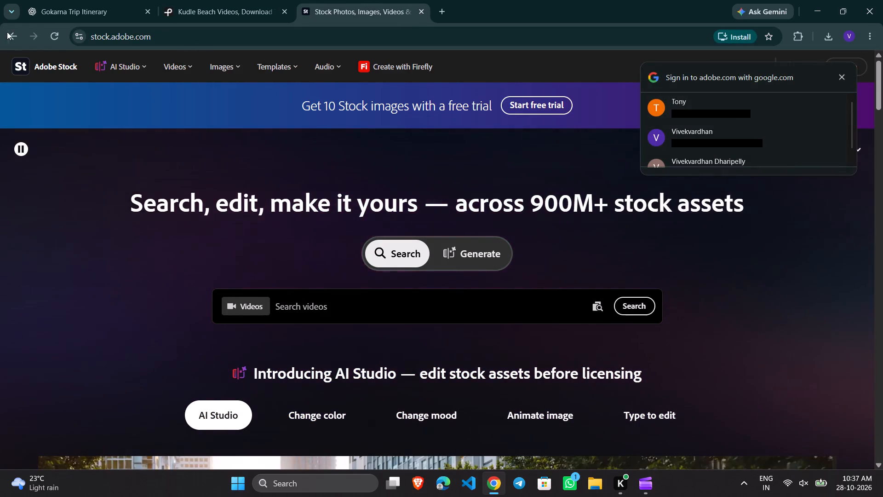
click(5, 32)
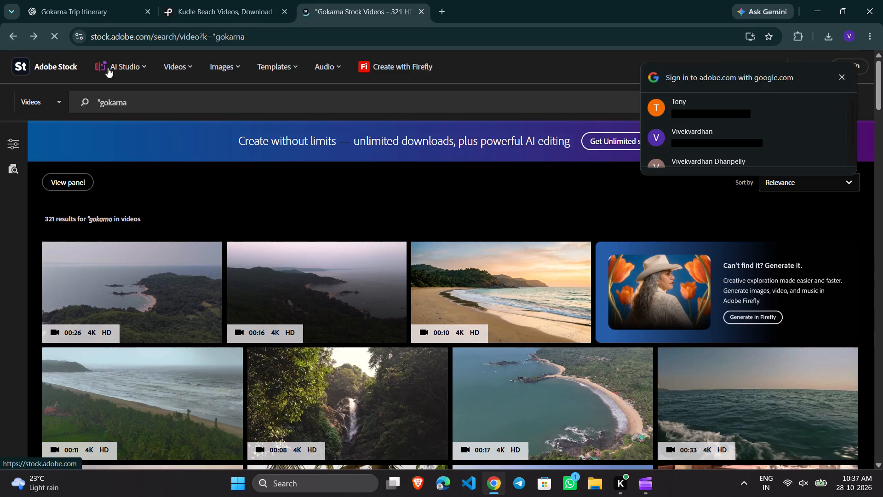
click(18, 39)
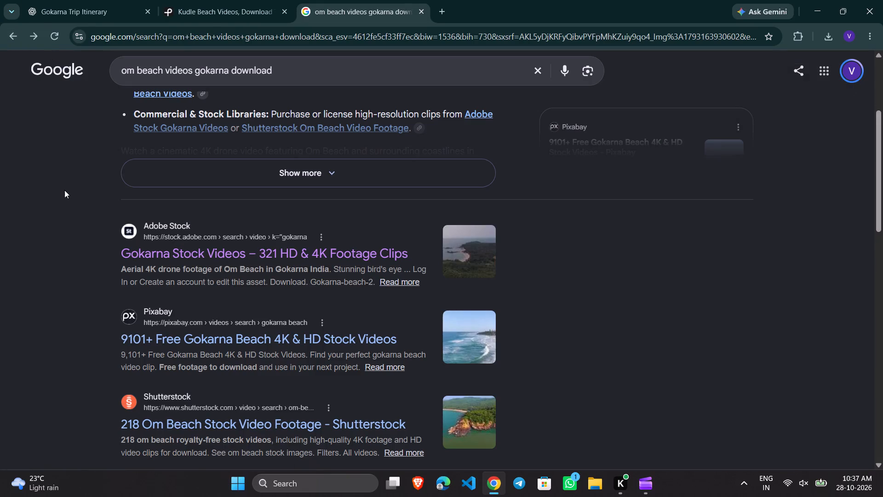
Open Shutterstock's Om Beach stock video footage from the Google results and browse its clips.
scroll(182, 218, down, 2)
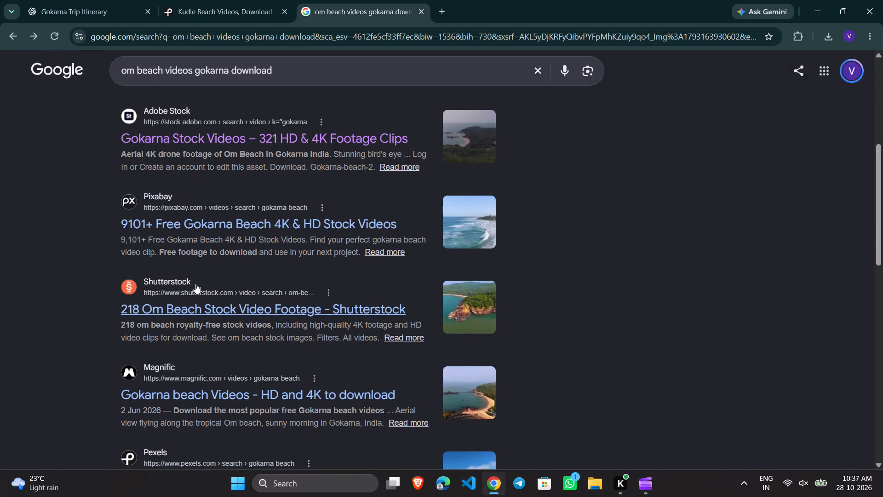
click(195, 304)
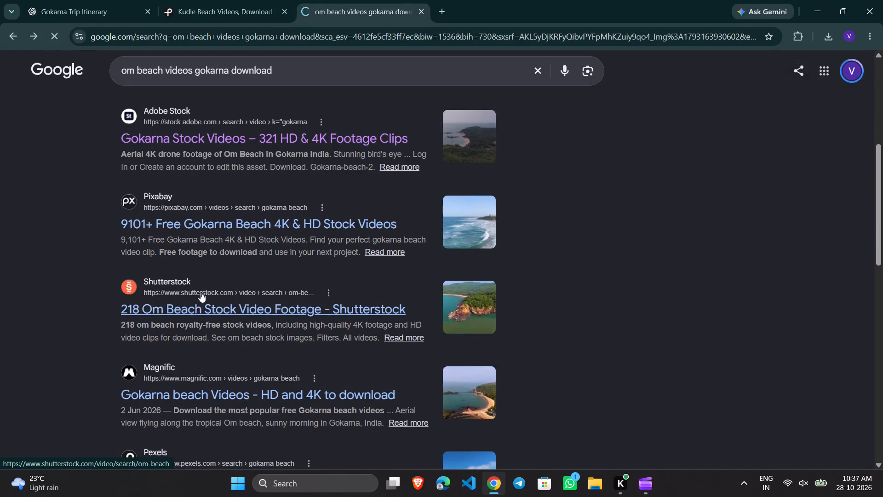
scroll(260, 293, down, 2)
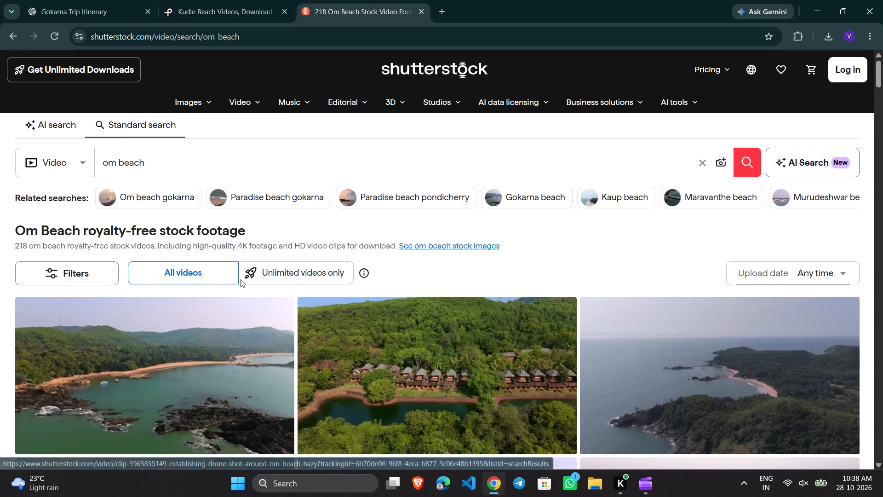
scroll(308, 272, down, 3)
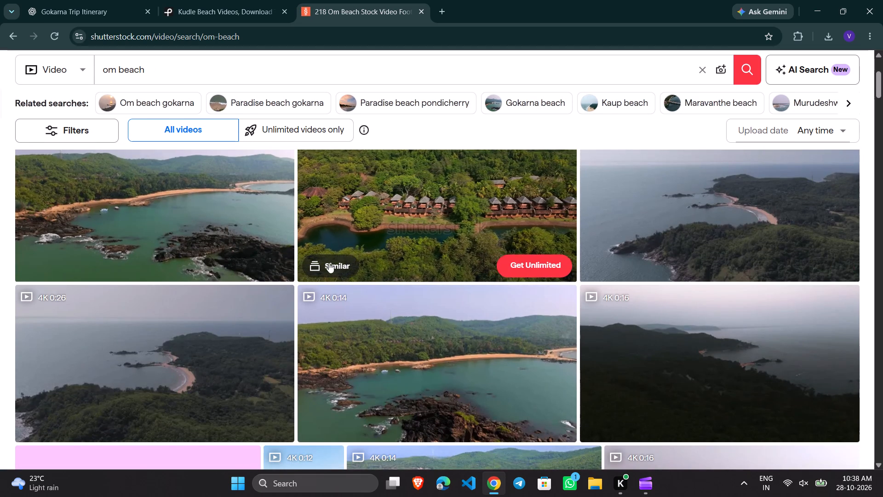
Open the hazy golden hour Om Beach establishing drone shot on Shutterstock, check its download options, and return to the Google results.
scroll(172, 248, down, 3)
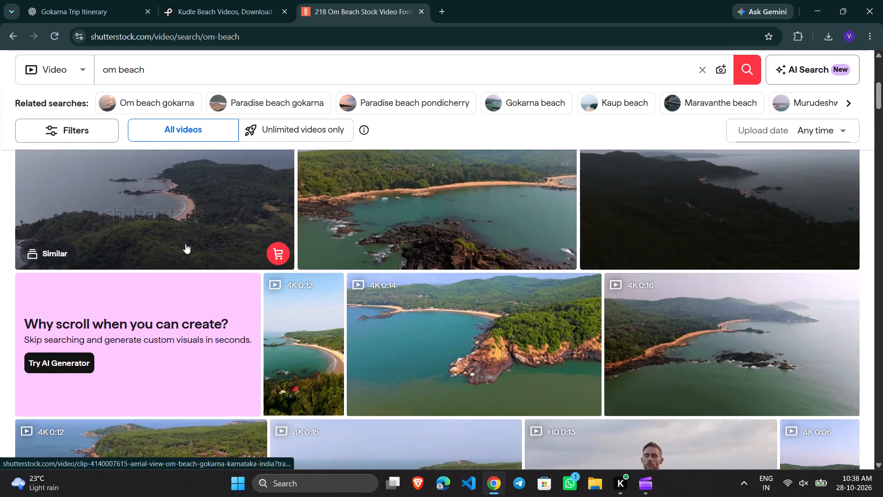
scroll(185, 243, up, 2)
click(189, 199)
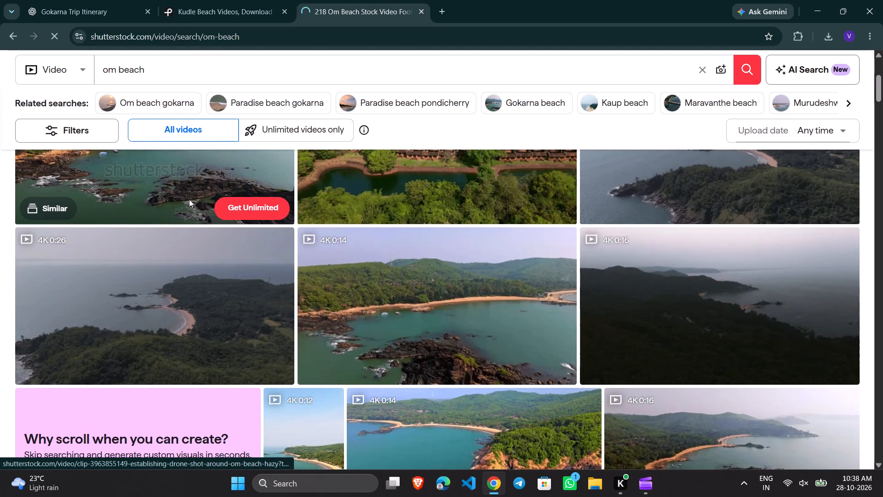
scroll(453, 300, down, 3)
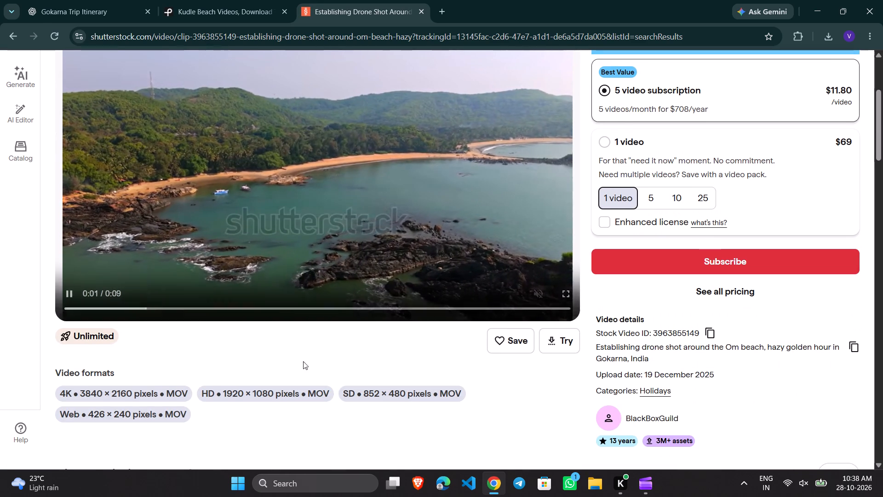
scroll(247, 357, down, 4)
scroll(419, 270, up, 4)
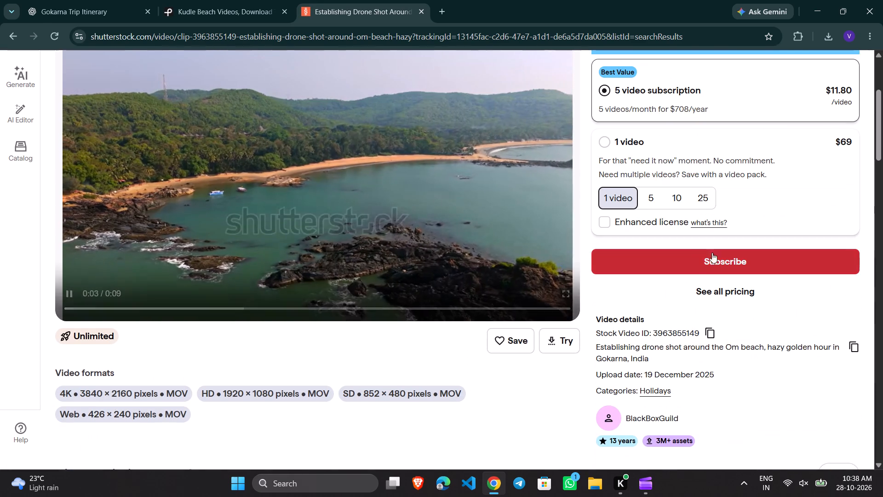
scroll(697, 255, up, 2)
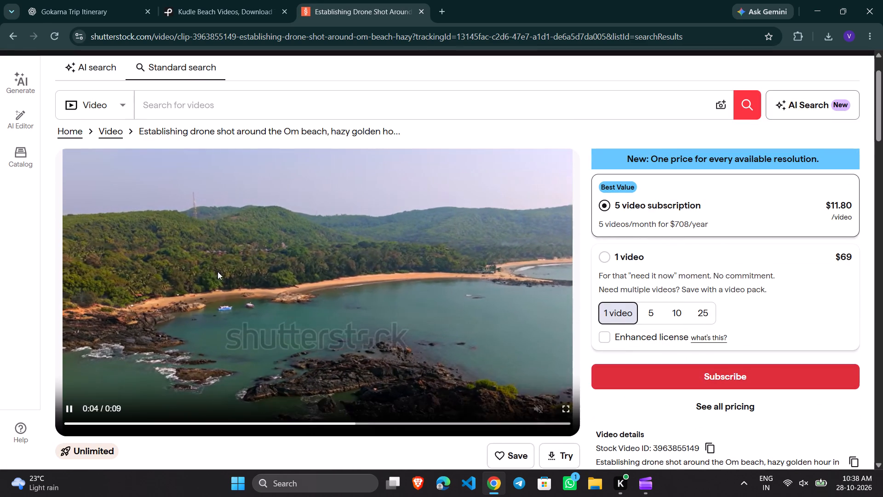
double_click(14, 35)
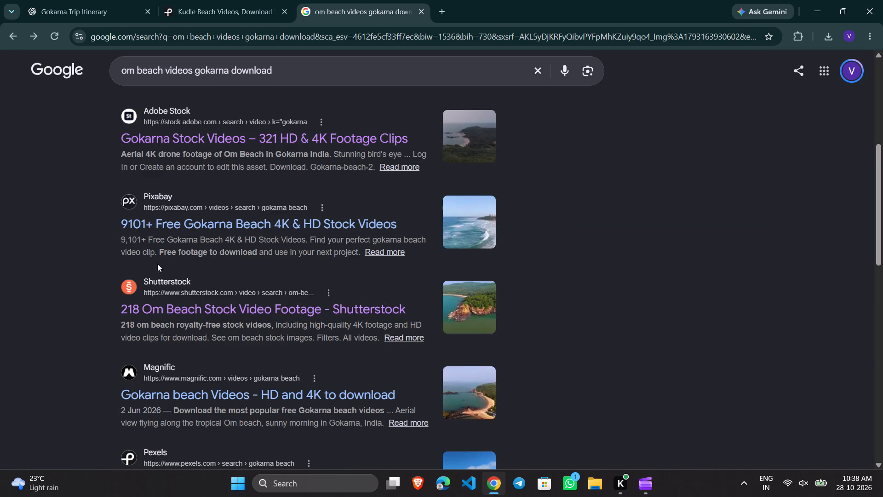
Look through the Google results for Om Beach video sources and open Pixabay's free Gokarna Beach stock videos.
scroll(185, 275, down, 1)
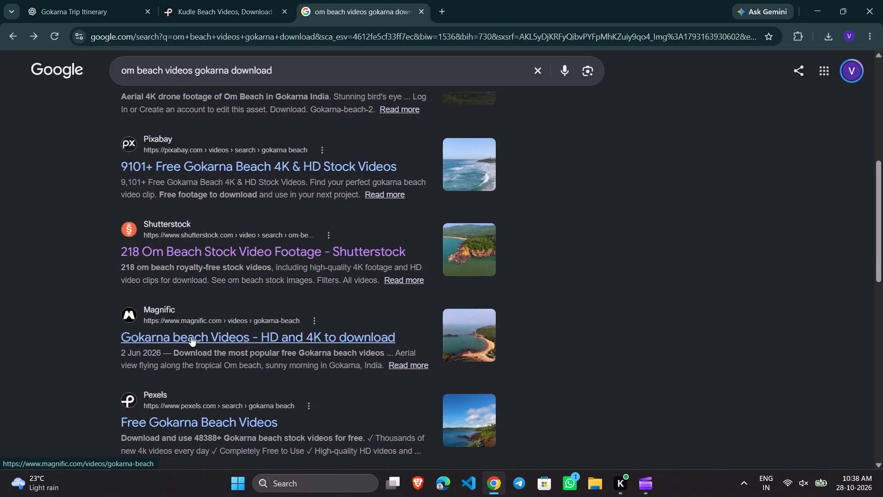
scroll(191, 336, down, 3)
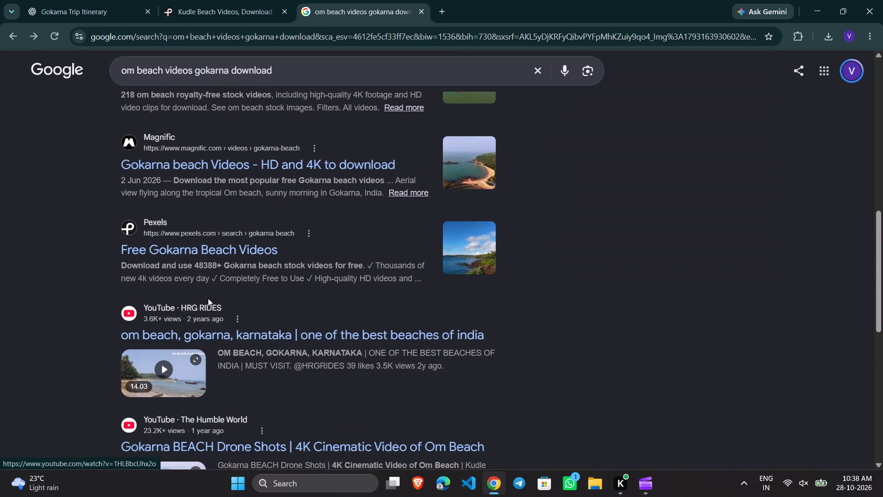
scroll(203, 302, down, 5)
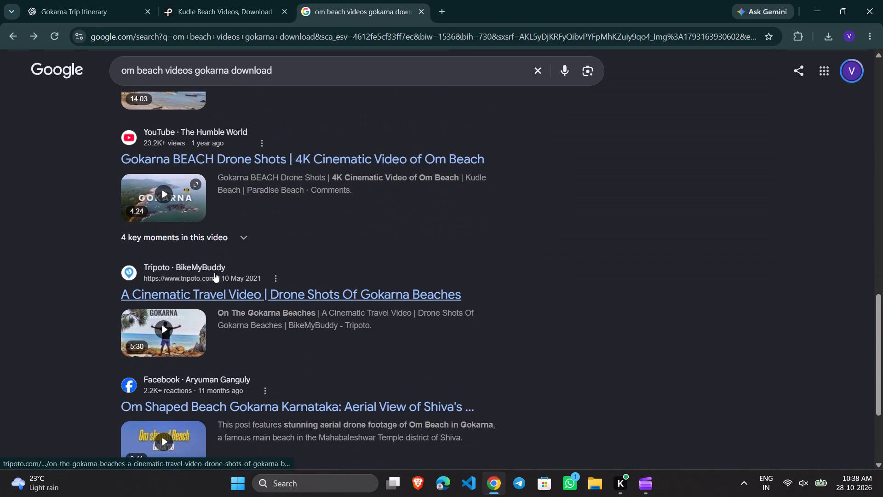
scroll(161, 207, down, 6)
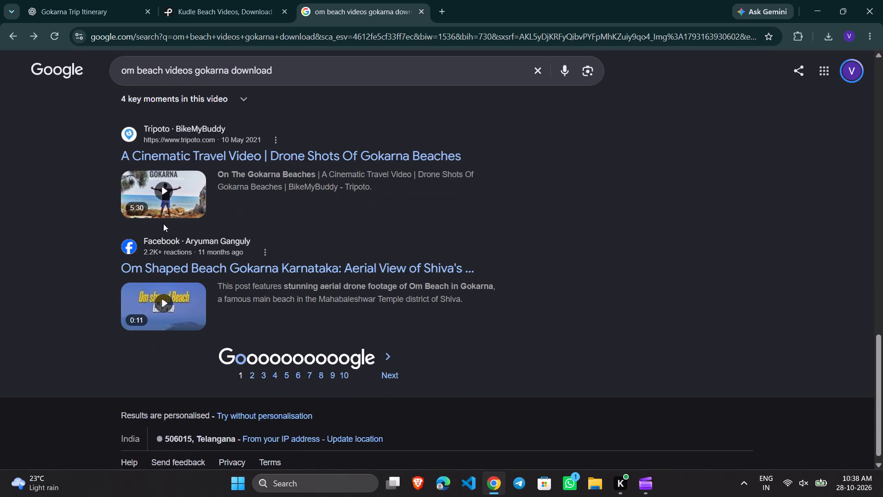
scroll(161, 237, up, 18)
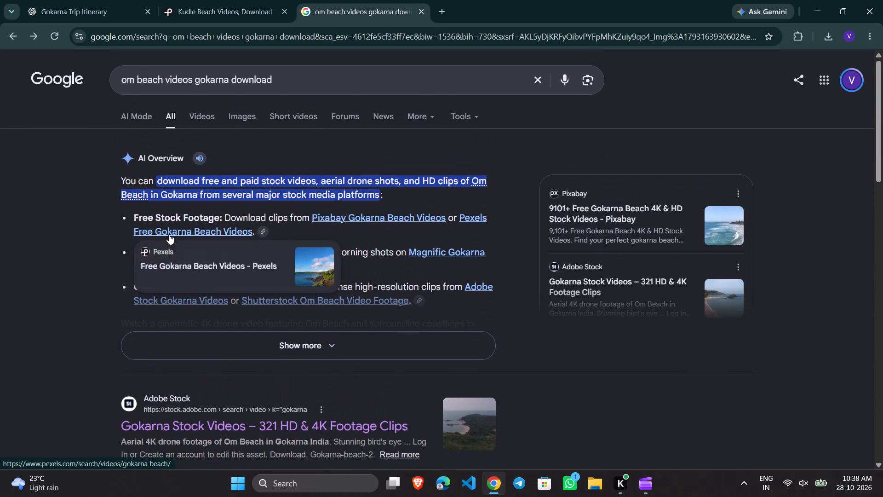
scroll(167, 235, down, 1)
scroll(172, 220, up, 3)
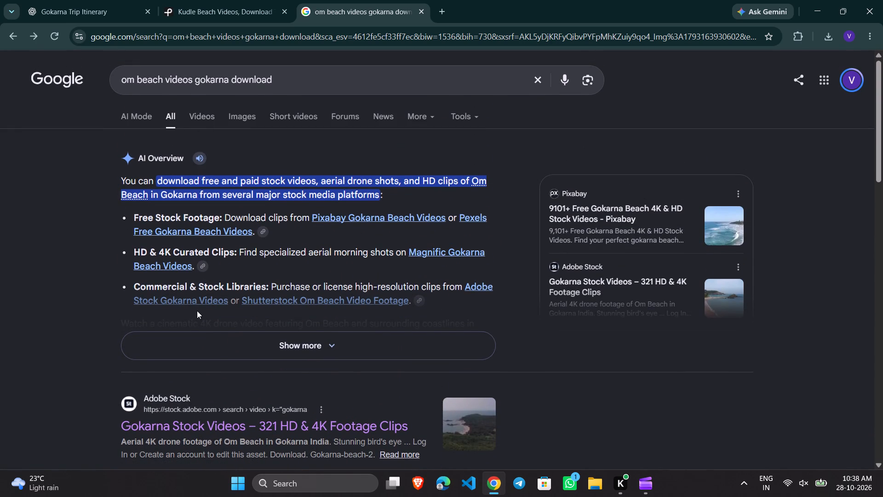
scroll(196, 334, down, 5)
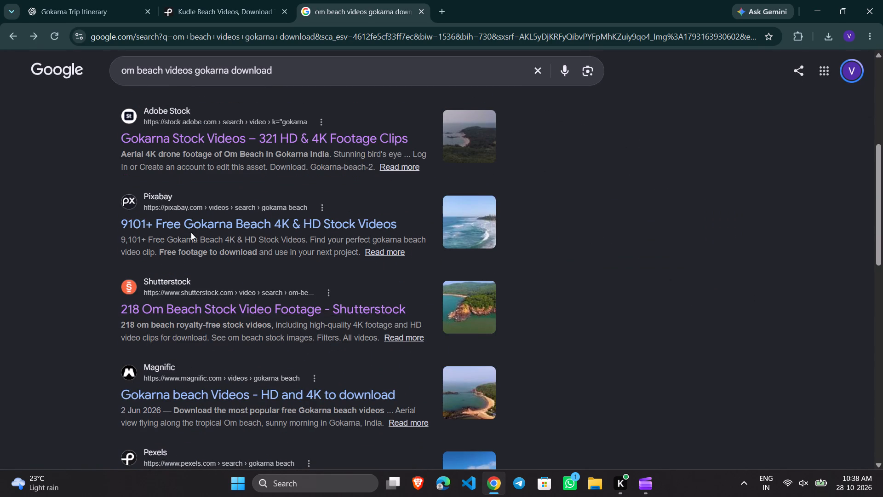
click(193, 223)
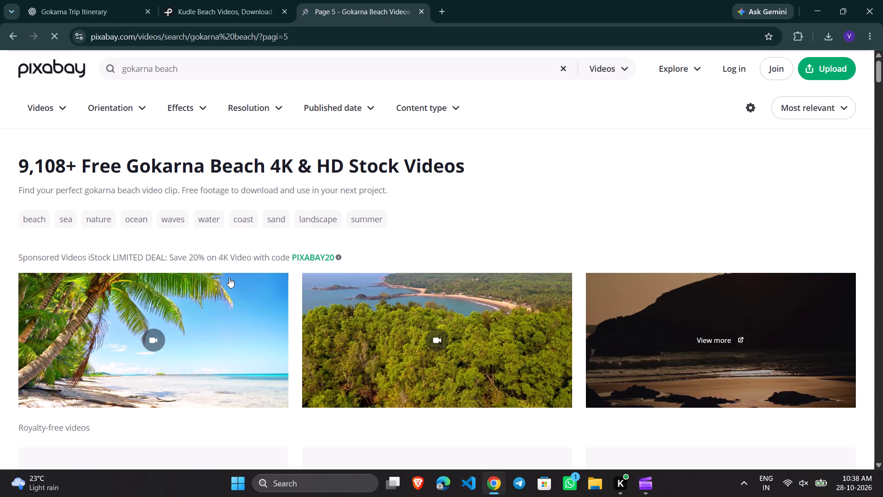
scroll(229, 290, down, 2)
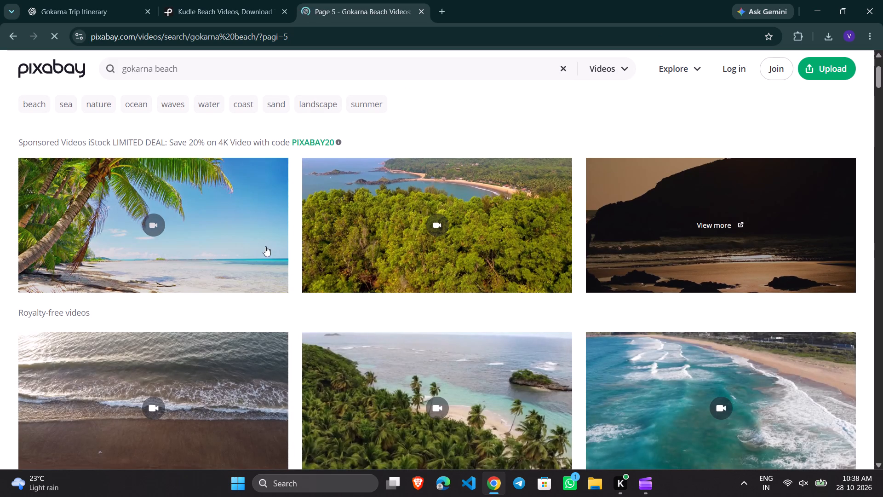
Search Pixabay's videos for "gokarna om beach".
scroll(255, 254, up, 4)
click(151, 69)
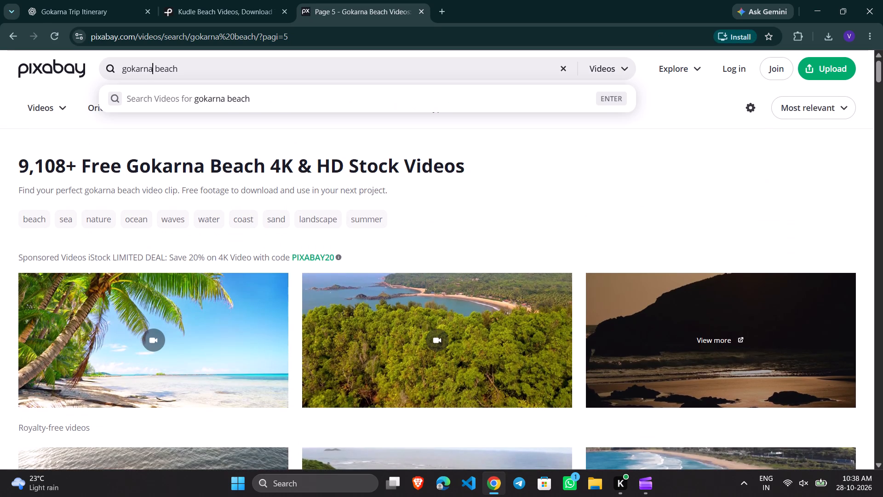
key(space)
text(om)
key(space)
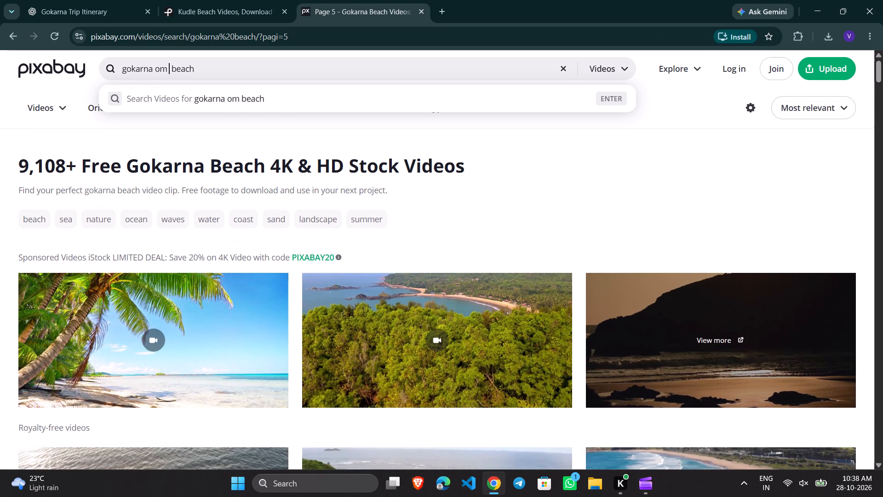
key(Return)
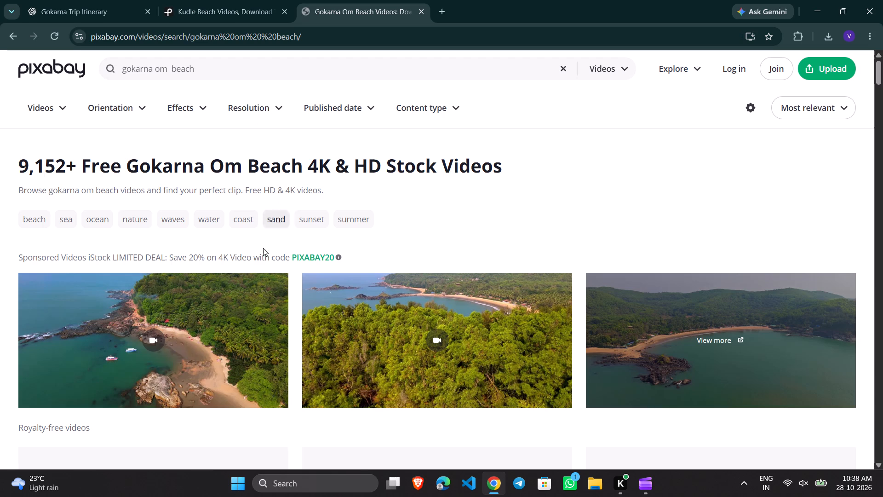
Open the sponsored aerial clip of boats moored at Om Beach on iStock and download its watermarked try version.
scroll(196, 314, down, 2)
click(165, 225)
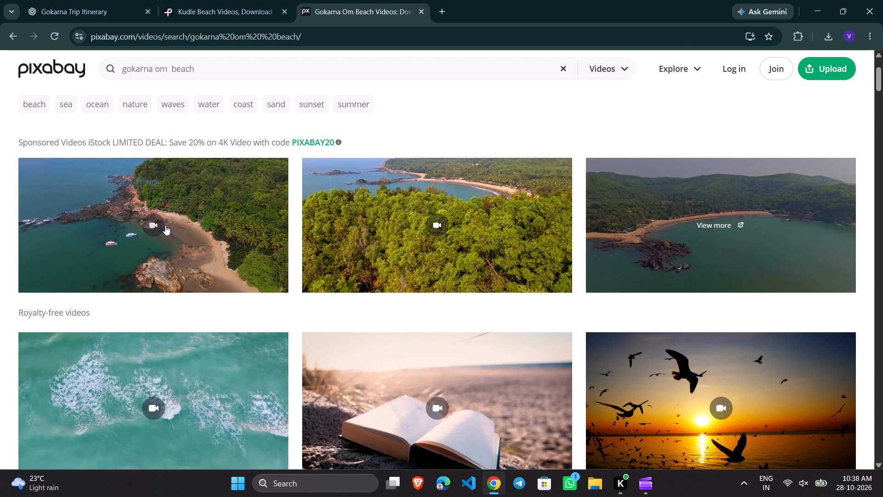
scroll(360, 331, down, 1)
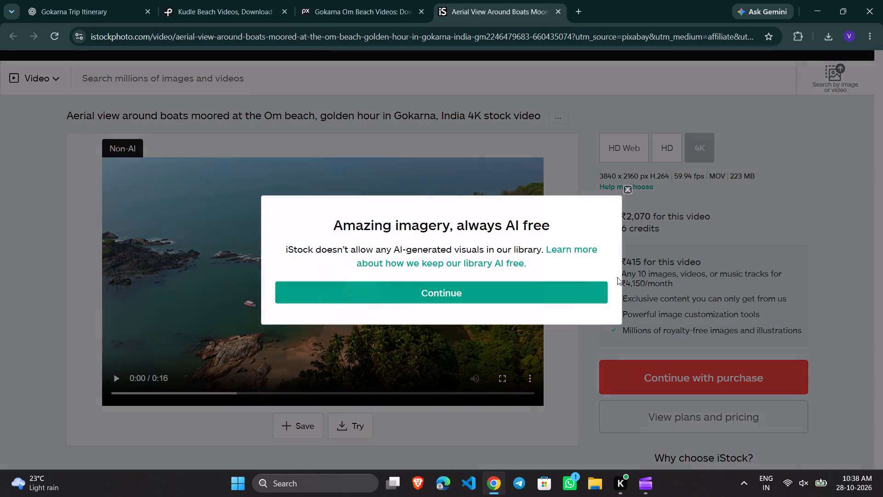
click(631, 187)
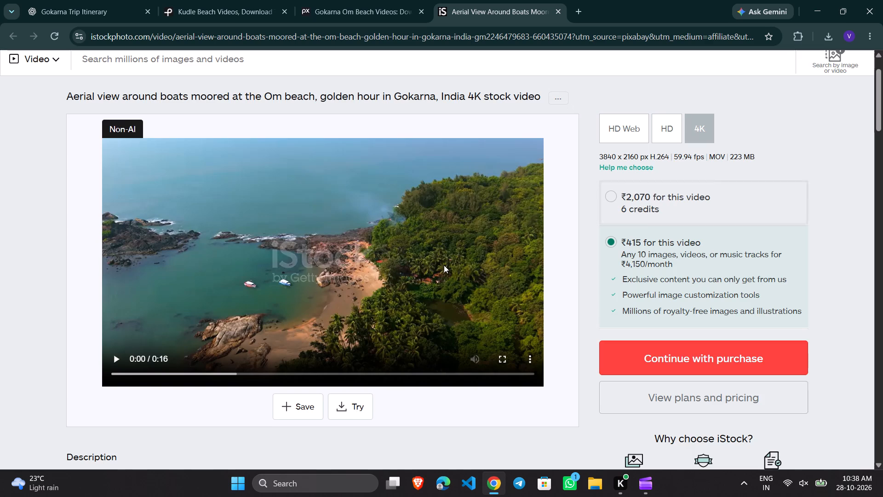
scroll(328, 313, down, 3)
click(344, 242)
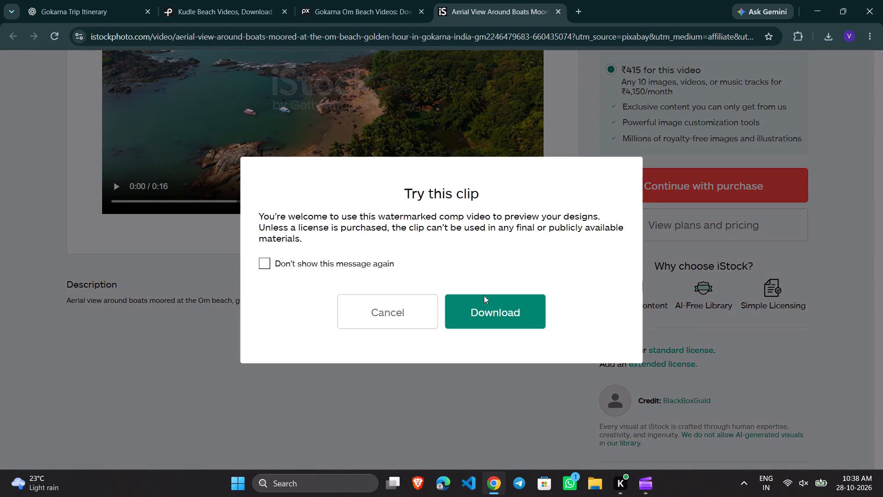
click(488, 312)
scroll(344, 260, up, 3)
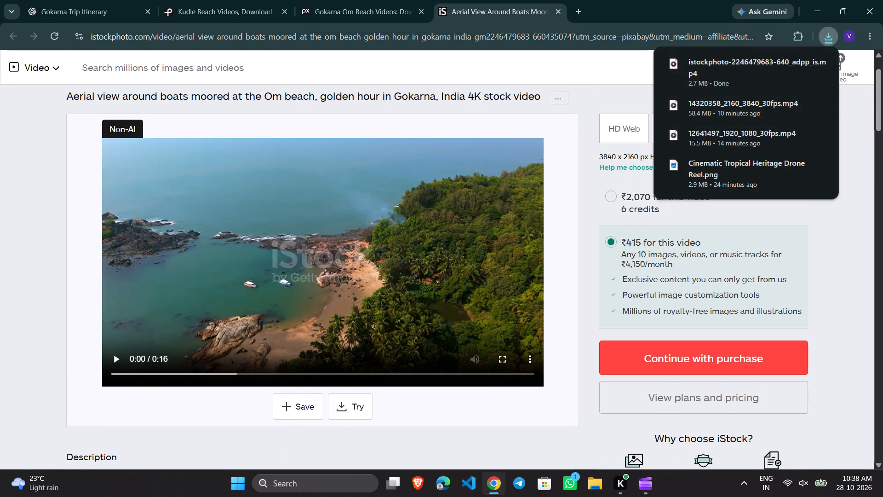
click(640, 482)
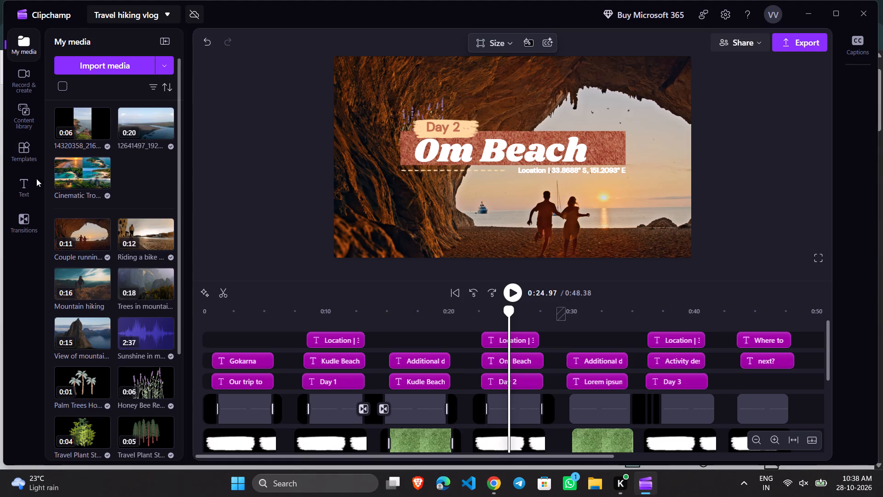
click(87, 65)
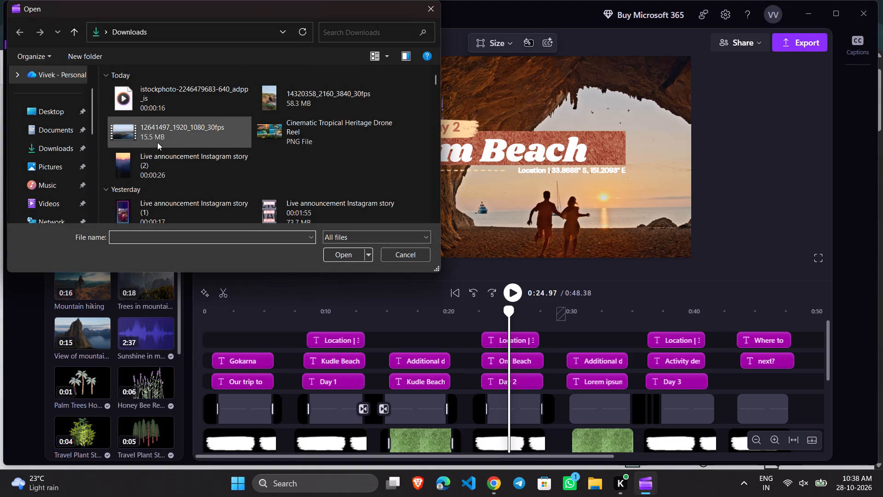
click(156, 93)
click(337, 257)
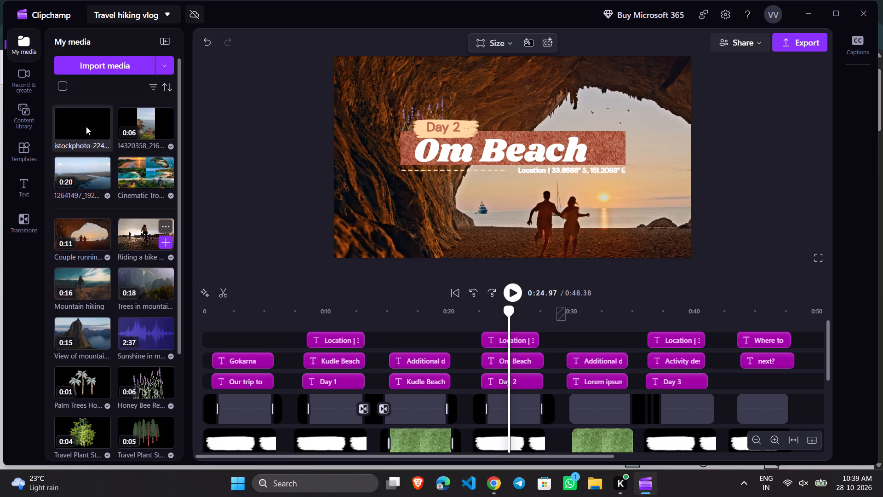
Replace the couple running out of coastal cave clip under the Day 2 title with the imported Om Beach video.
scroll(475, 309, down, 3)
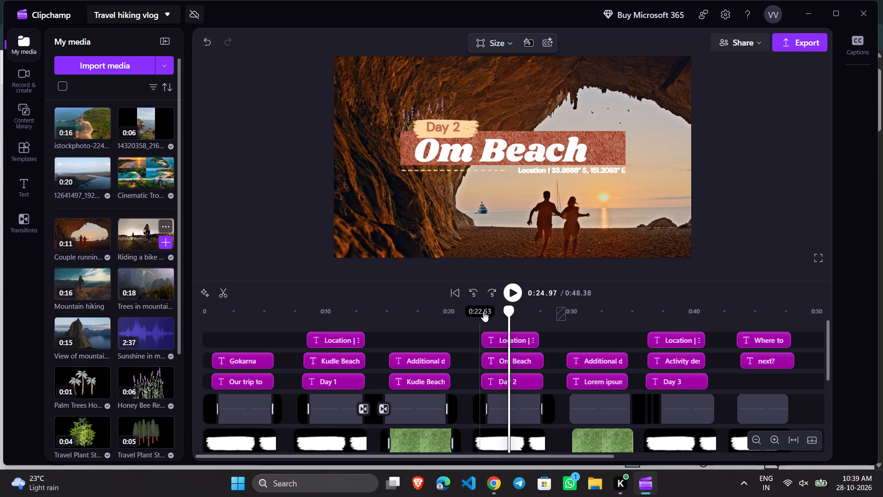
scroll(516, 379, down, 4)
scroll(538, 419, down, 1)
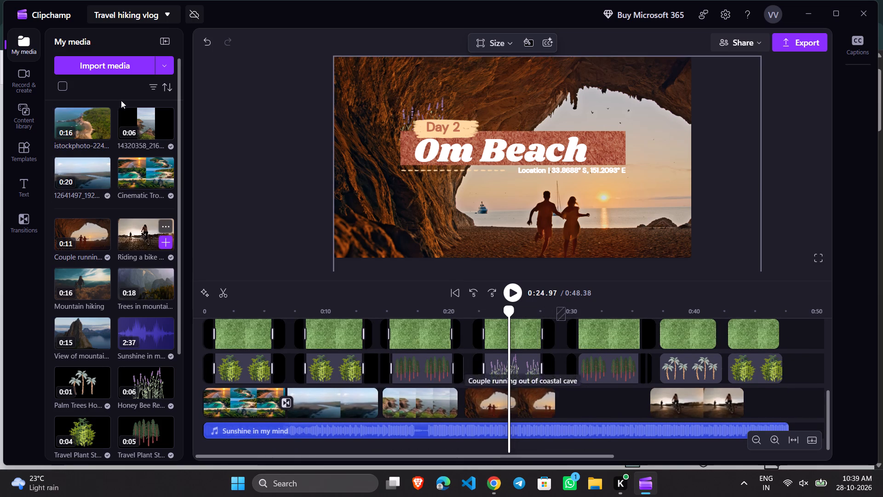
drag(79, 126, 235, 241)
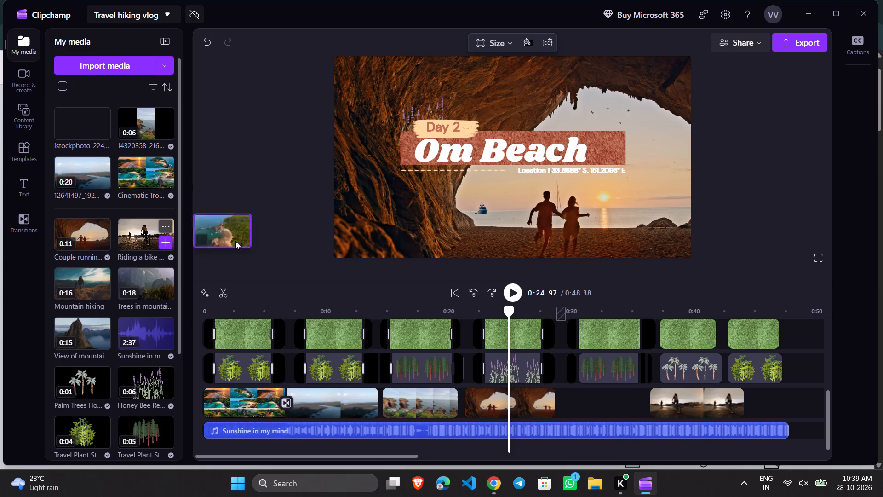
drag(235, 241, 496, 412)
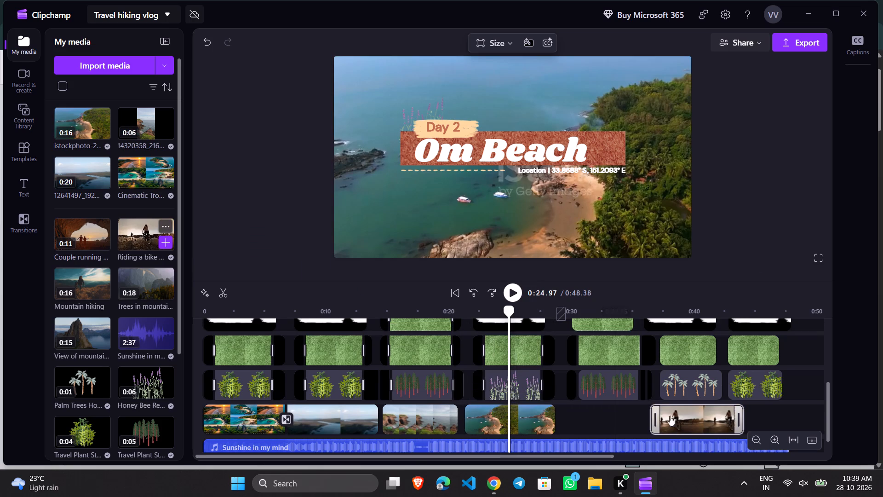
Play the timeline from about 0:18 through the Day 2 Om Beach section into the following Additional details section.
drag(508, 308, 507, 308)
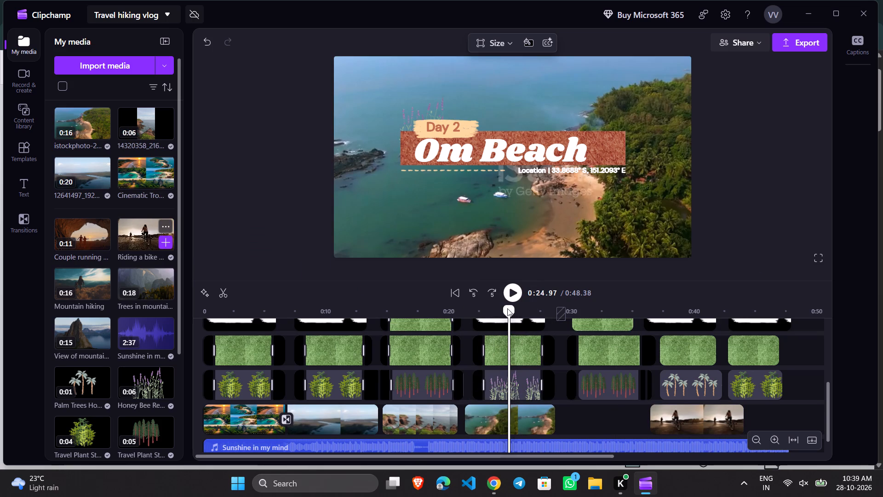
drag(507, 308, 425, 307)
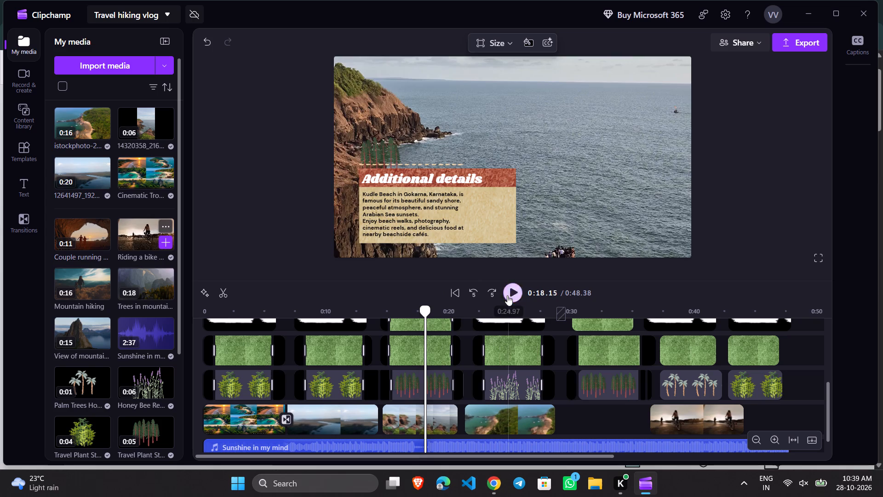
click(507, 295)
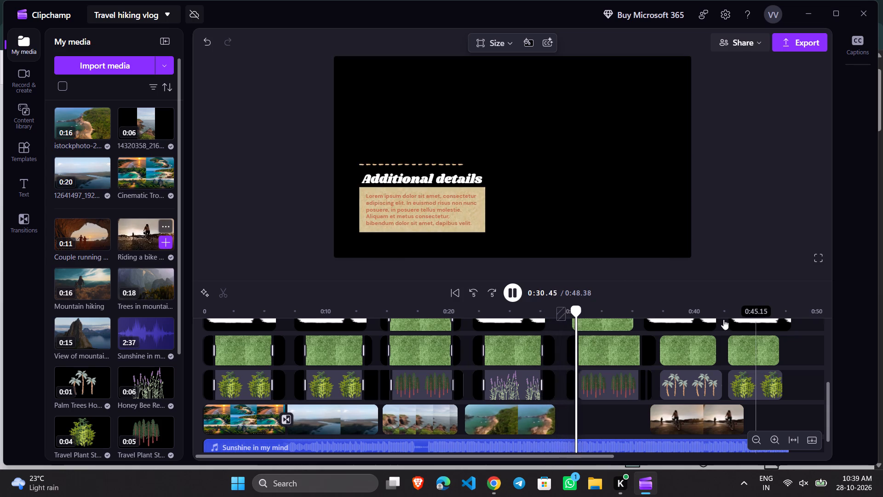
click(511, 293)
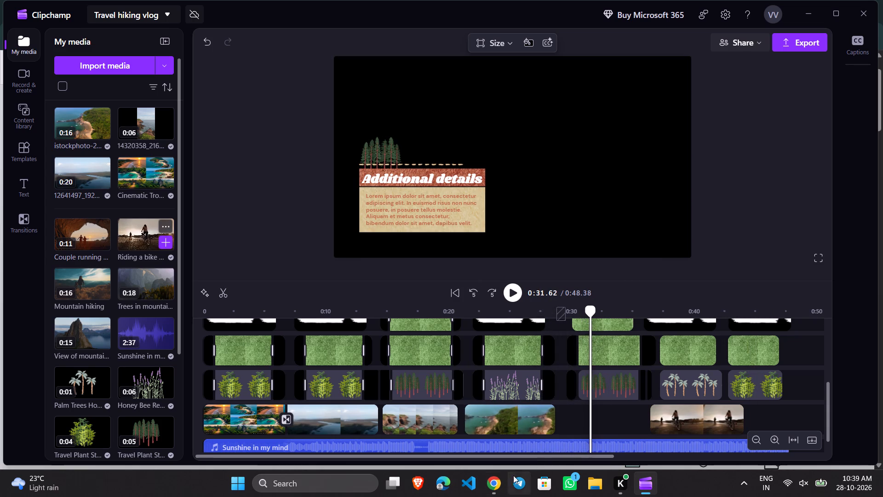
Switch to Chrome, close the iStock page of the moored boats clip and look through Pixabay's Gokarna Om Beach videos.
click(491, 490)
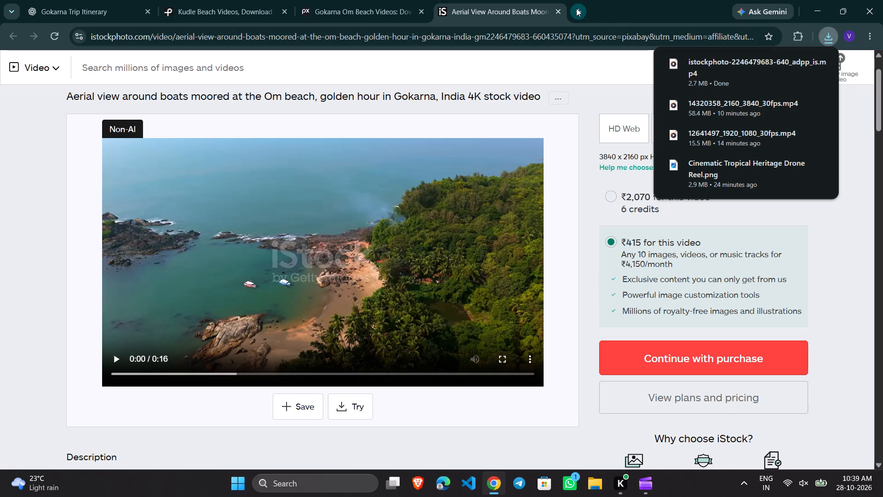
click(468, 0)
click(363, 0)
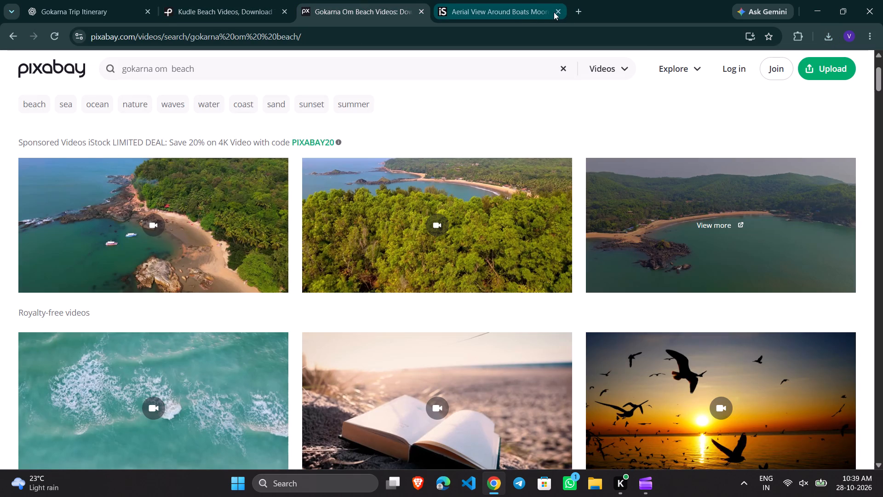
click(556, 12)
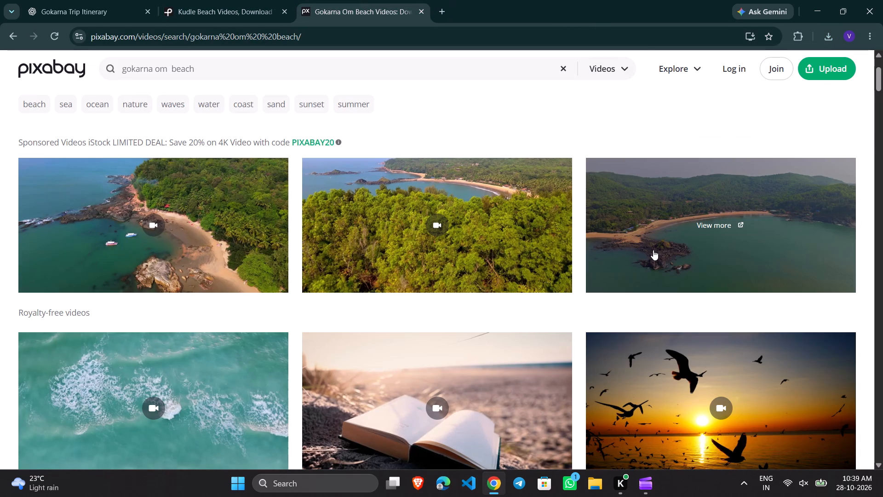
scroll(649, 255, down, 2)
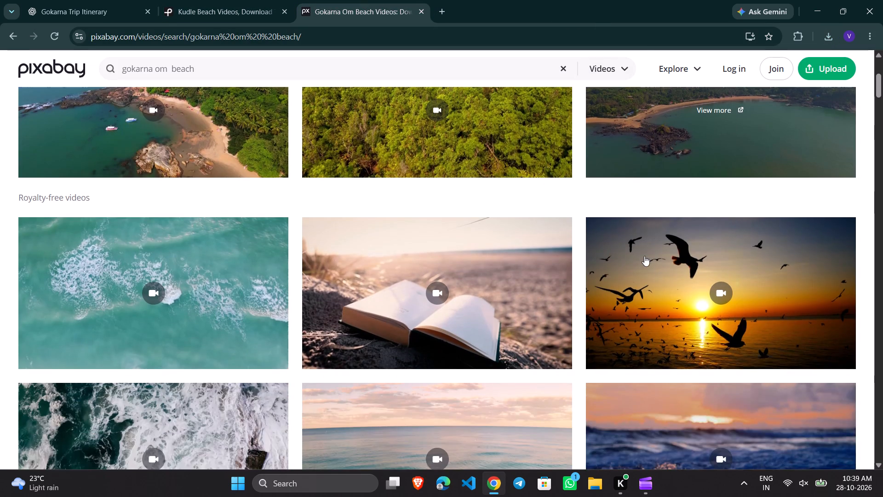
scroll(643, 255, down, 4)
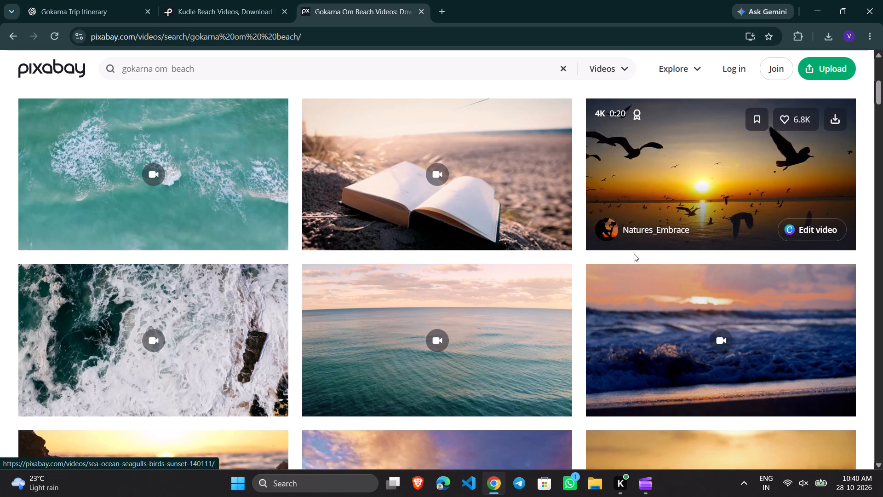
scroll(634, 254, down, 1)
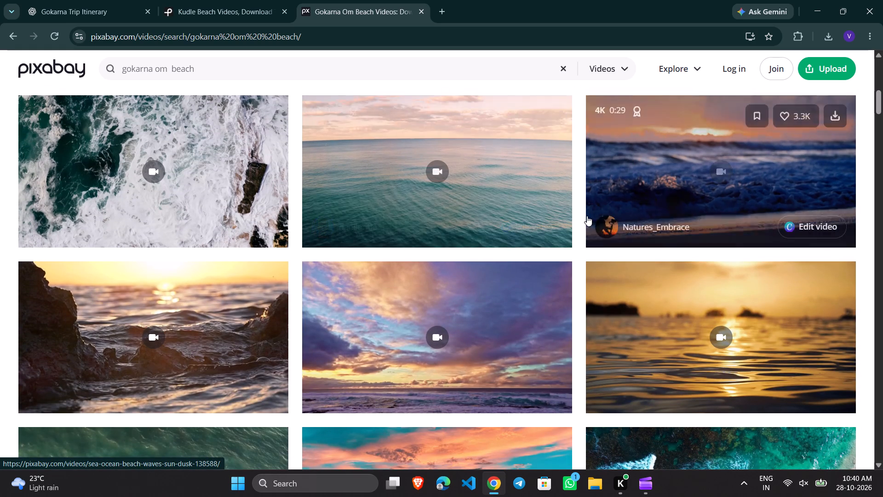
scroll(581, 226, down, 1)
scroll(526, 267, up, 7)
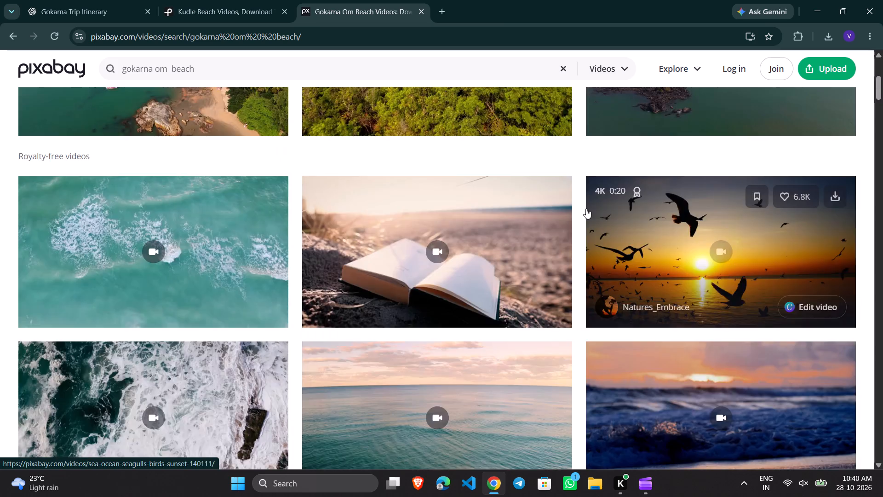
scroll(586, 208, up, 3)
Open the aerial panorama clip of Om Beach from iStock's full sponsored results, download its watermarked try version and close the page.
click(695, 318)
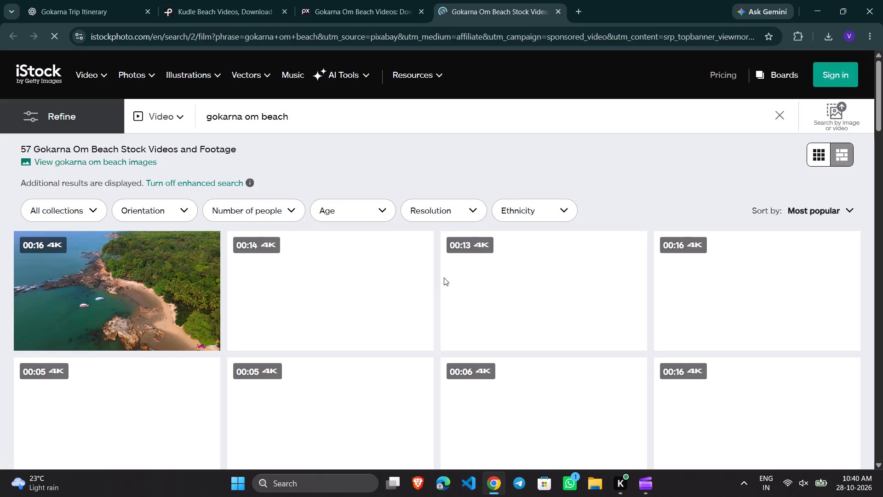
click(530, 278)
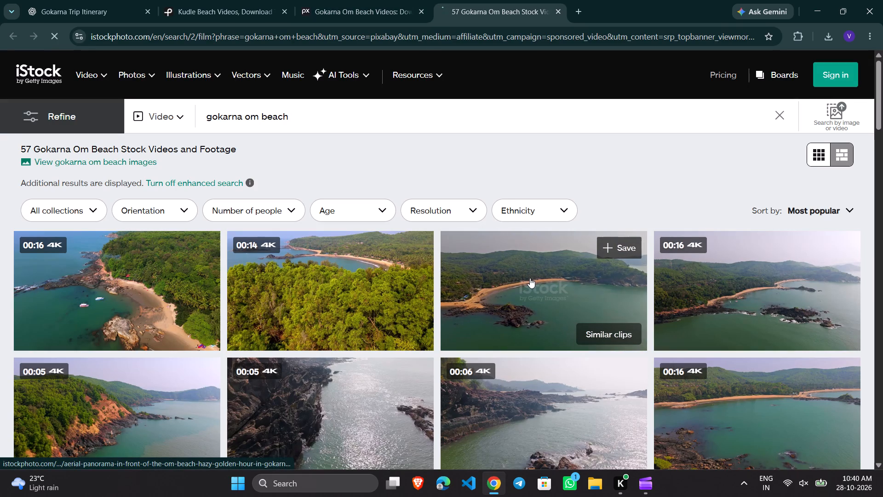
scroll(470, 313, down, 1)
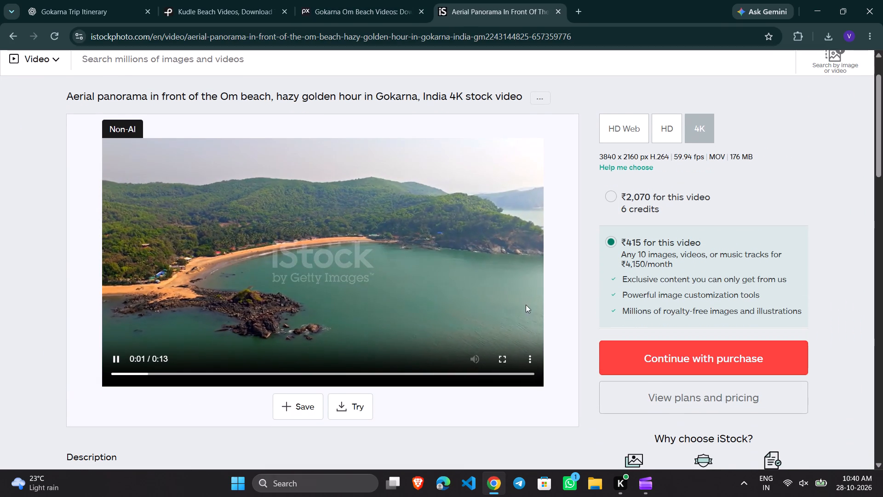
scroll(518, 328, down, 3)
click(356, 244)
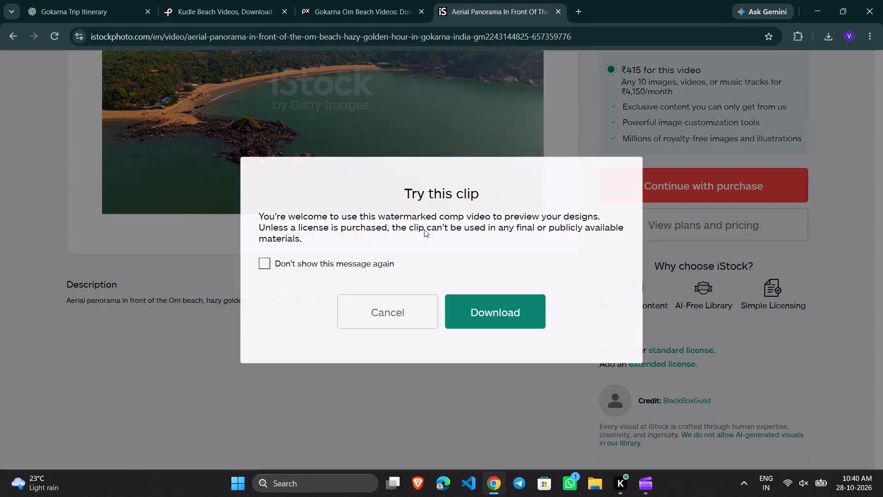
click(491, 306)
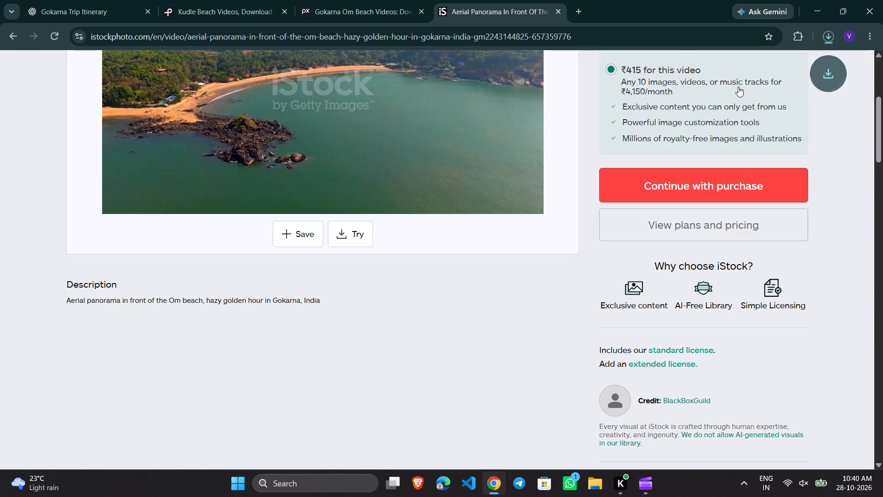
scroll(447, 140, up, 5)
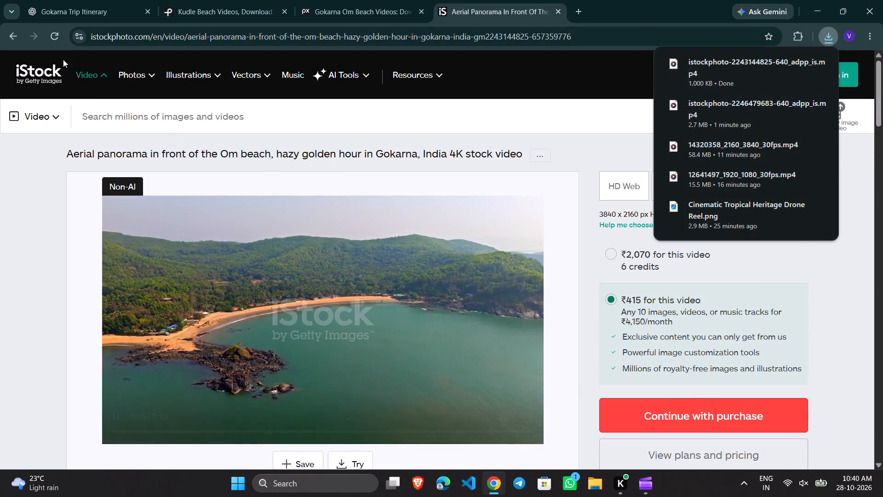
click(559, 17)
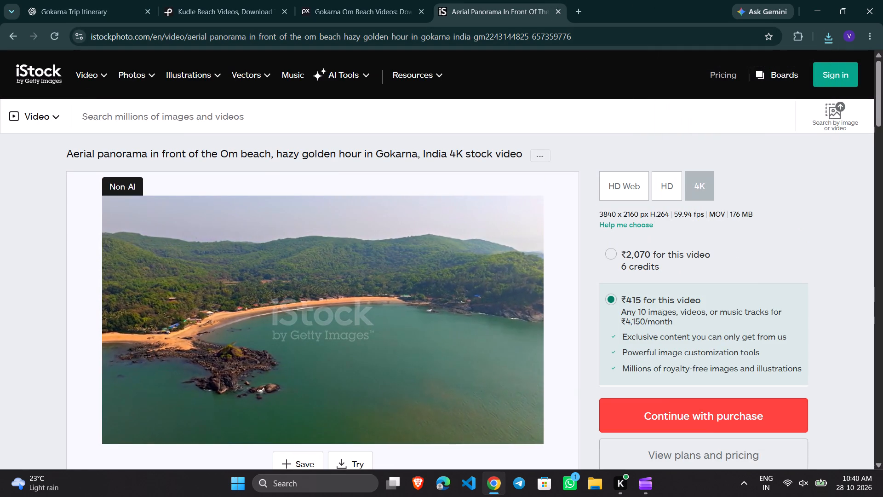
click(555, 12)
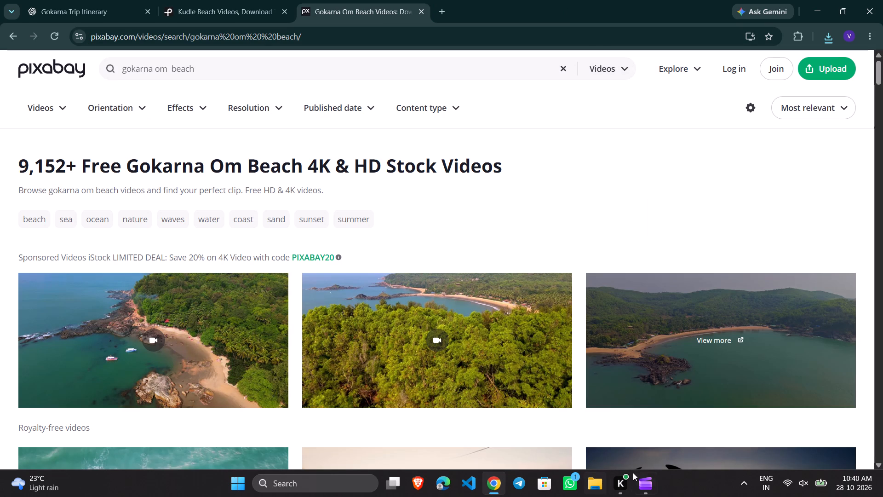
click(645, 487)
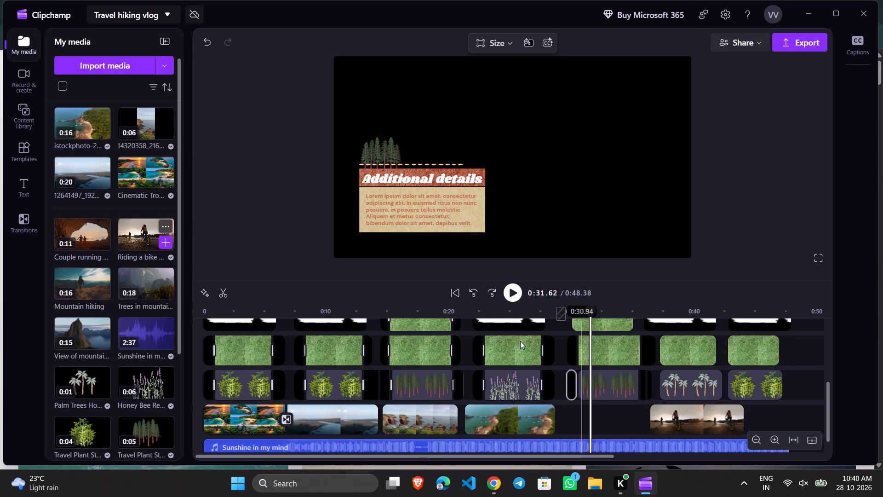
click(96, 62)
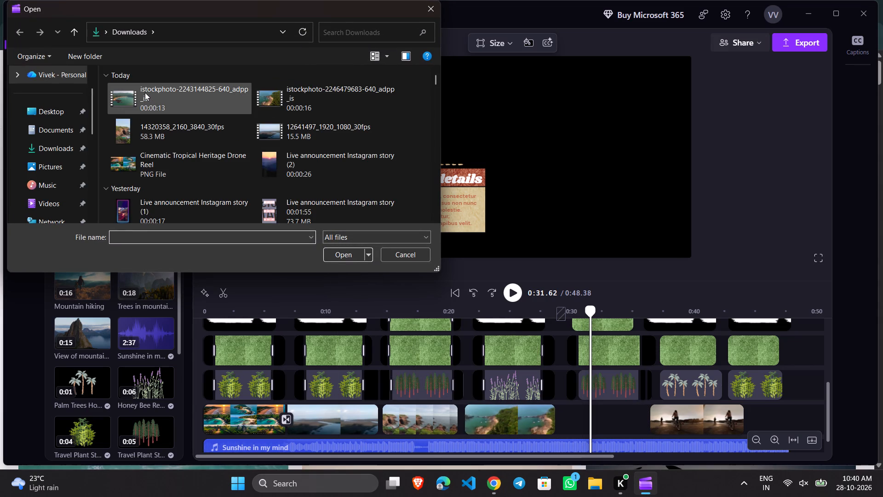
click(144, 92)
click(330, 254)
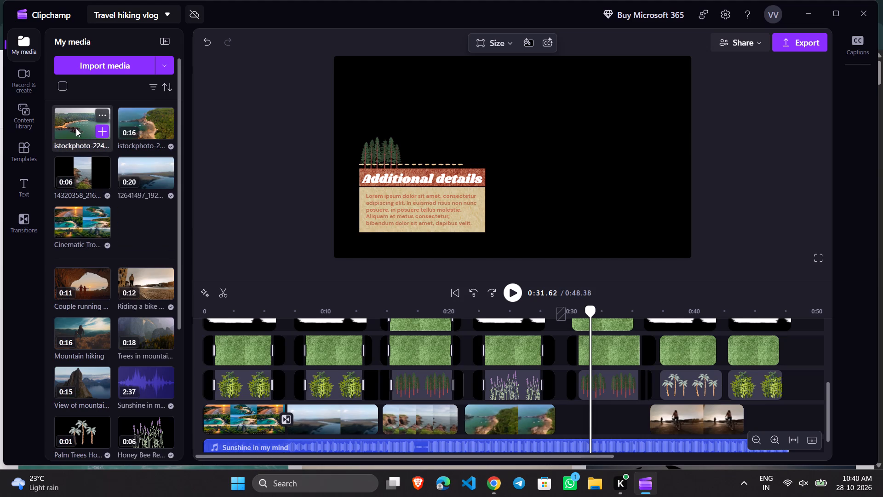
Place the imported Om Beach panorama in the video track gap under Additional details and set its duration to 7.7 seconds.
drag(76, 127, 594, 419)
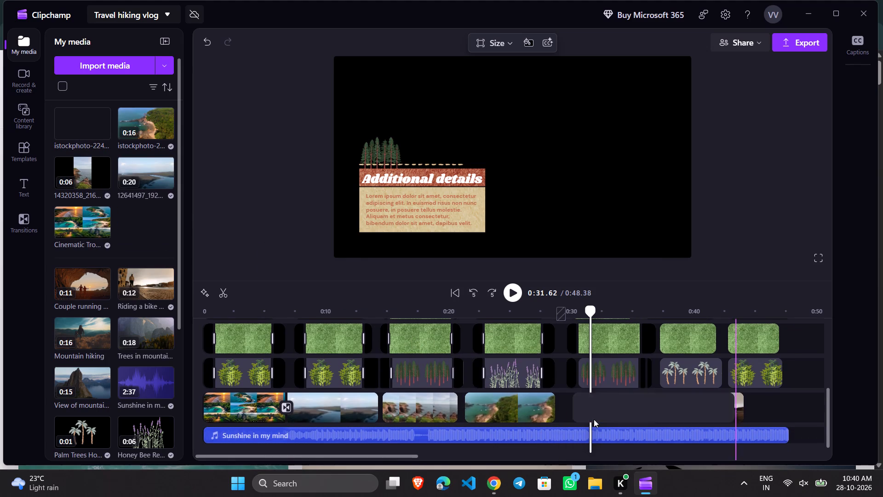
drag(594, 419, 589, 418)
click(625, 406)
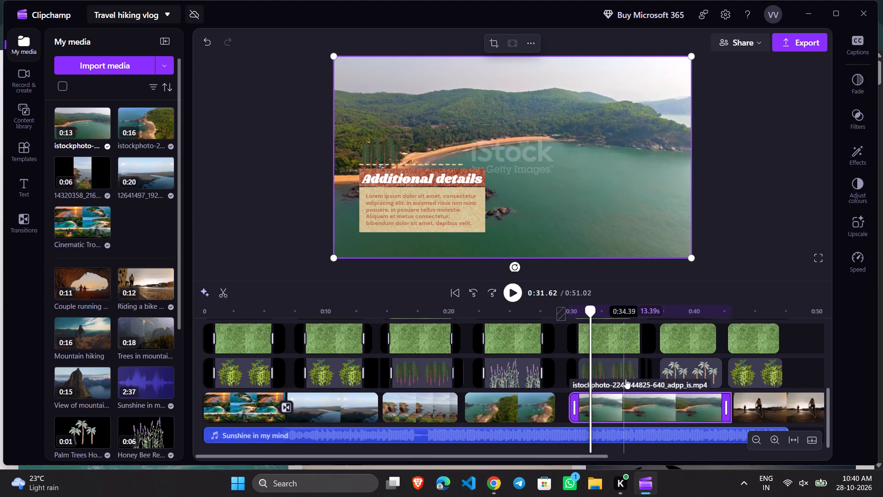
click(652, 310)
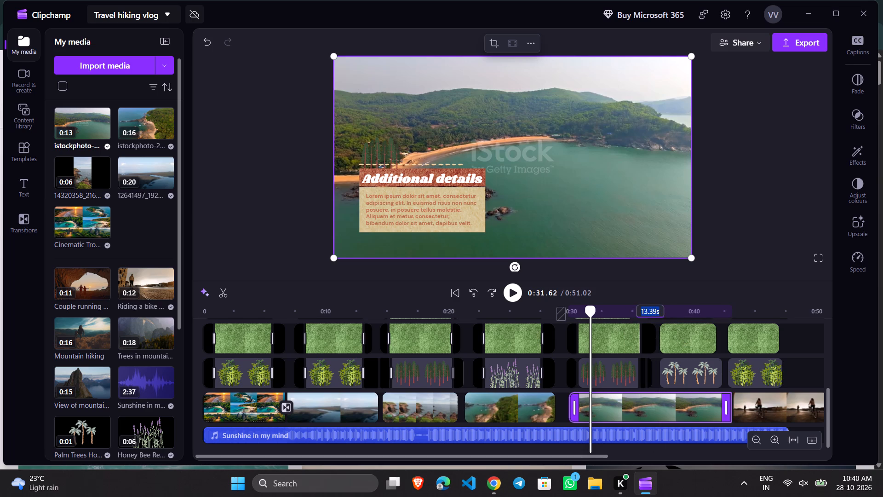
key(BackSpace)
text(7.)
key(7)
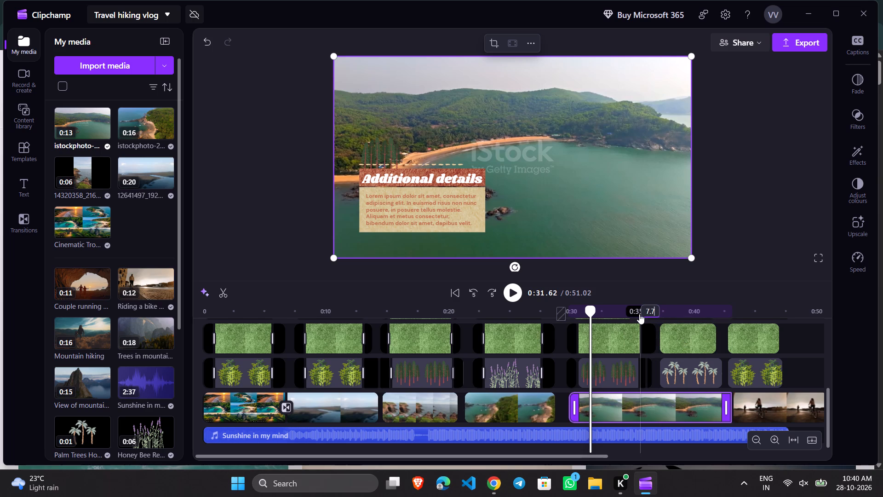
key(Return)
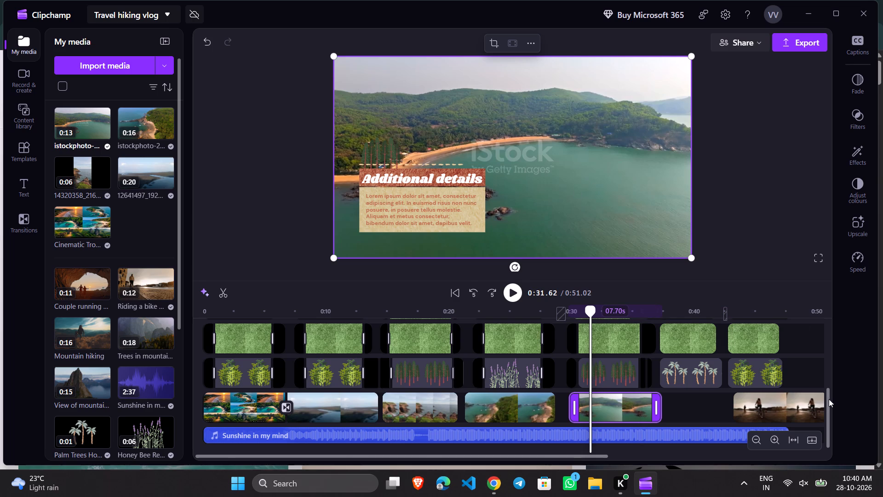
Move the Riding a bike clip earlier on the video track so it directly follows the Om Beach panorama.
drag(774, 411, 719, 416)
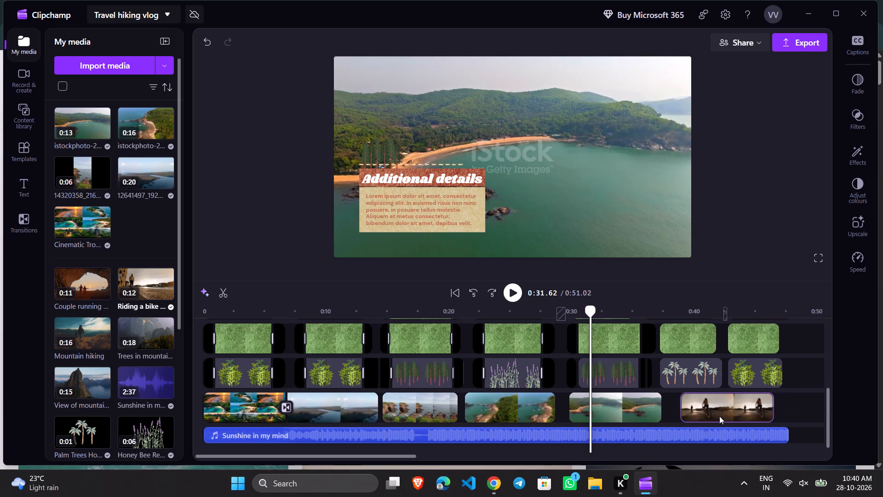
drag(719, 416, 701, 416)
Play the timeline from about 0:28 through the Additional details section up to the start of the Day 3 title.
click(621, 411)
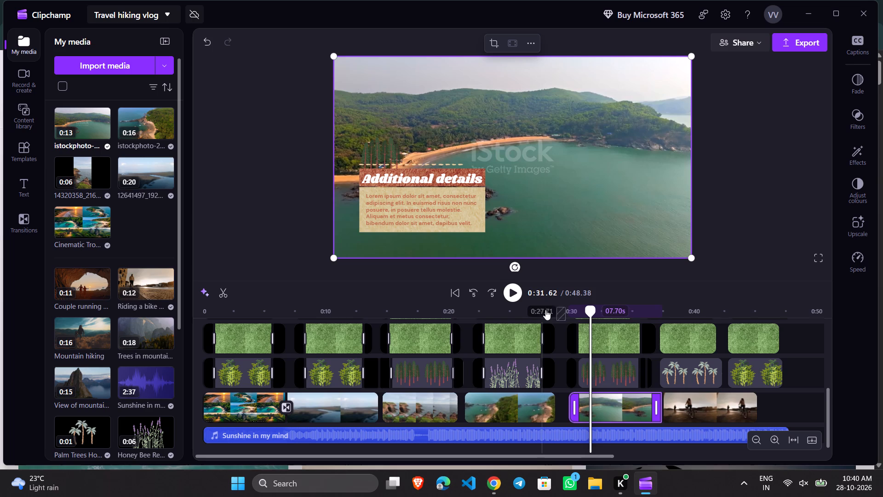
click(425, 214)
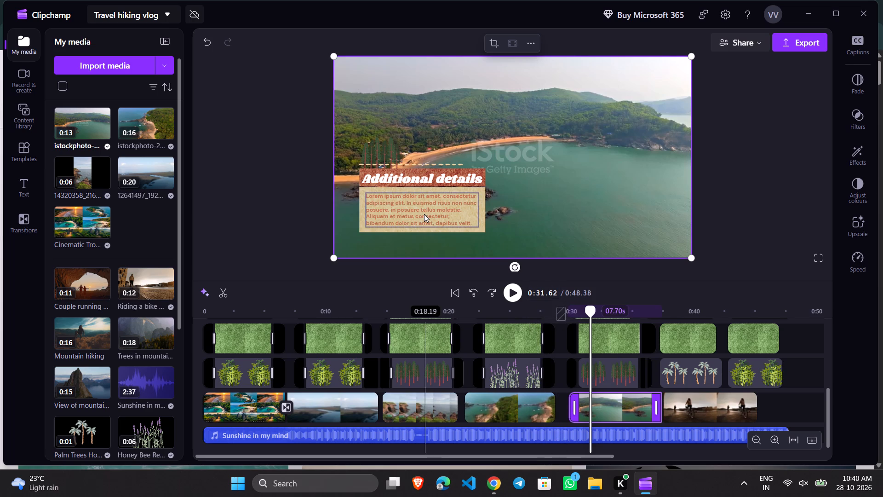
drag(588, 311, 546, 311)
click(507, 289)
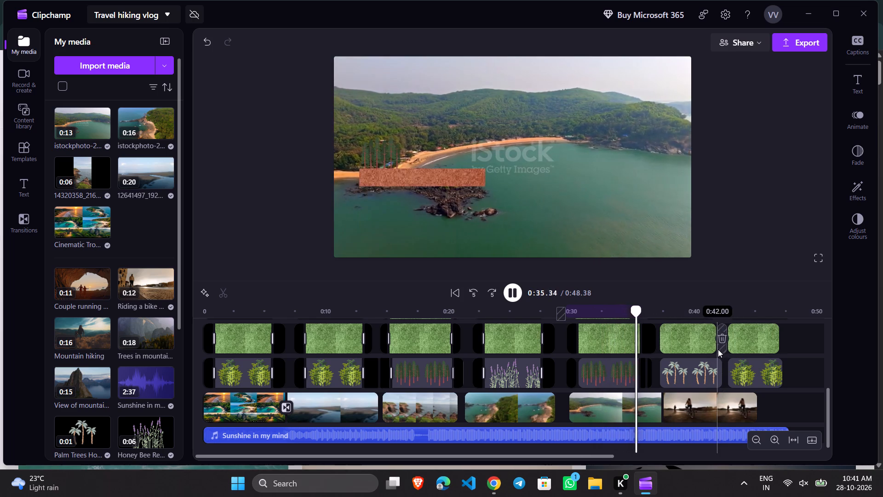
click(508, 291)
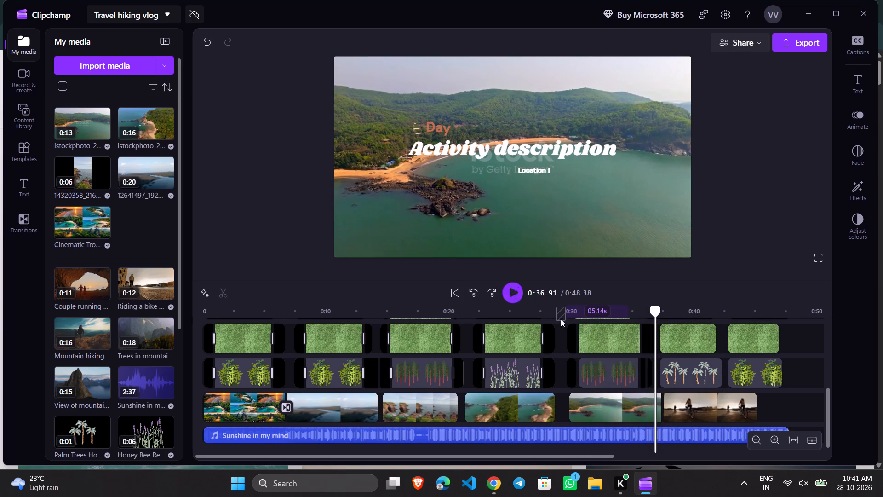
Set the Om Beach panorama clip's duration to 7 seconds.
click(635, 408)
click(615, 312)
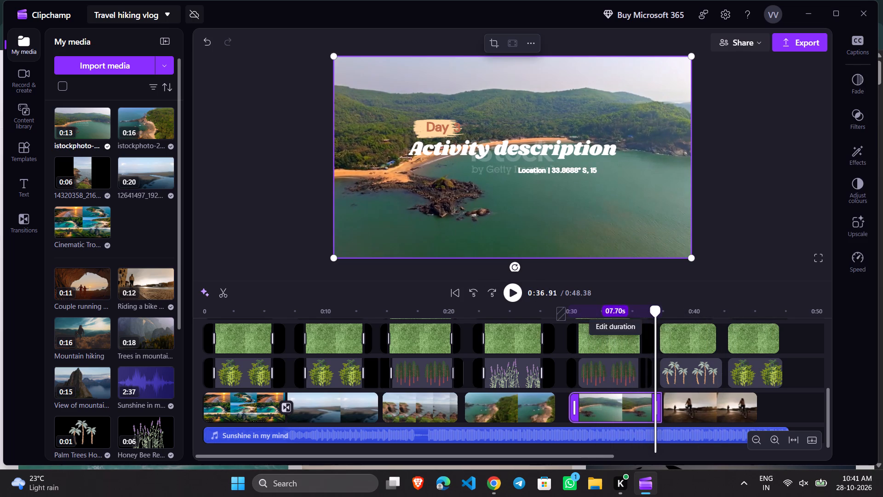
key(7)
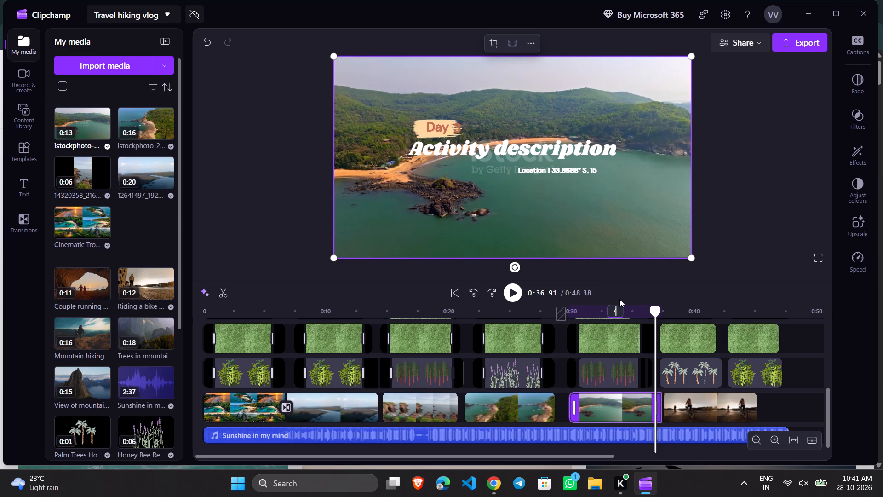
key(Return)
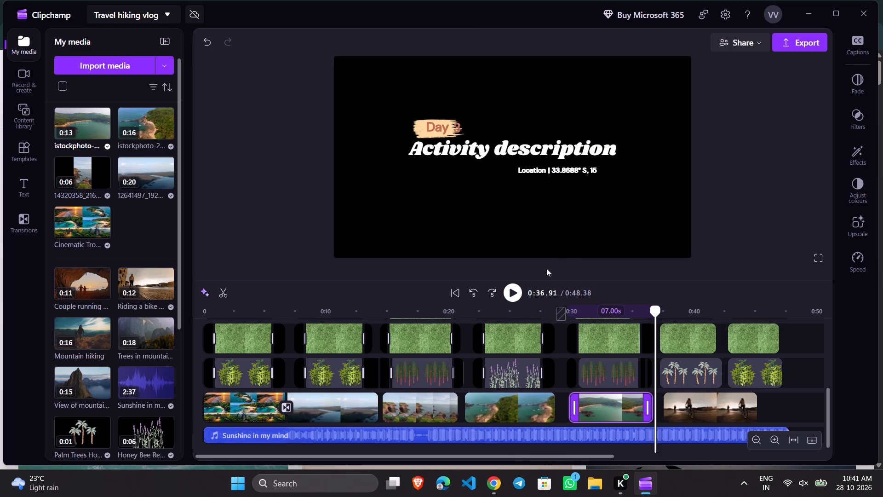
Play the opening of the Day 3 section from about 0:37 and look over the text clips on the upper tracks.
click(510, 295)
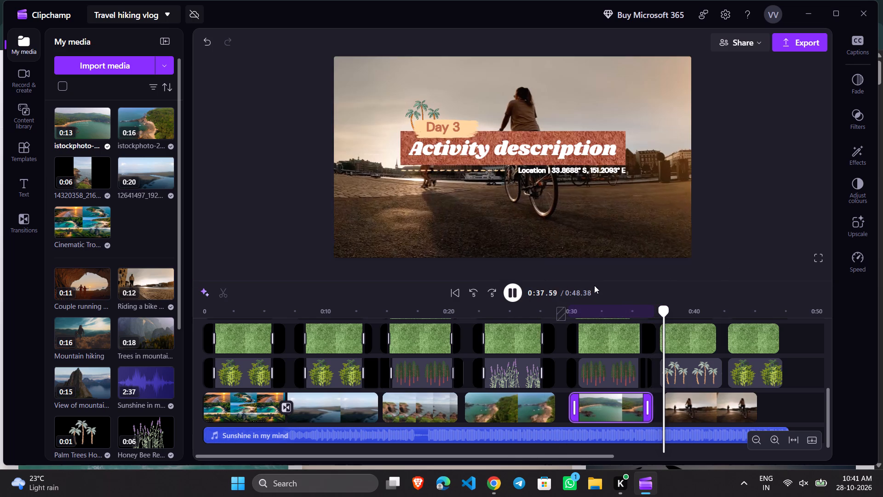
click(511, 296)
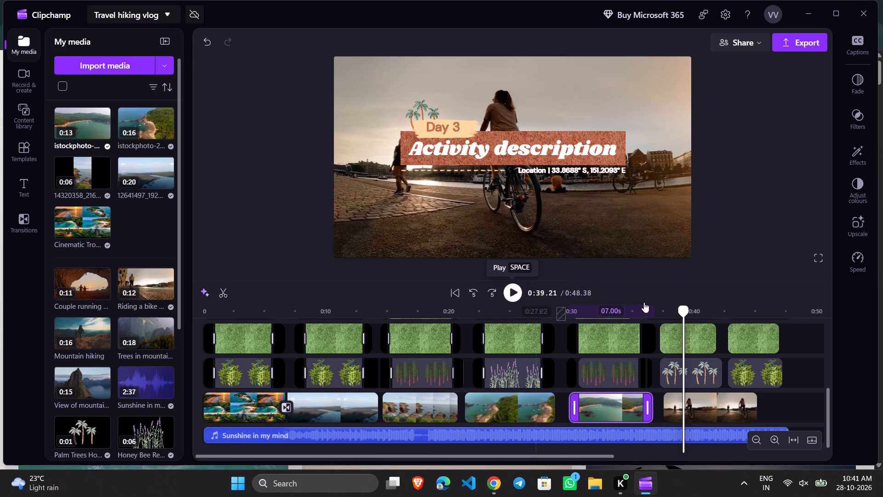
scroll(592, 344, up, 4)
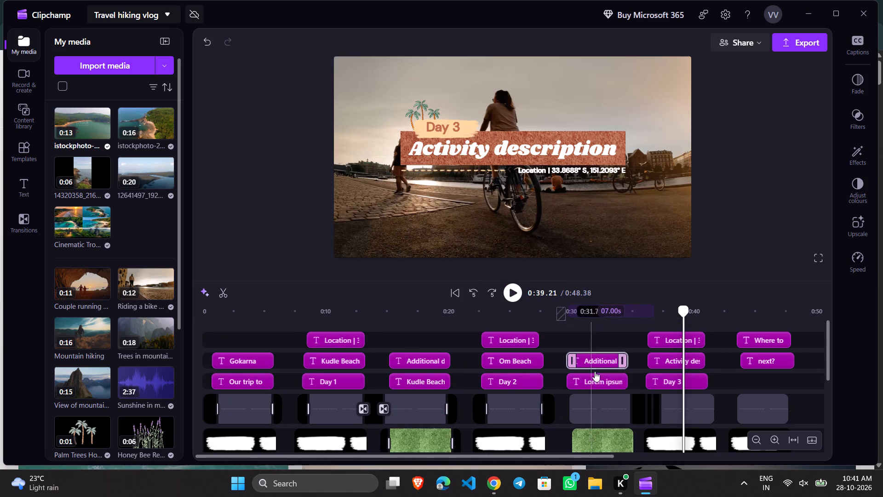
scroll(596, 376, down, 1)
scroll(591, 343, up, 1)
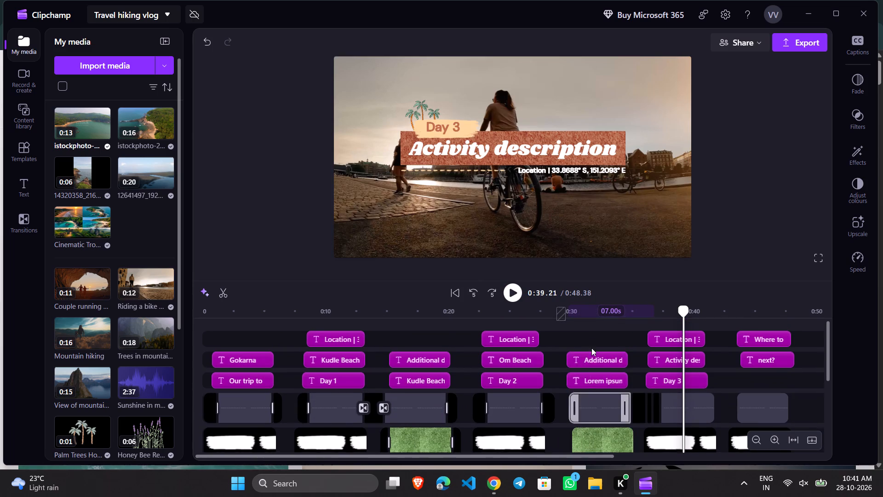
click(595, 373)
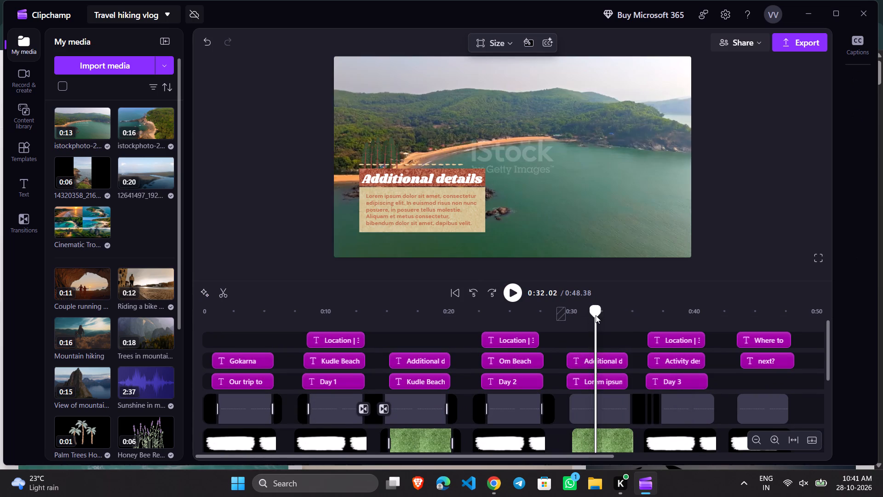
click(425, 214)
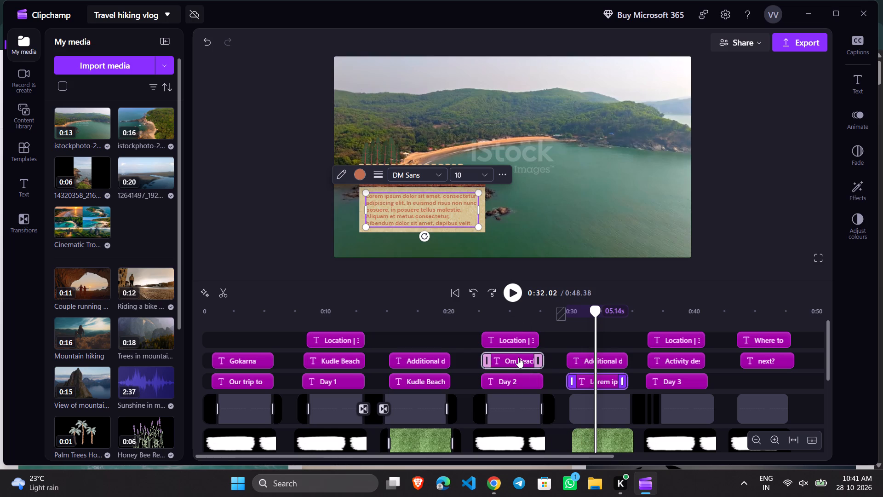
click(497, 480)
scroll(291, 167, up, 6)
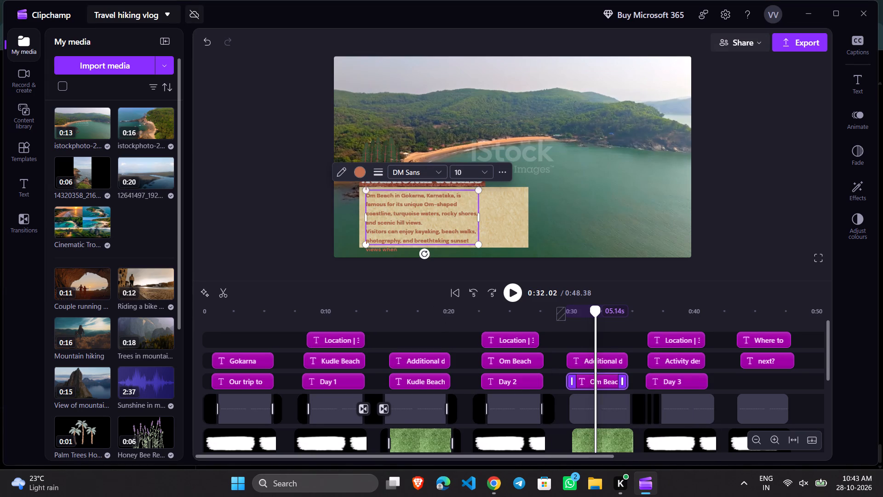
click(413, 217)
click(445, 231)
click(614, 236)
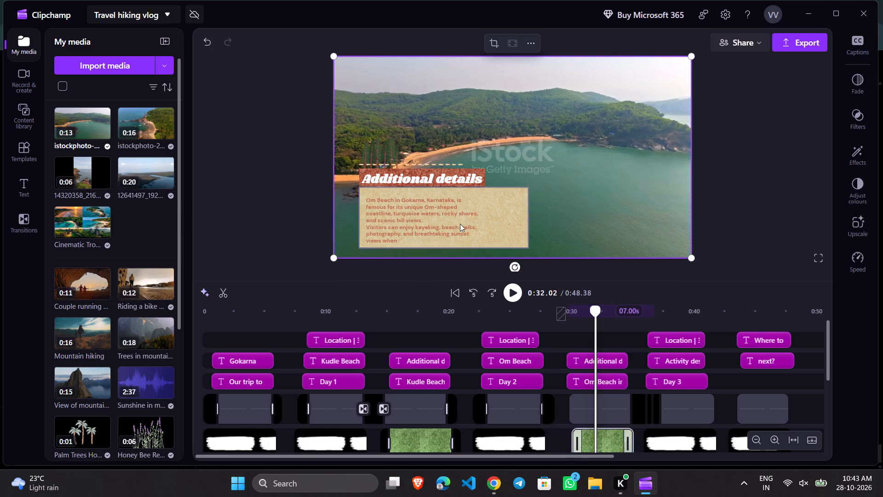
Nudge the Om Beach description text slightly up and set its font size to 12.
click(440, 228)
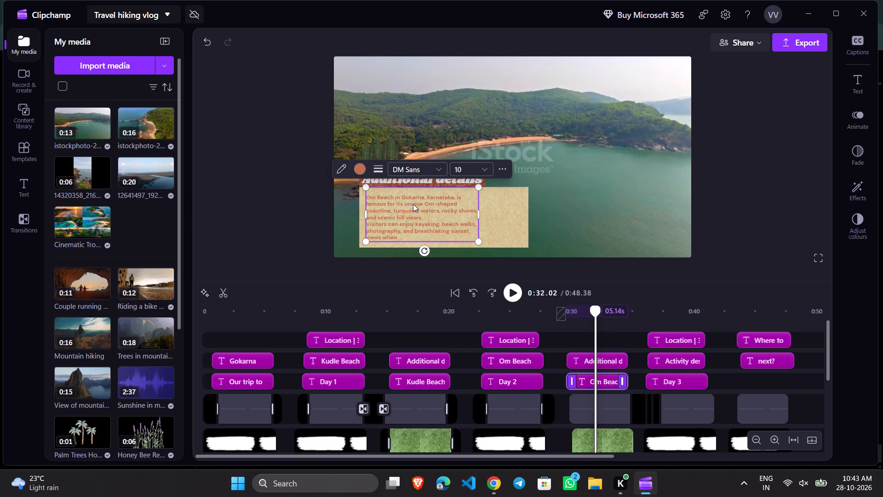
click(465, 167)
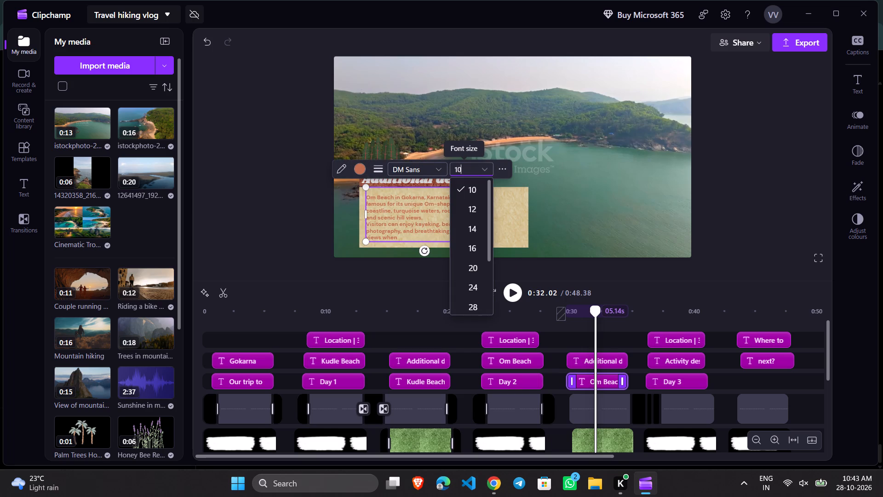
click(482, 207)
click(471, 205)
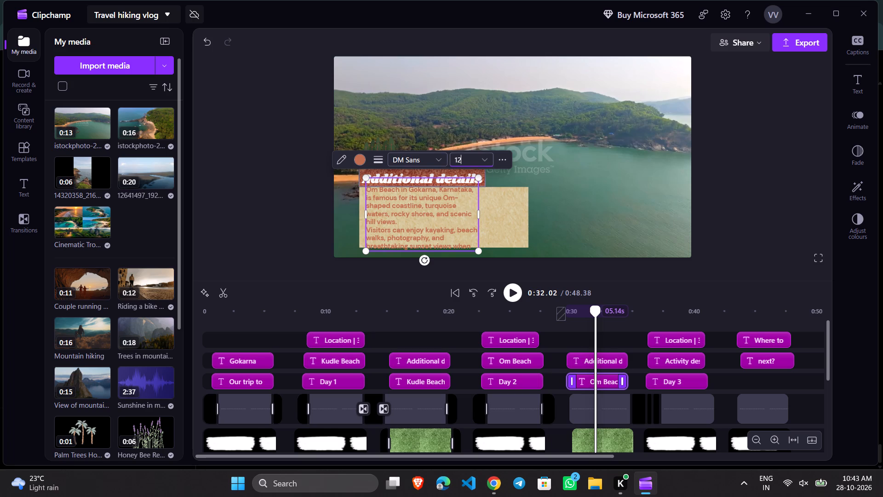
Reduce the font size of the Om Beach description text to 11.
click(482, 162)
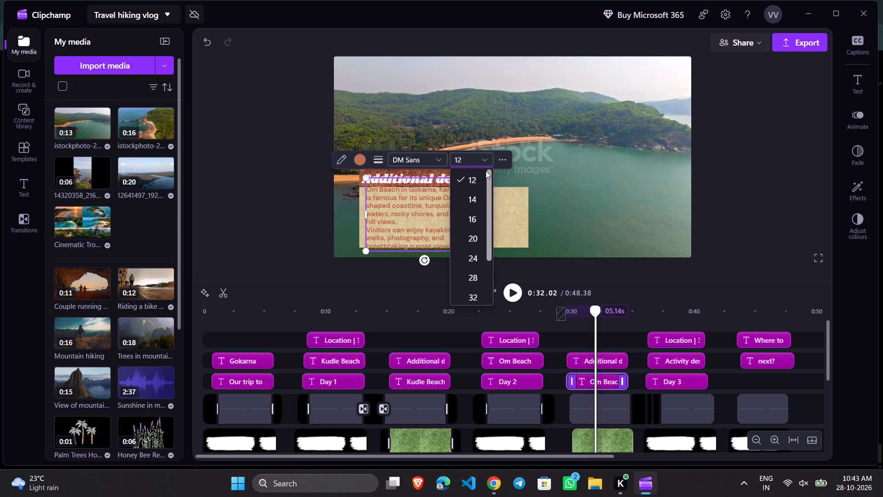
key(BackSpace)
key(1)
key(Return)
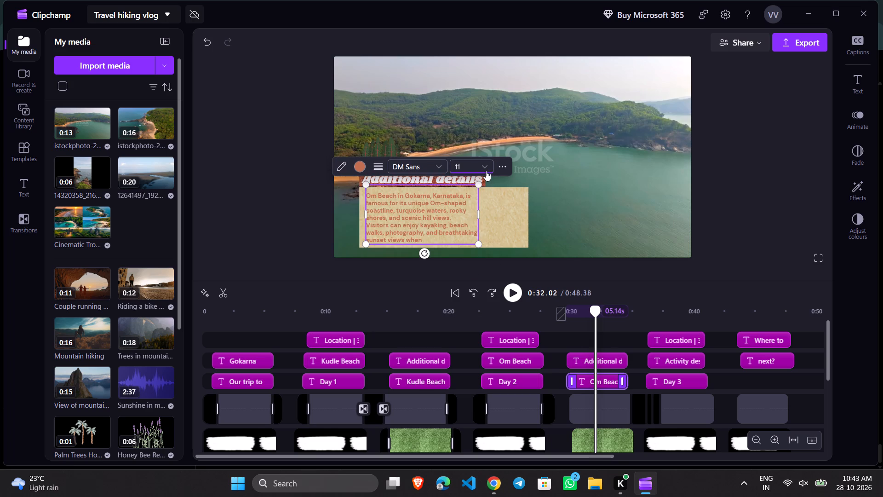
click(579, 189)
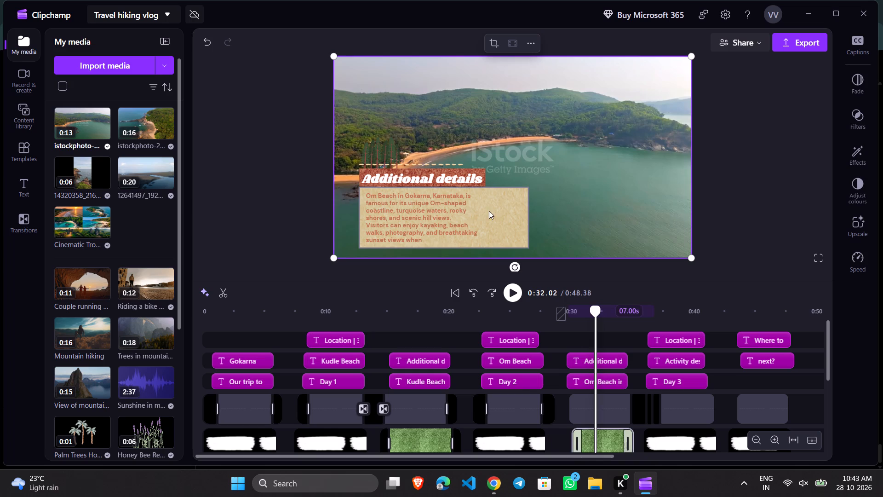
Widen the Om Beach description text box to nearly the full width of the beige paper background.
click(460, 215)
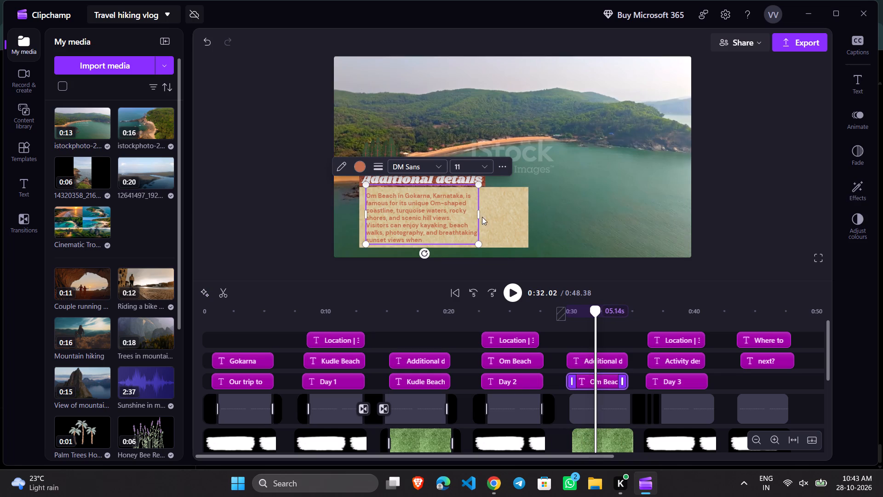
drag(476, 216, 513, 216)
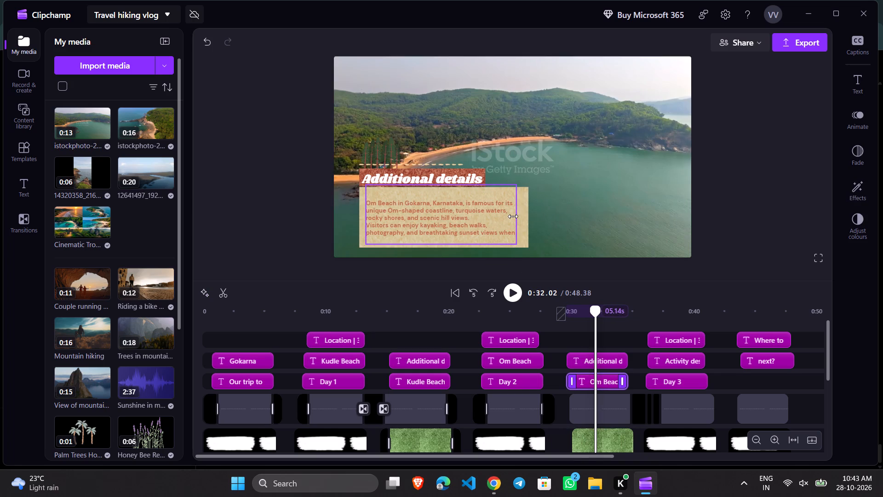
drag(513, 216, 514, 217)
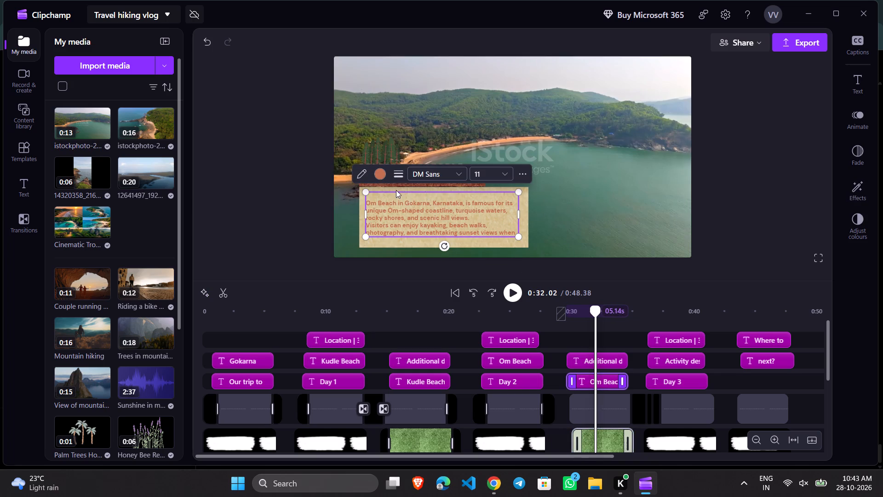
drag(367, 192, 368, 182)
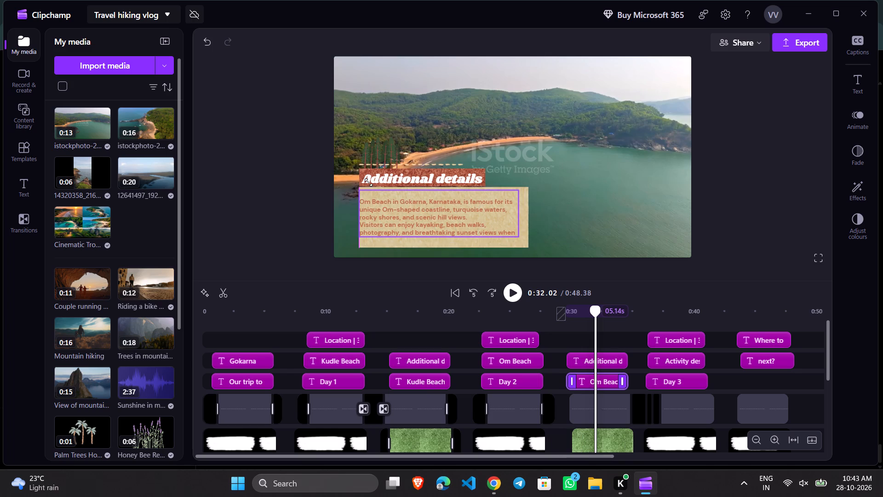
drag(368, 182, 375, 168)
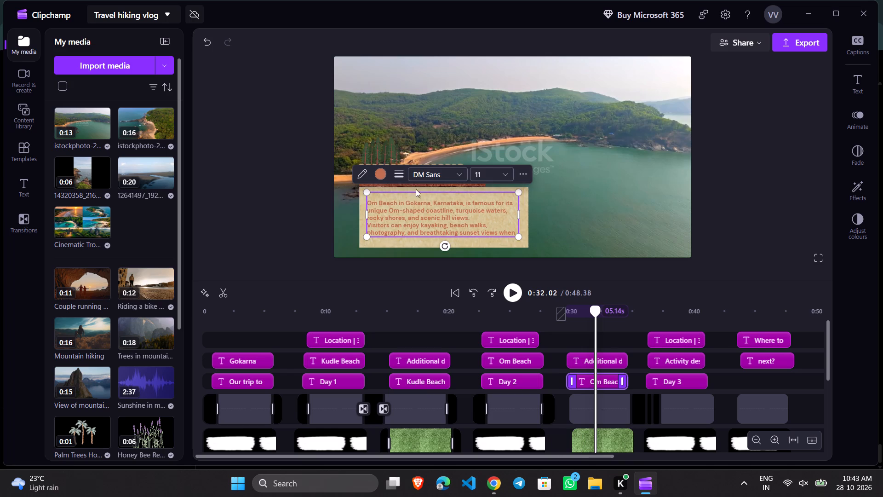
Scale the Om Beach description text up slightly and position it over the beige paper, just below the "Additional details" heading.
drag(437, 210, 436, 205)
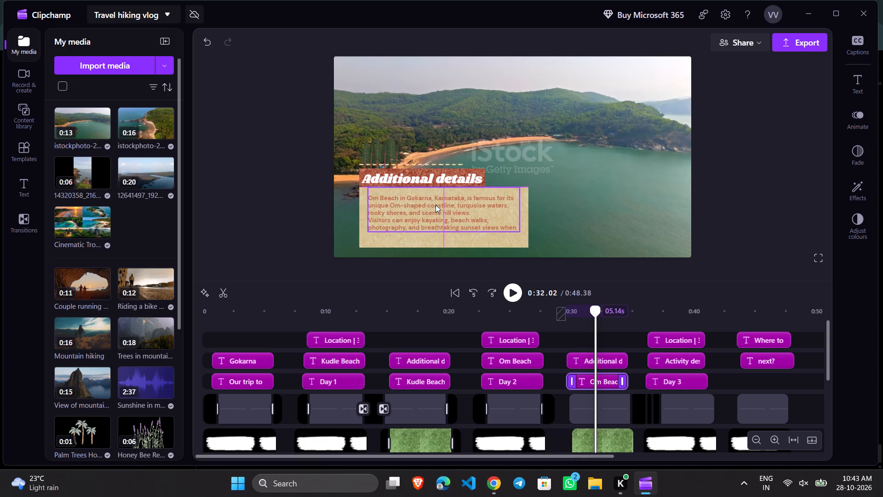
drag(436, 205, 434, 201)
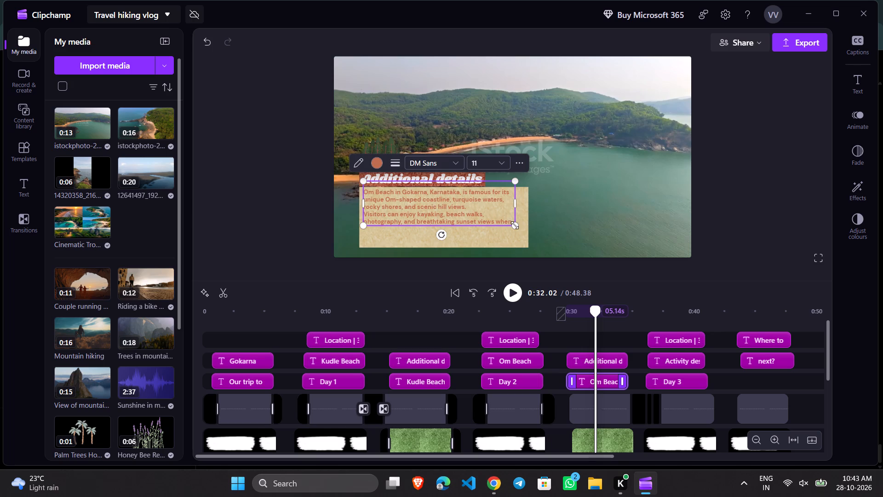
drag(515, 227, 520, 250)
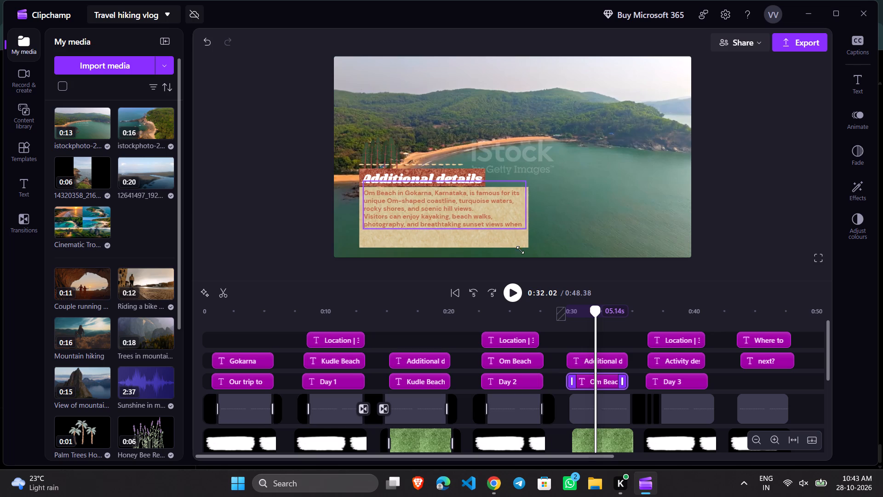
drag(520, 250, 518, 249)
drag(437, 217, 436, 223)
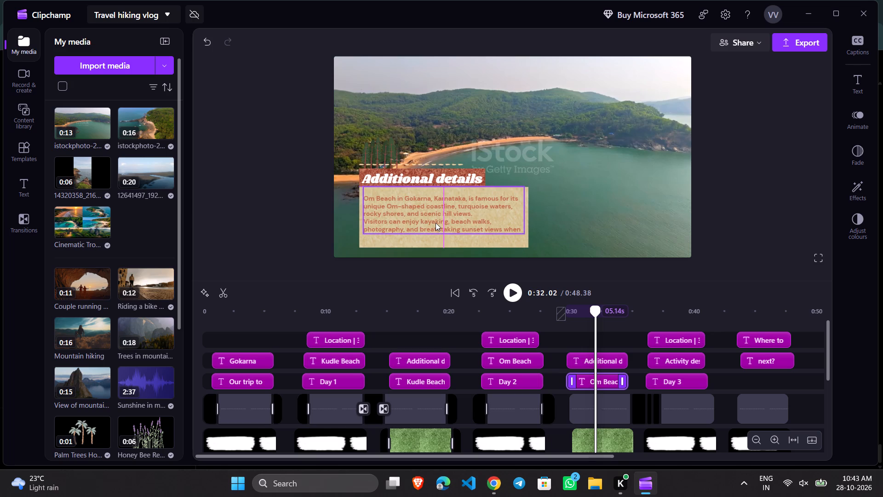
drag(436, 223, 435, 223)
Shrink the beige paper background slightly so its width matches the Om Beach description text box.
click(482, 239)
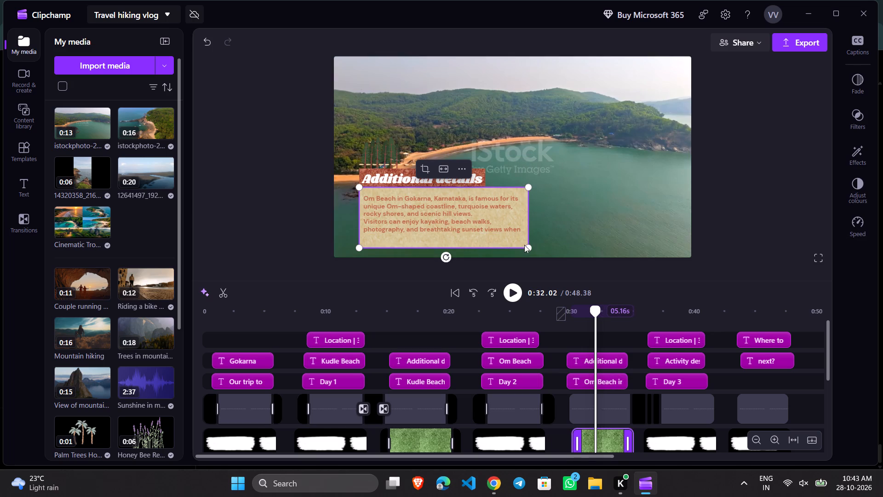
drag(527, 247, 520, 242)
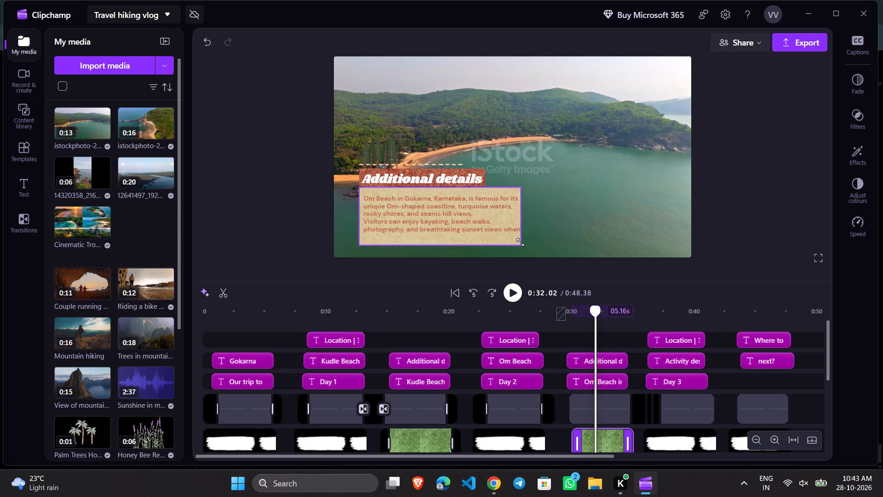
drag(520, 242, 523, 240)
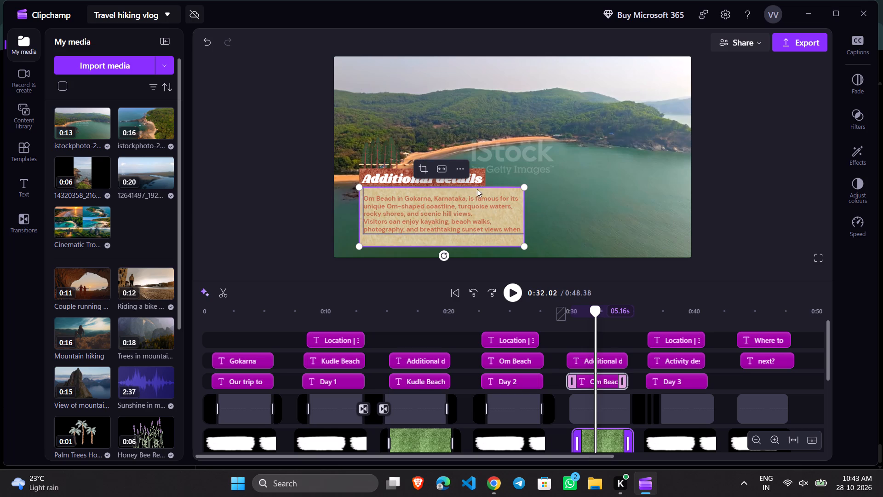
Stretch the reddish banner behind the "Additional details" heading to the width of the beige paper background.
click(479, 176)
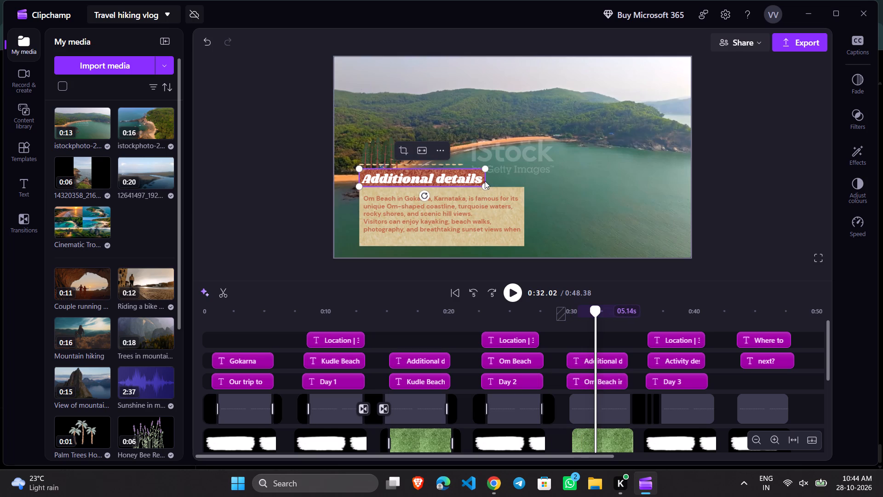
drag(485, 187, 522, 191)
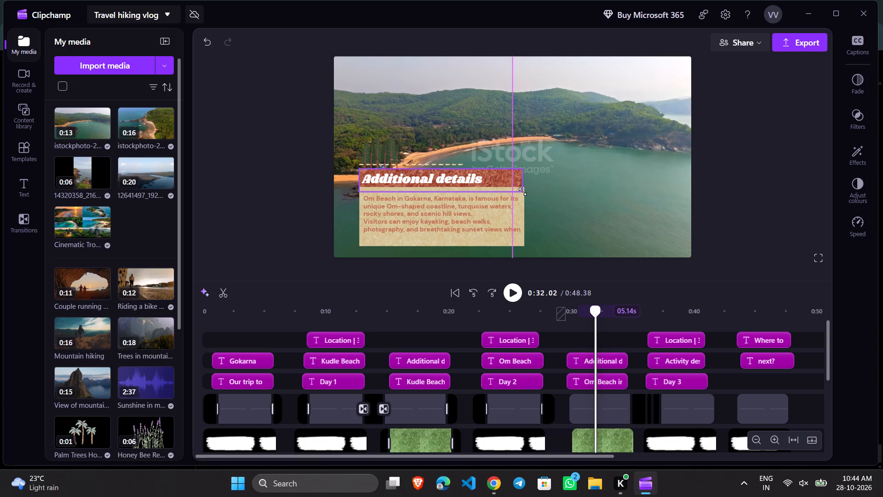
drag(522, 191, 525, 190)
click(540, 192)
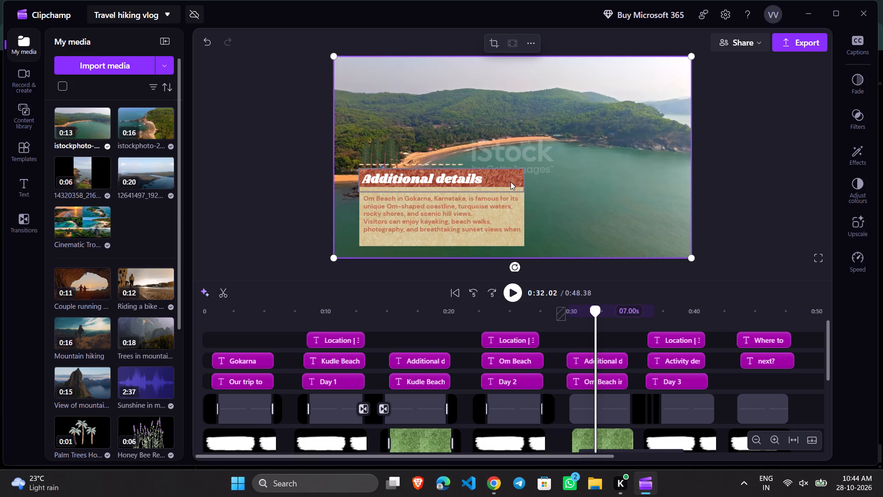
click(516, 138)
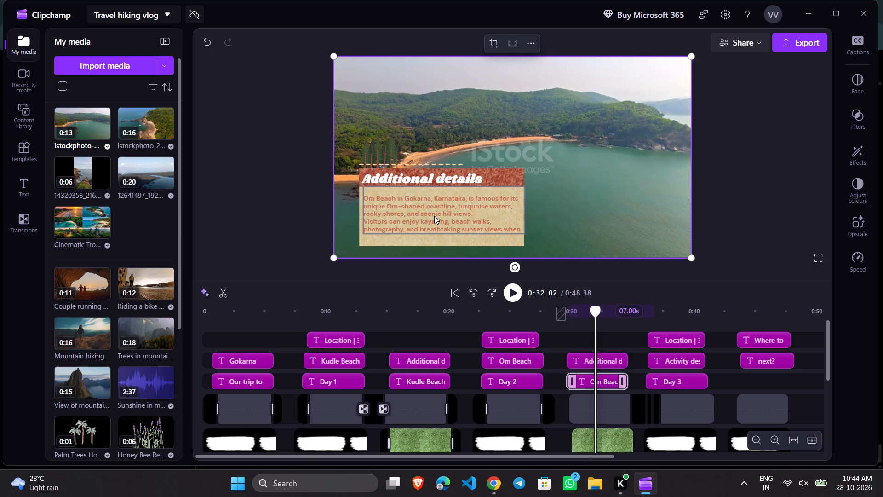
Change the Om Beach description text colour to solid black.
click(407, 224)
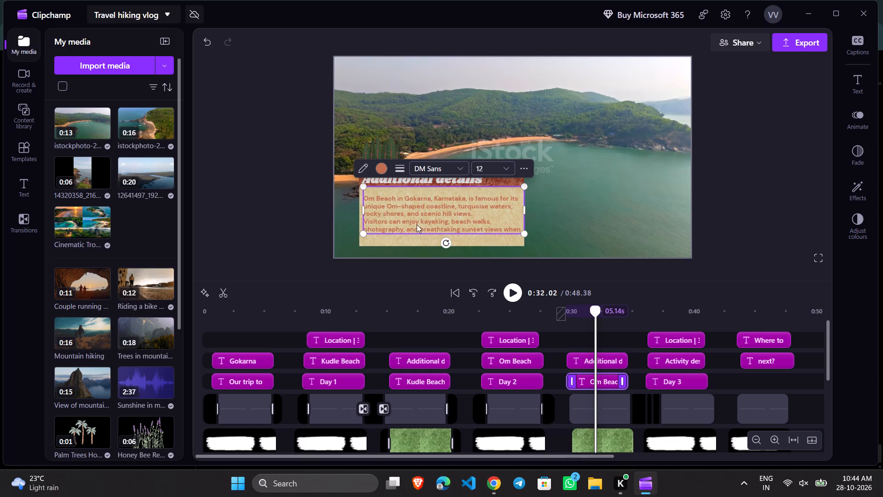
click(603, 201)
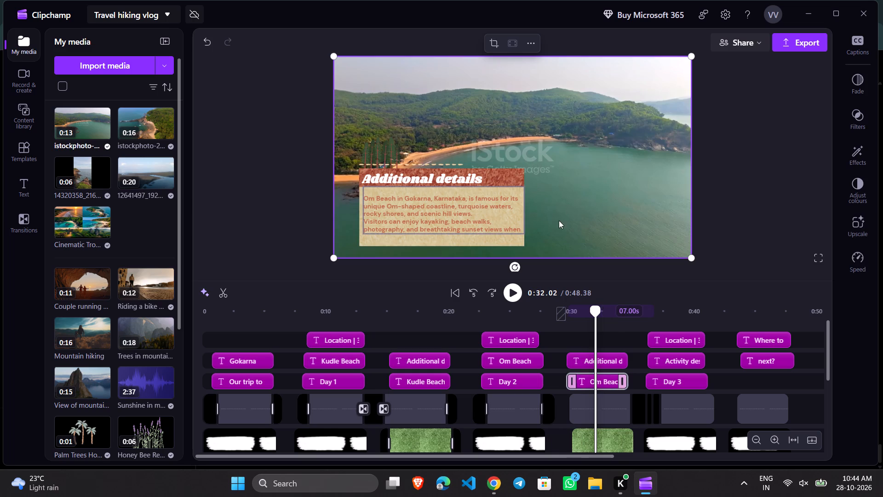
click(454, 217)
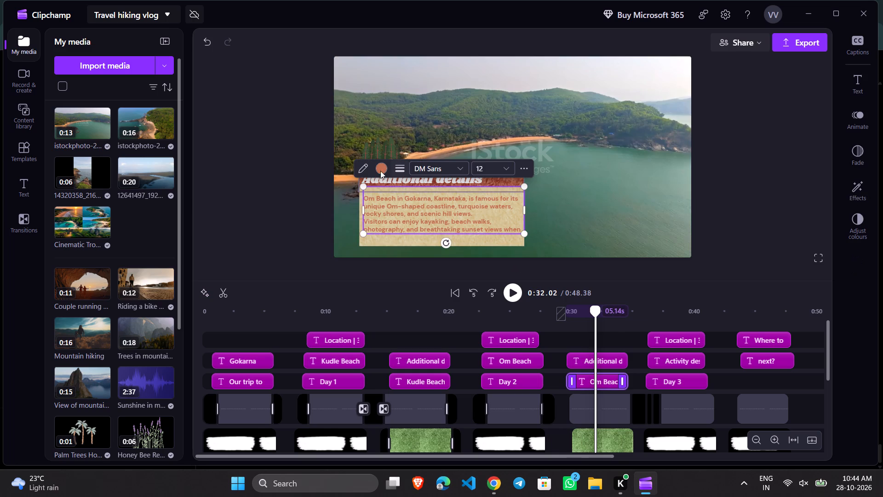
click(378, 168)
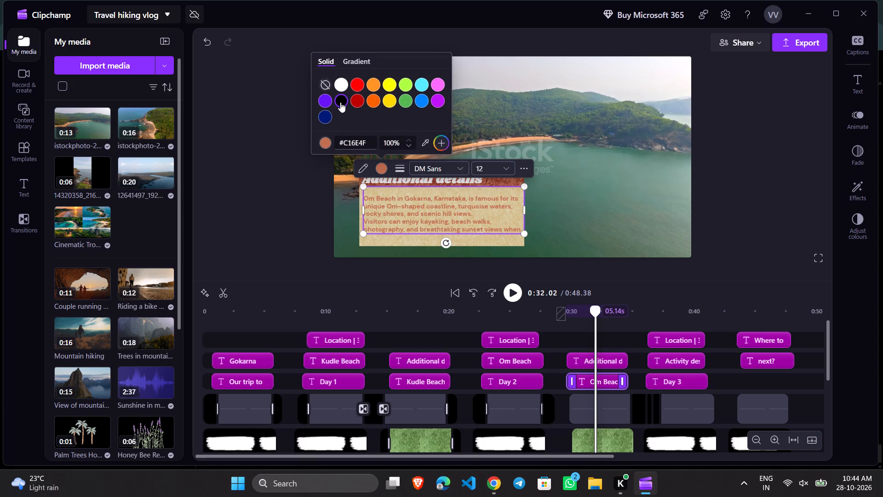
click(340, 102)
click(663, 215)
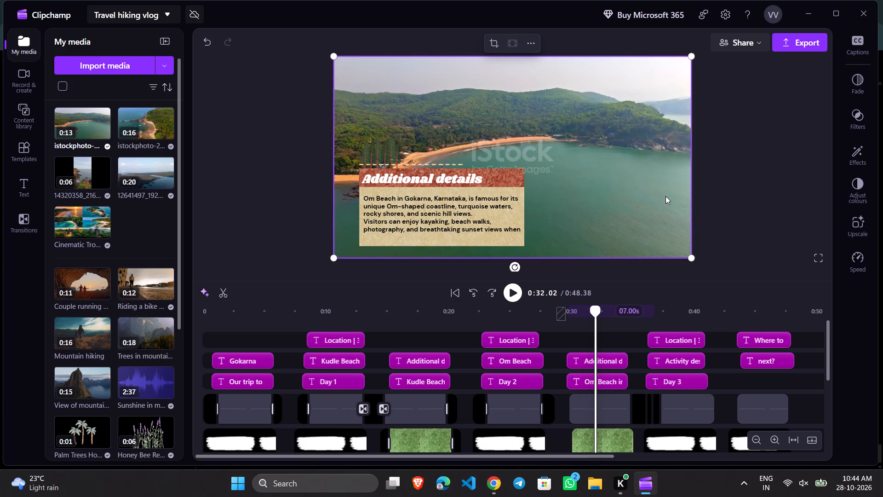
click(746, 188)
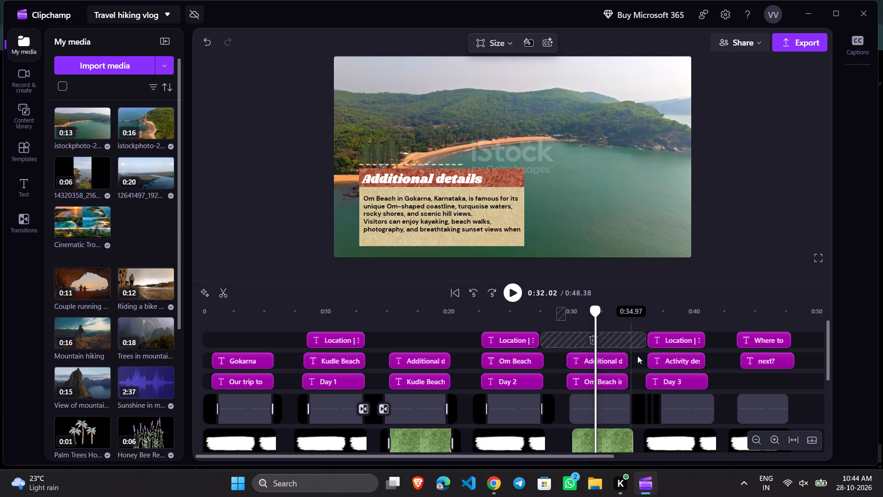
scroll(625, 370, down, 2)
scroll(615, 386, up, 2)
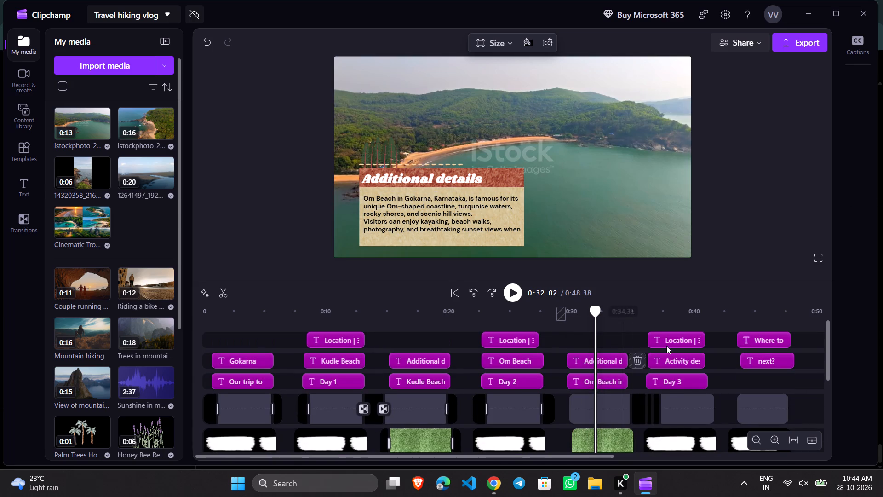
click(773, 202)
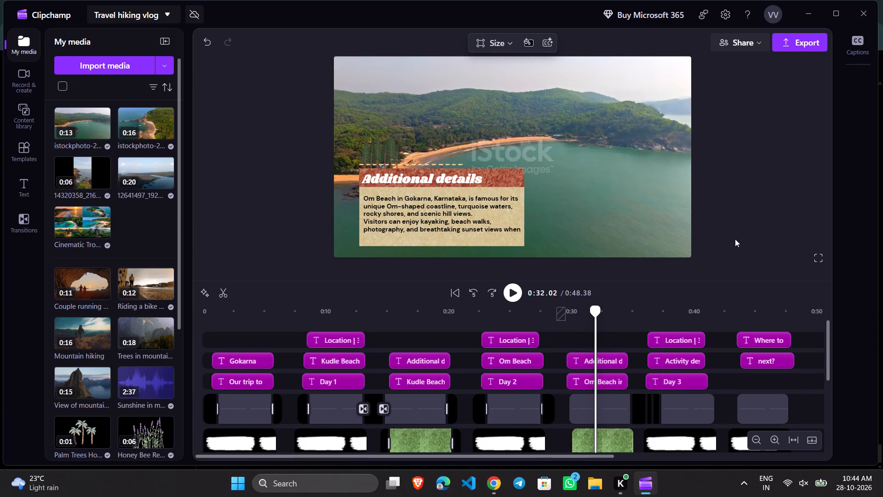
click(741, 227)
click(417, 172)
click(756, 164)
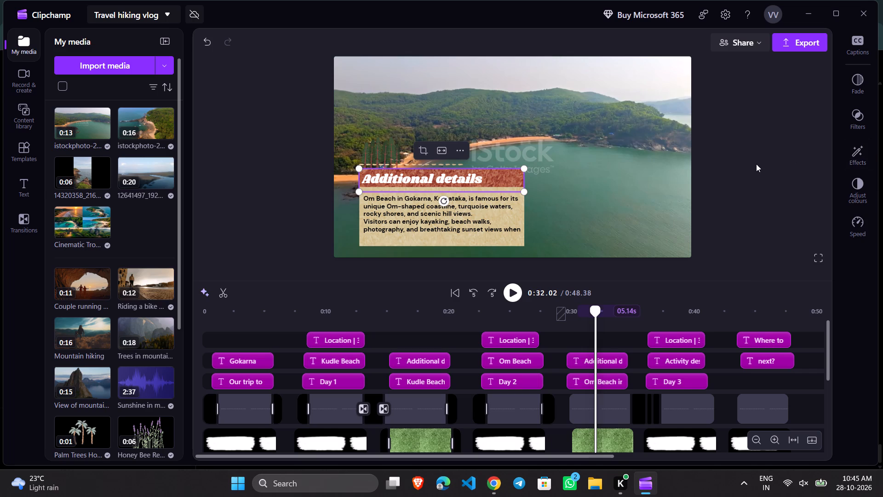
Play back the Om Beach "Additional details" section from shortly before its text clips start.
scroll(694, 327, down, 3)
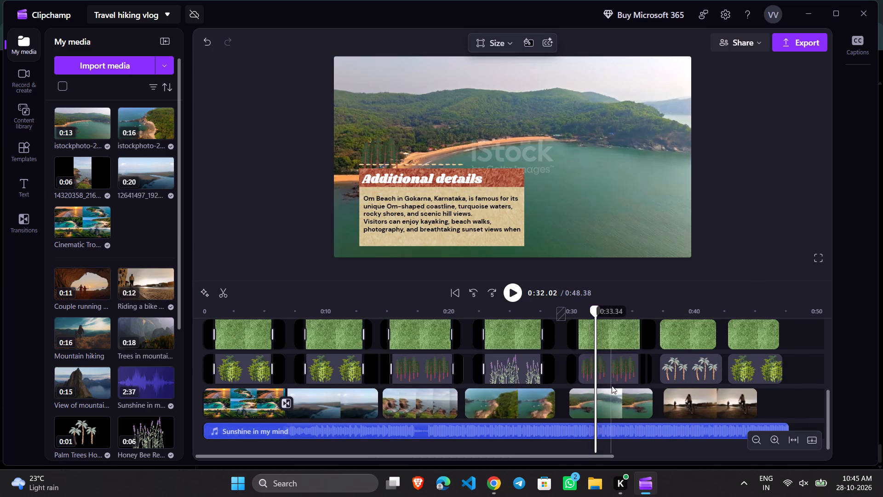
drag(596, 309, 545, 313)
click(516, 296)
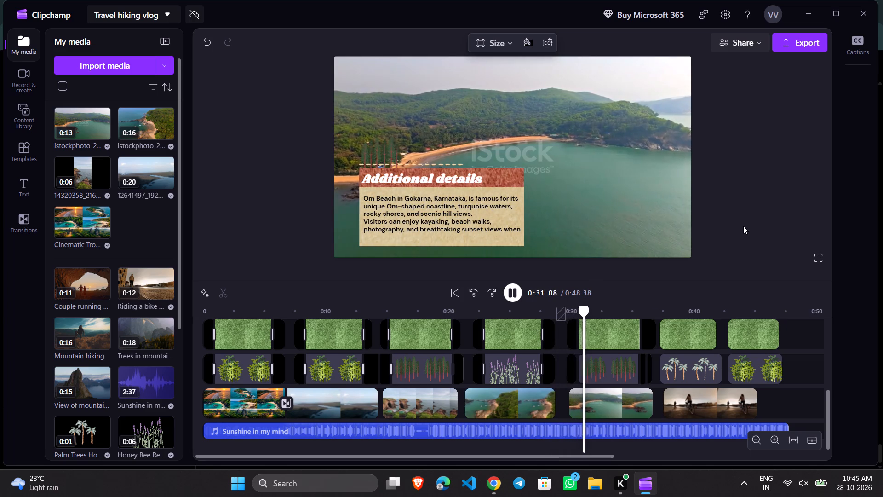
click(515, 299)
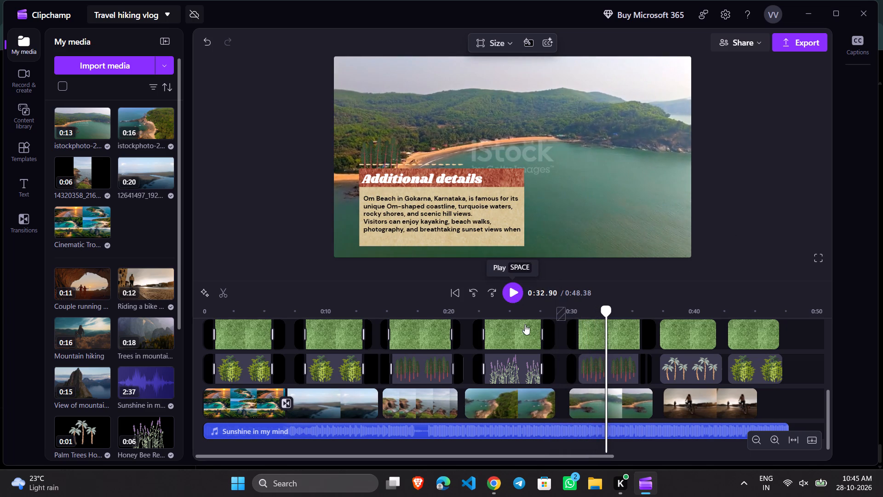
Shift the beige paper background clip of the Om Beach "Additional details" section slightly earlier, lining it up with the dashed-line clip, and play it back.
scroll(568, 369, up, 3)
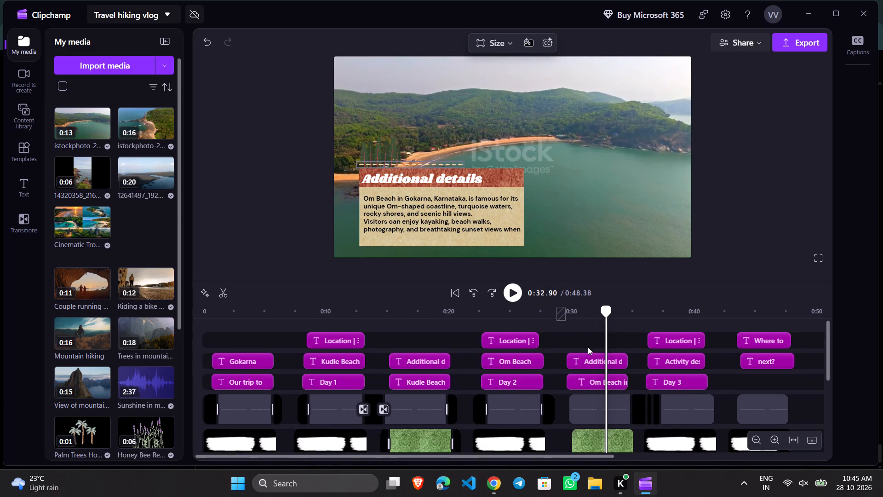
scroll(597, 376, down, 1)
click(597, 384)
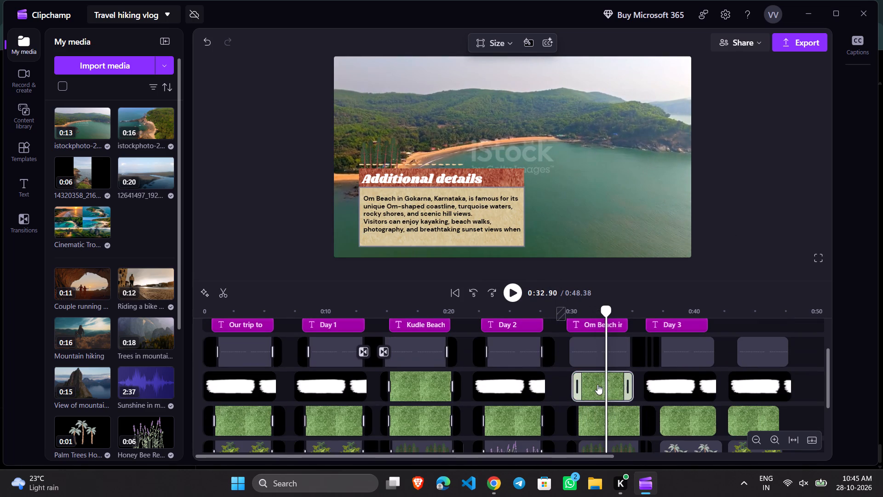
drag(595, 385, 591, 385)
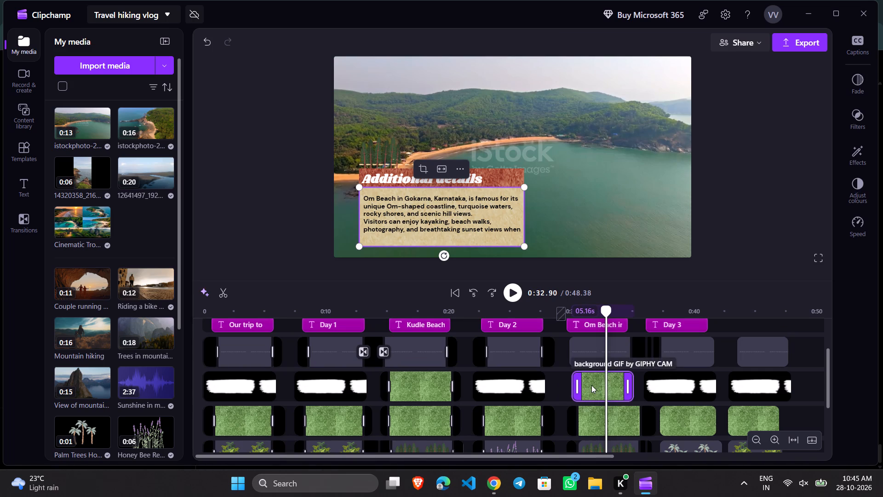
drag(591, 385, 590, 385)
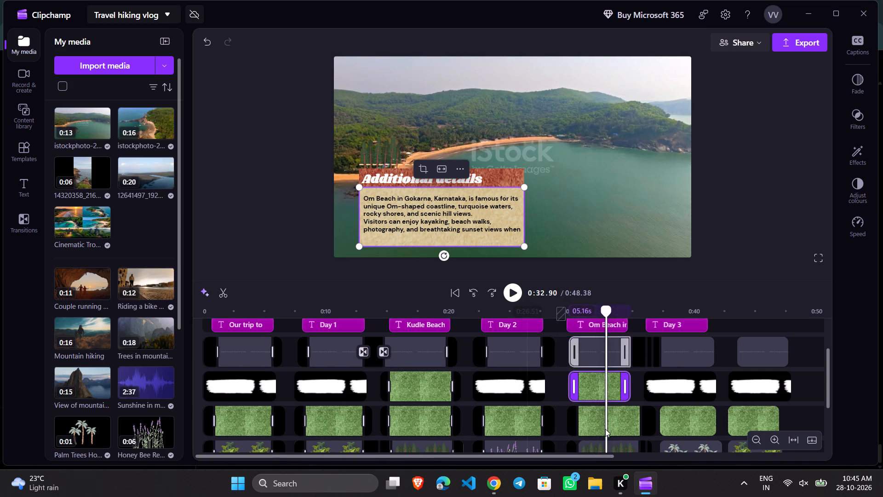
click(602, 457)
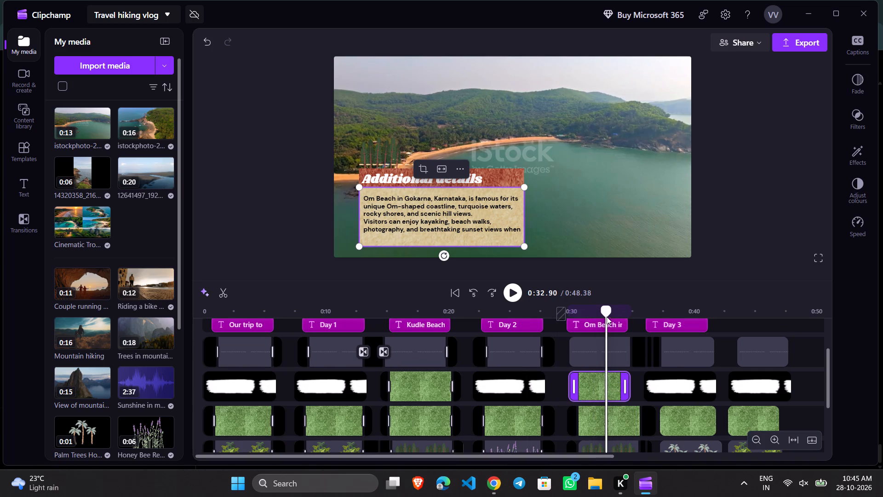
drag(605, 311, 558, 311)
click(517, 293)
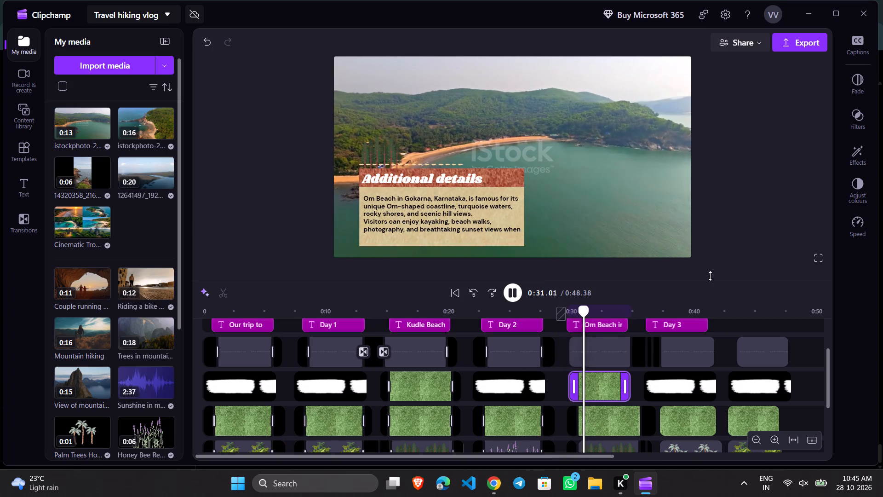
click(518, 293)
Shift the dashed-line clip of the Om Beach "Additional details" section slightly earlier so it lines up with the text clips above.
scroll(566, 384, up, 2)
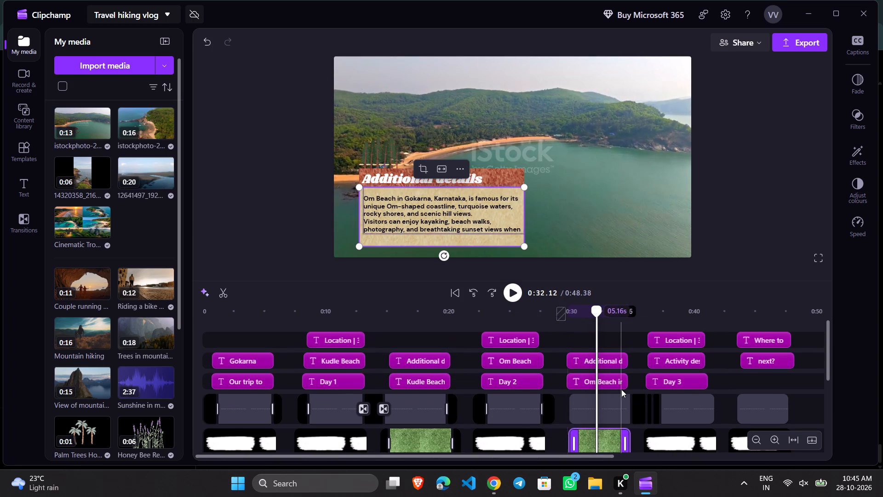
drag(588, 408, 581, 408)
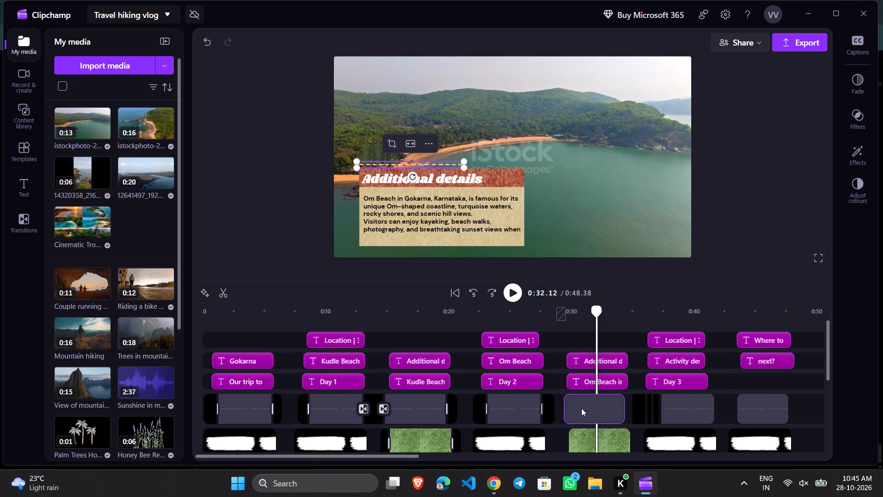
drag(581, 408, 583, 410)
click(590, 410)
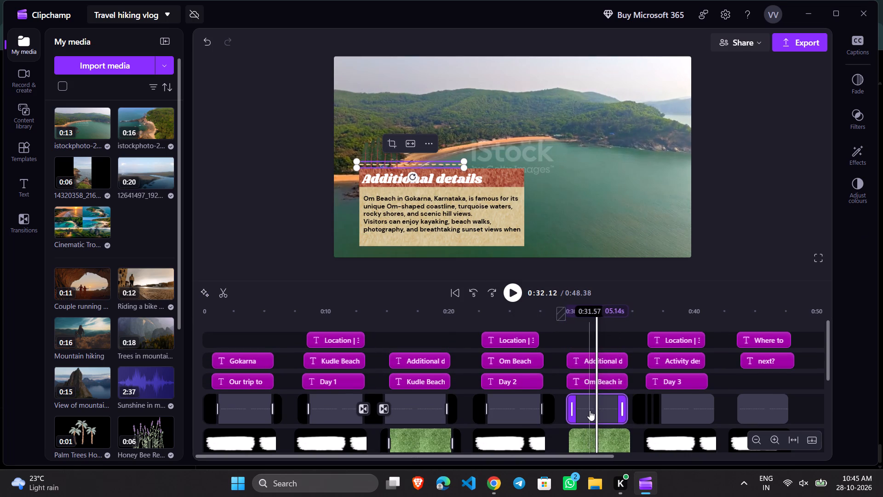
Play back the Om Beach "Additional details" section from its start through to the Day 3 title.
scroll(619, 416, down, 1)
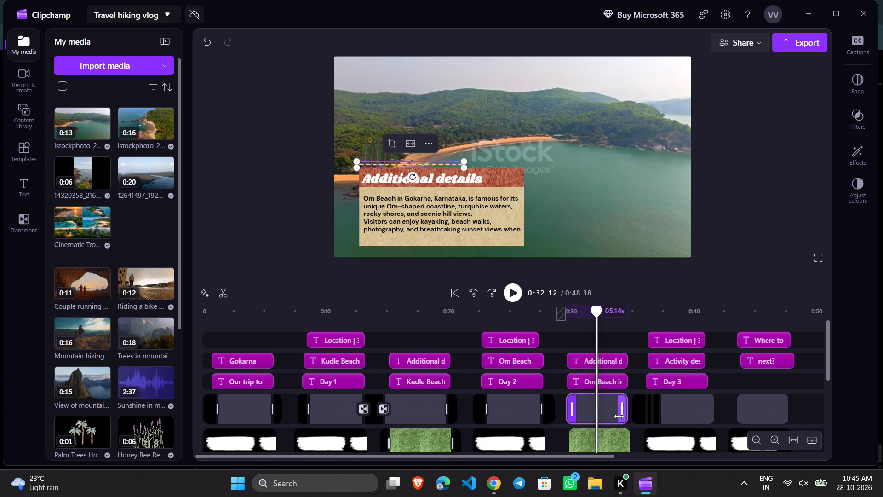
scroll(619, 416, down, 2)
drag(594, 316, 574, 316)
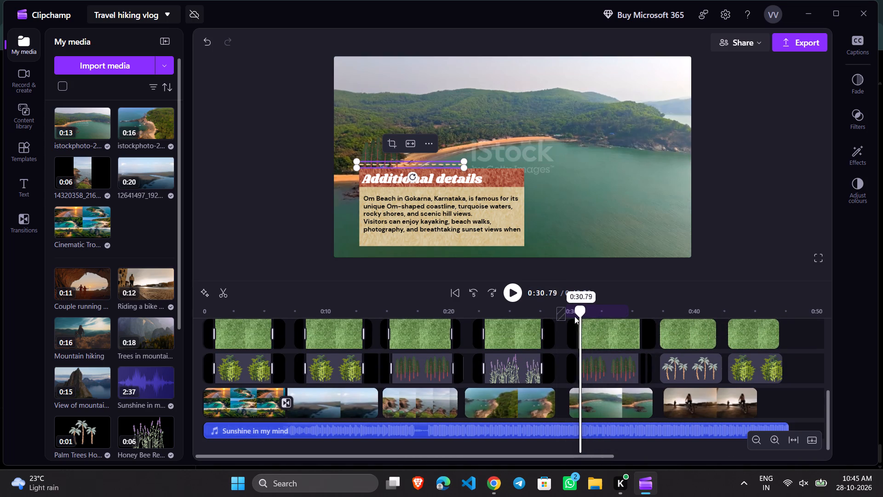
drag(574, 316, 566, 316)
click(516, 293)
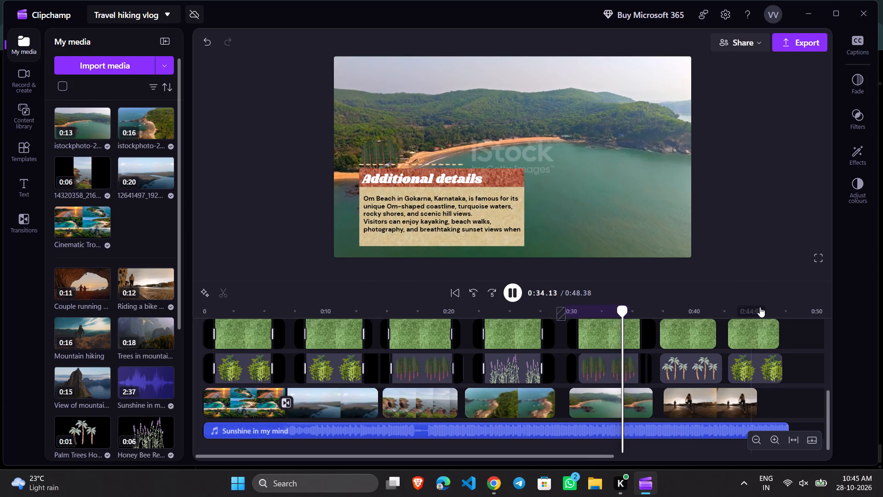
scroll(658, 370, up, 7)
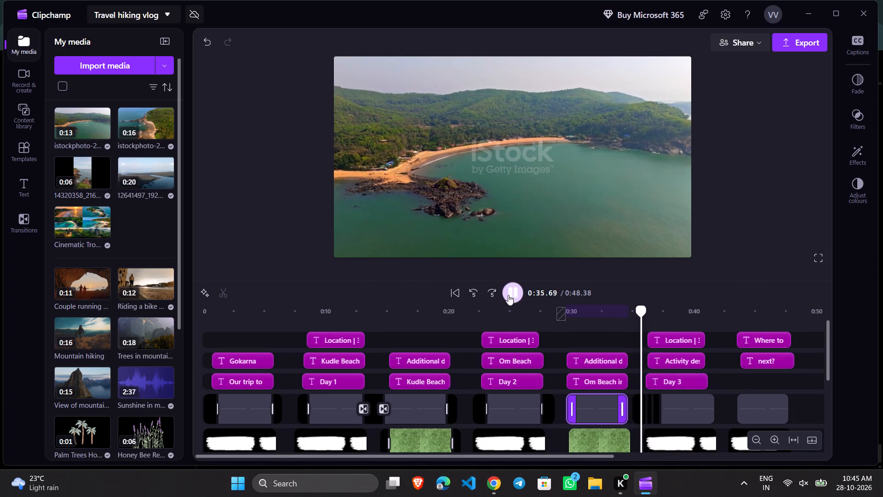
click(513, 295)
click(513, 295)
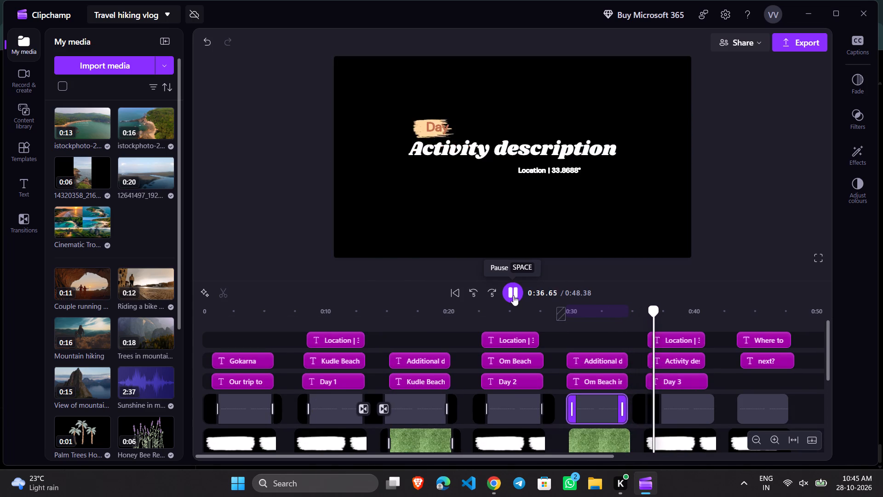
click(513, 295)
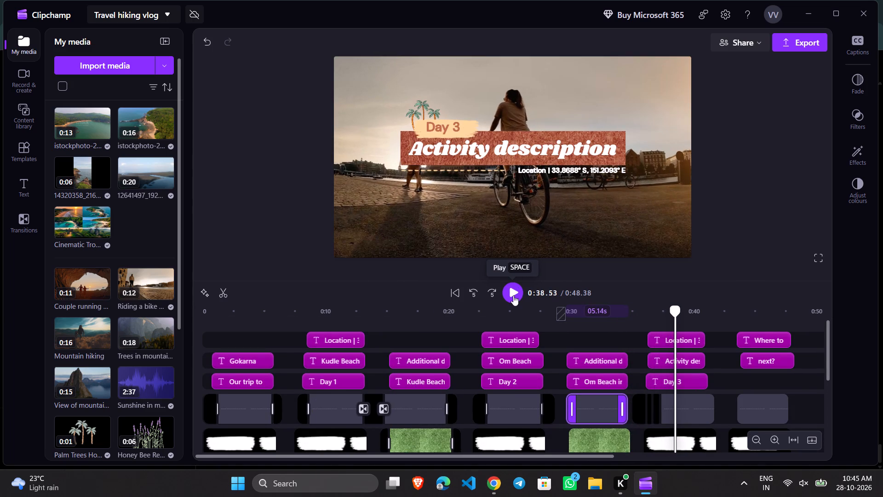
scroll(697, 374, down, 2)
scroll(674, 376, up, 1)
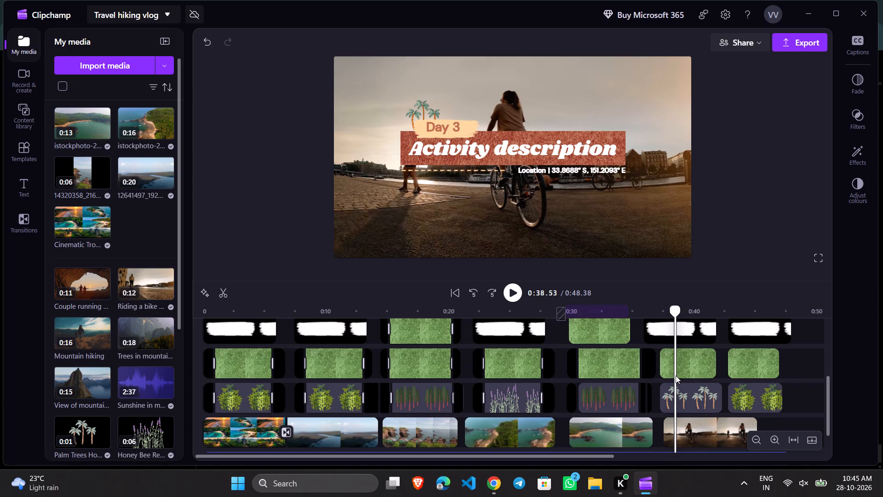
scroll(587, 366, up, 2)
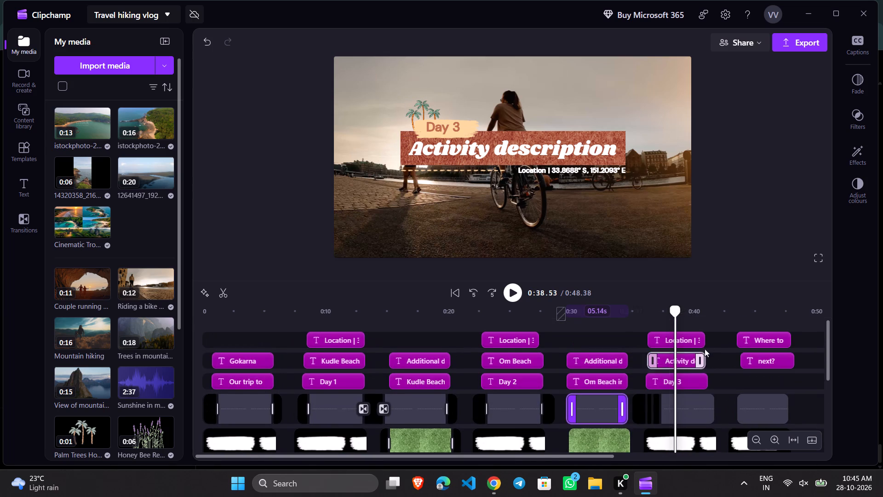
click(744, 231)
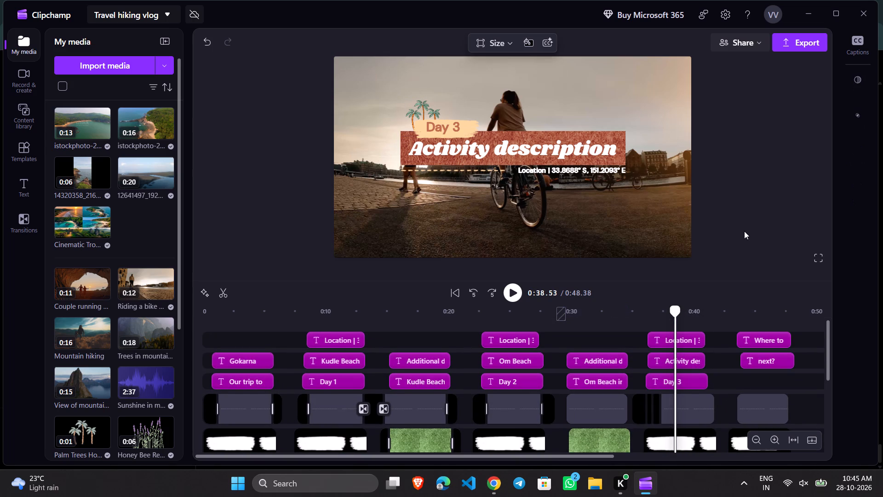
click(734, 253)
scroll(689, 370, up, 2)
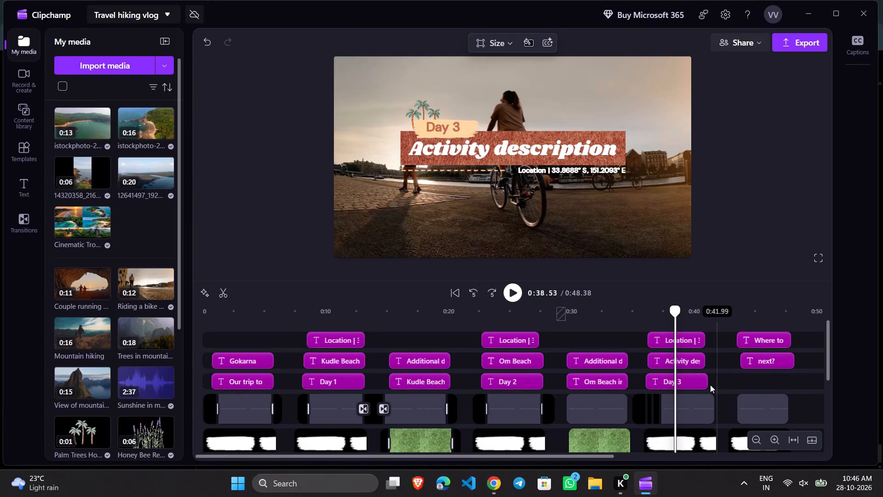
Trim the end of the Om Beach "Additional details" reddish banner clip to about 0:35, matching the end of the beige background clip.
scroll(705, 393, down, 2)
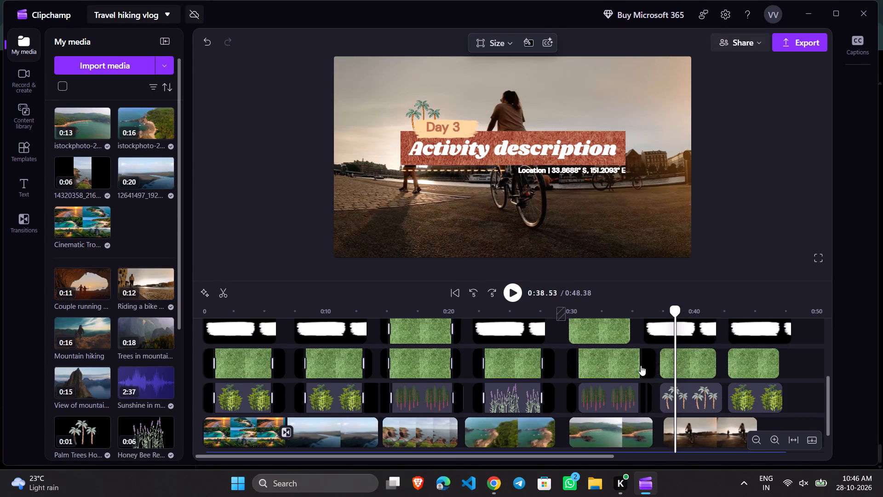
drag(644, 362, 638, 363)
drag(678, 312, 617, 311)
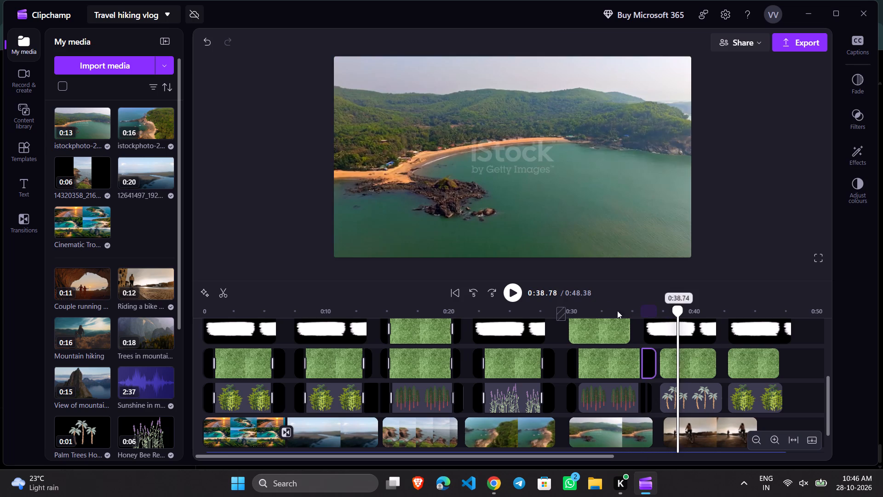
drag(617, 311, 597, 311)
click(513, 289)
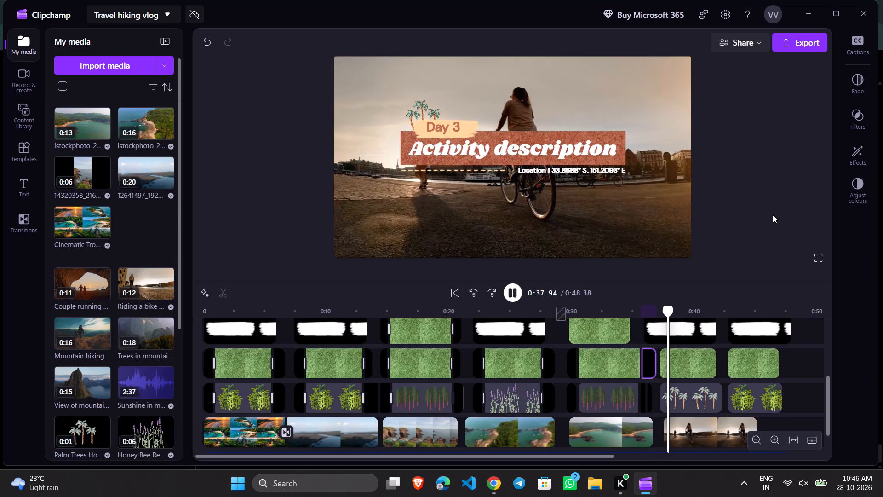
click(514, 292)
click(619, 365)
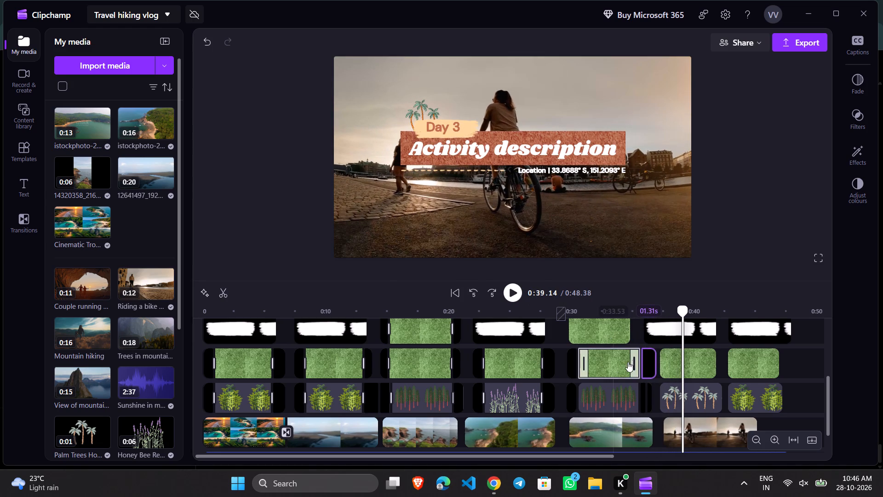
drag(638, 358, 630, 360)
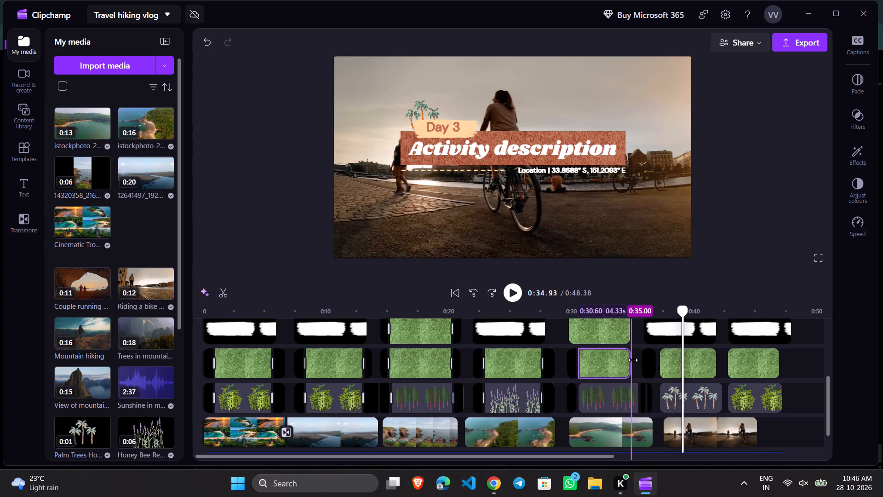
Play back the end of the Om Beach "Additional details" section into the Day 3 title.
drag(682, 307, 632, 312)
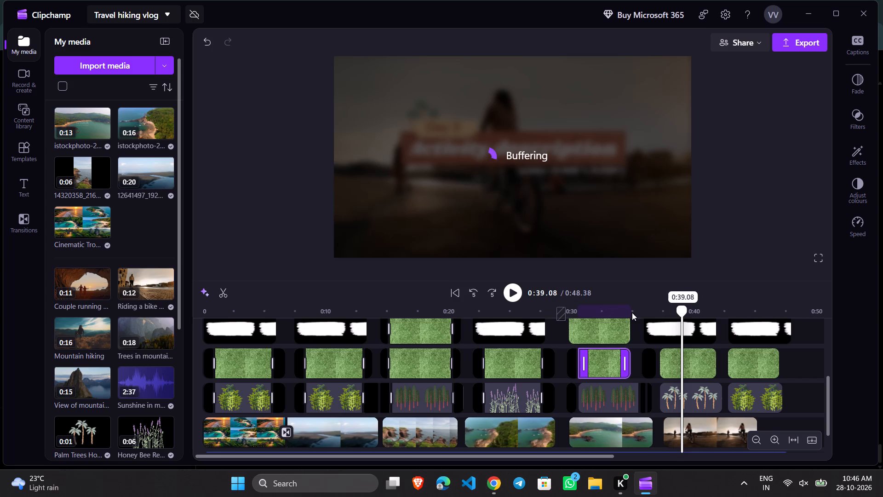
drag(632, 312, 615, 313)
click(511, 295)
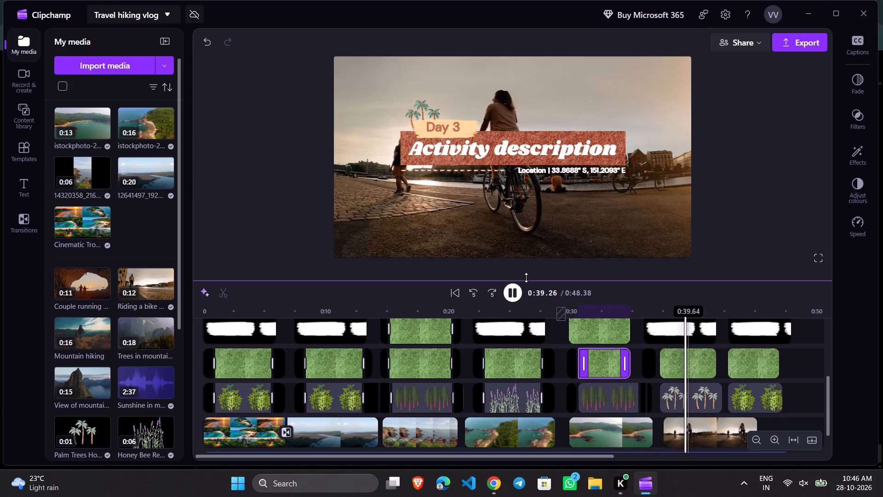
click(514, 295)
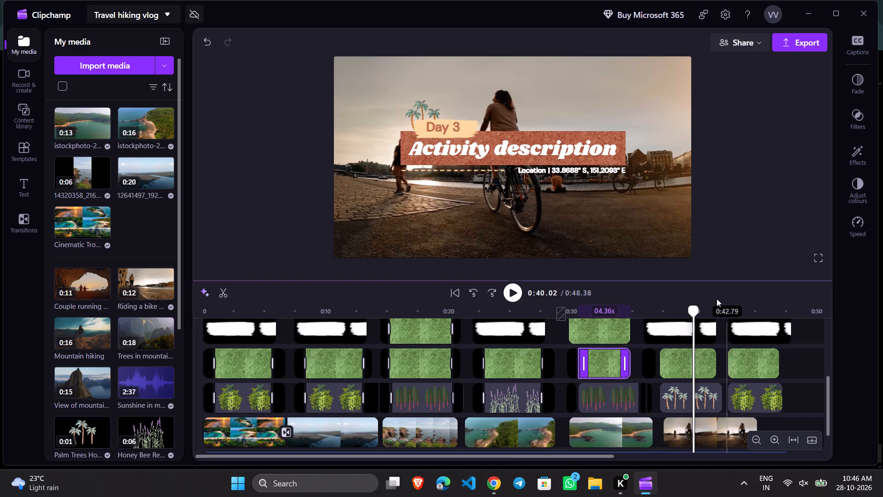
scroll(697, 368, up, 3)
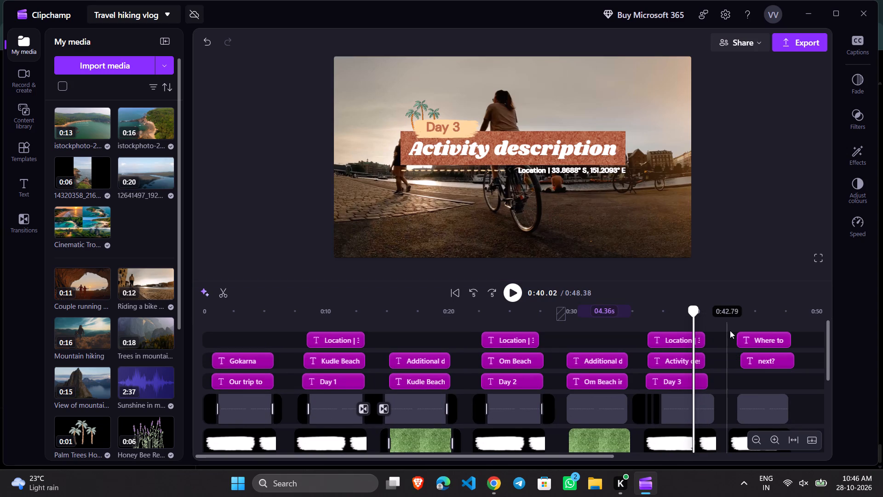
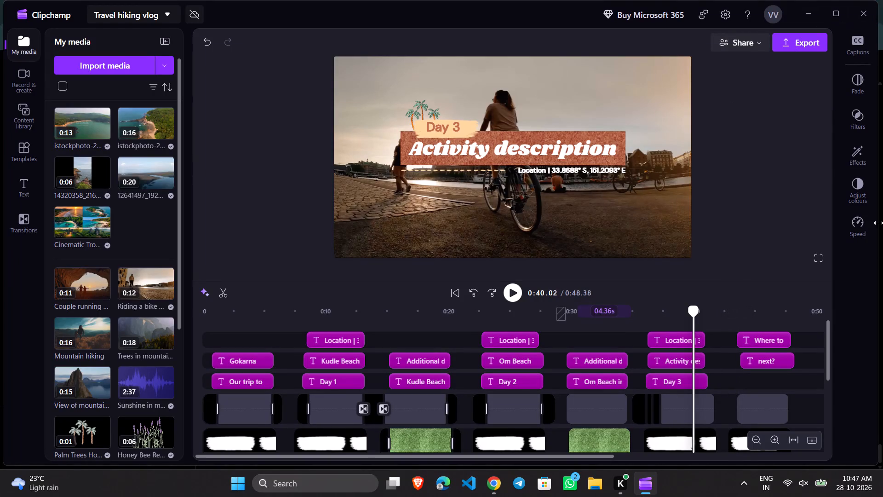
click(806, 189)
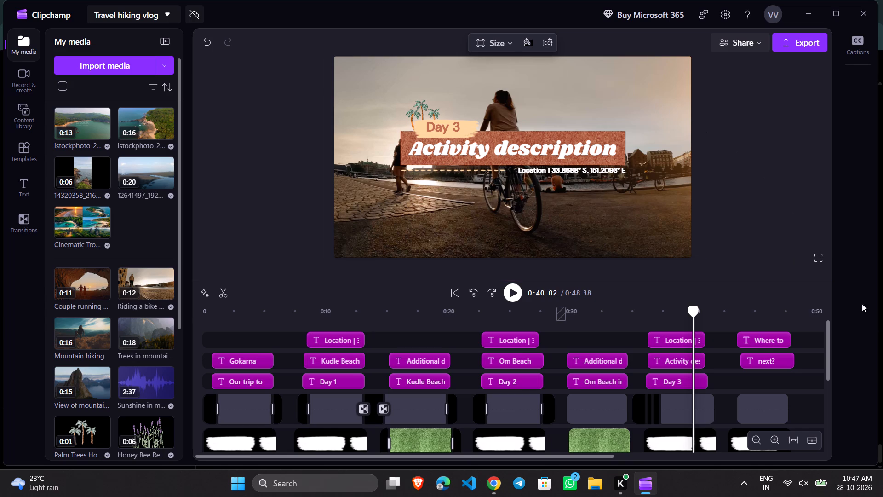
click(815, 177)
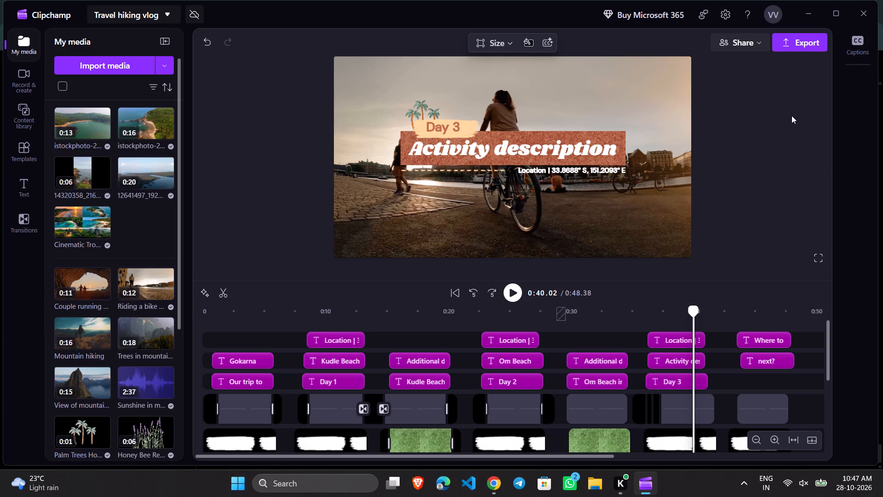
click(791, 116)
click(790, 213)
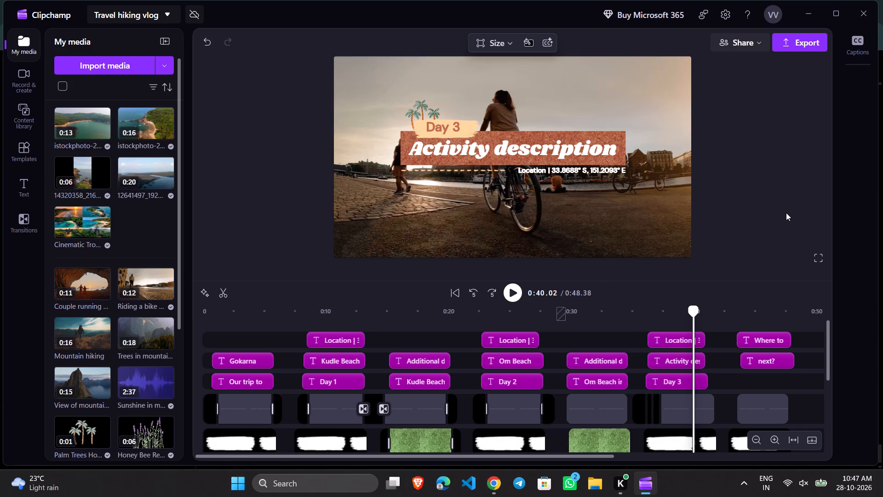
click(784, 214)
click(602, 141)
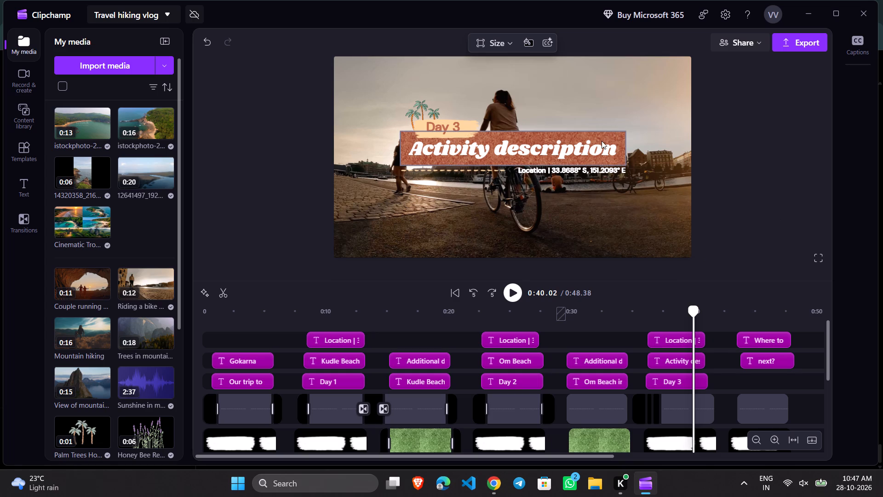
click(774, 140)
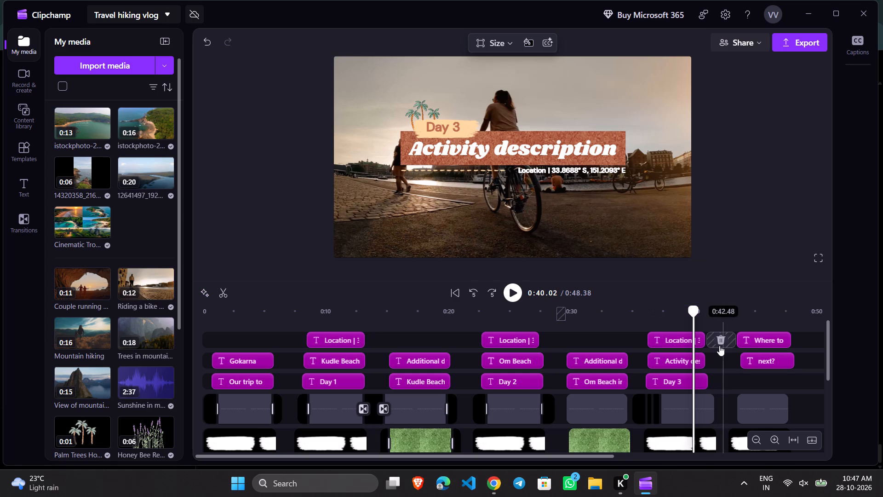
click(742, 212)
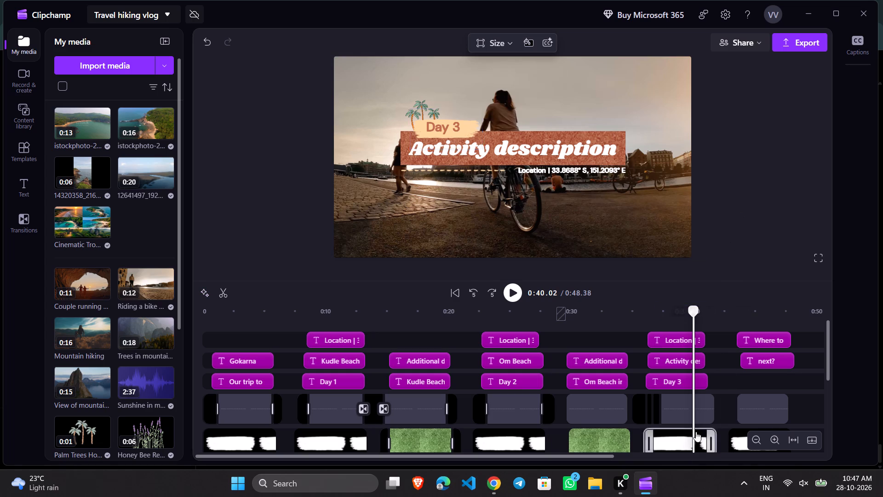
Look over the timeline's title, overlay, video and audio tracks, especially around the Day 3 section.
scroll(694, 405, up, 4)
scroll(694, 410, down, 5)
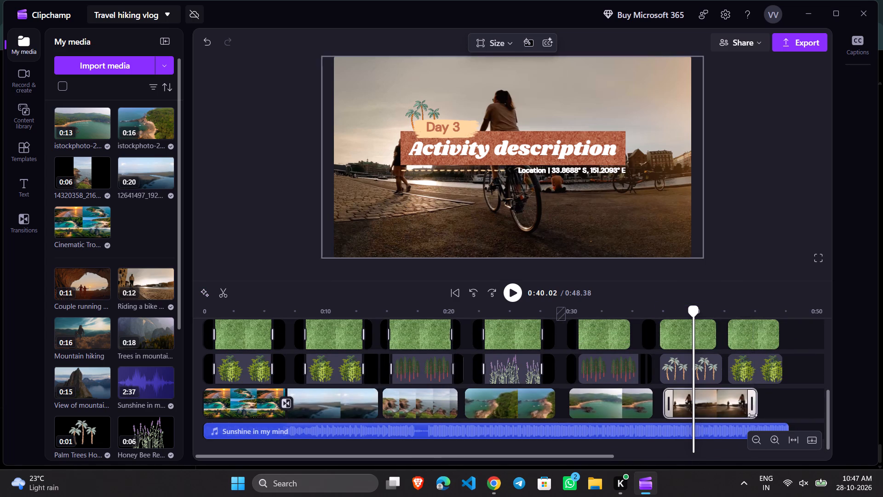
scroll(753, 421, down, 3)
scroll(748, 425, up, 5)
scroll(786, 397, up, 1)
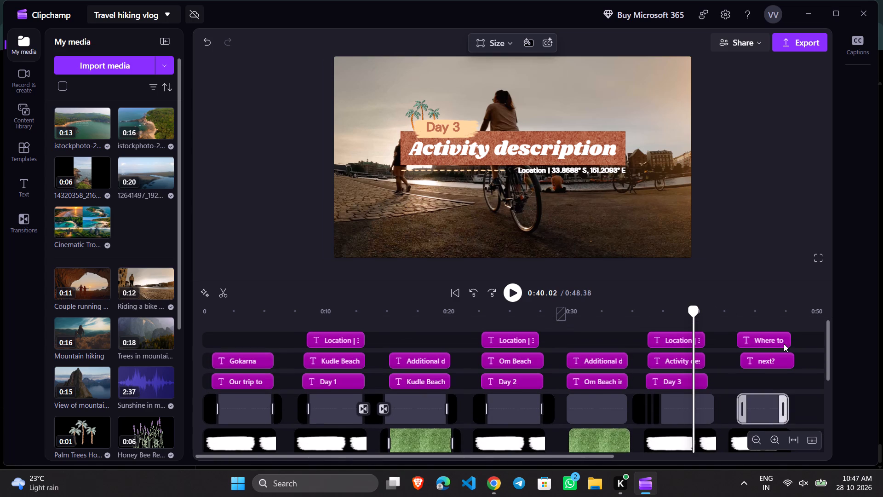
drag(740, 165, 735, 165)
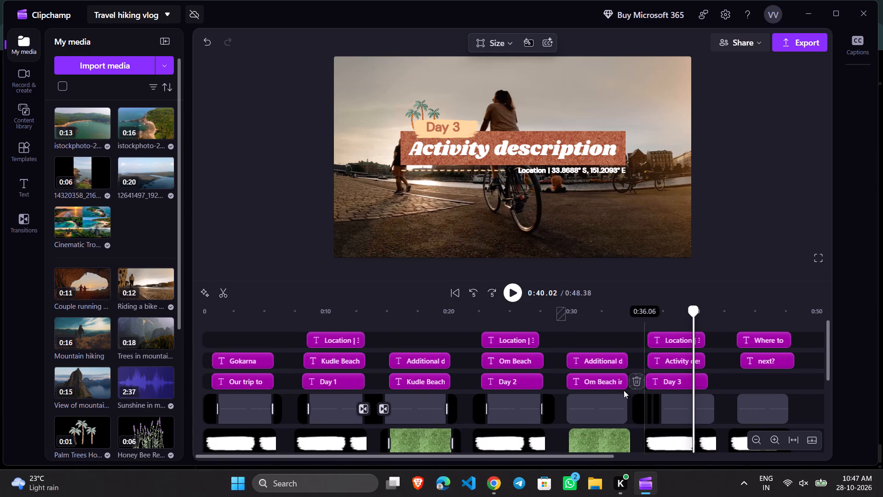
scroll(627, 312, down, 3)
scroll(584, 359, down, 3)
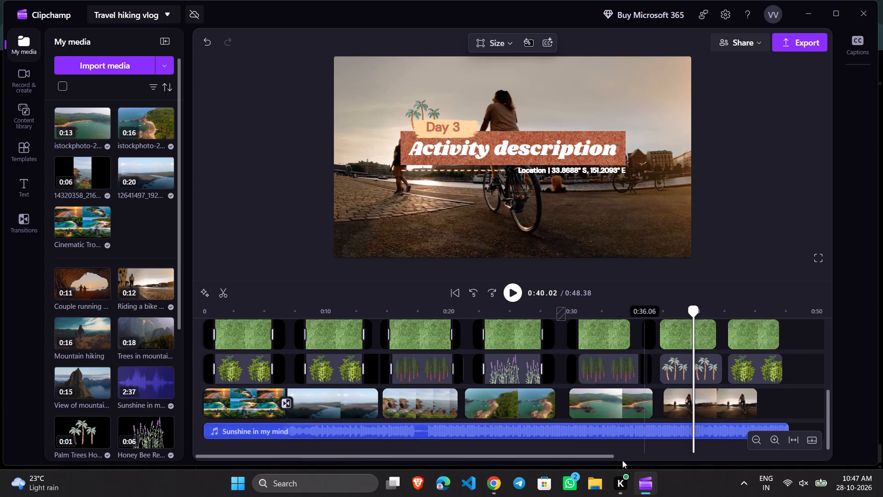